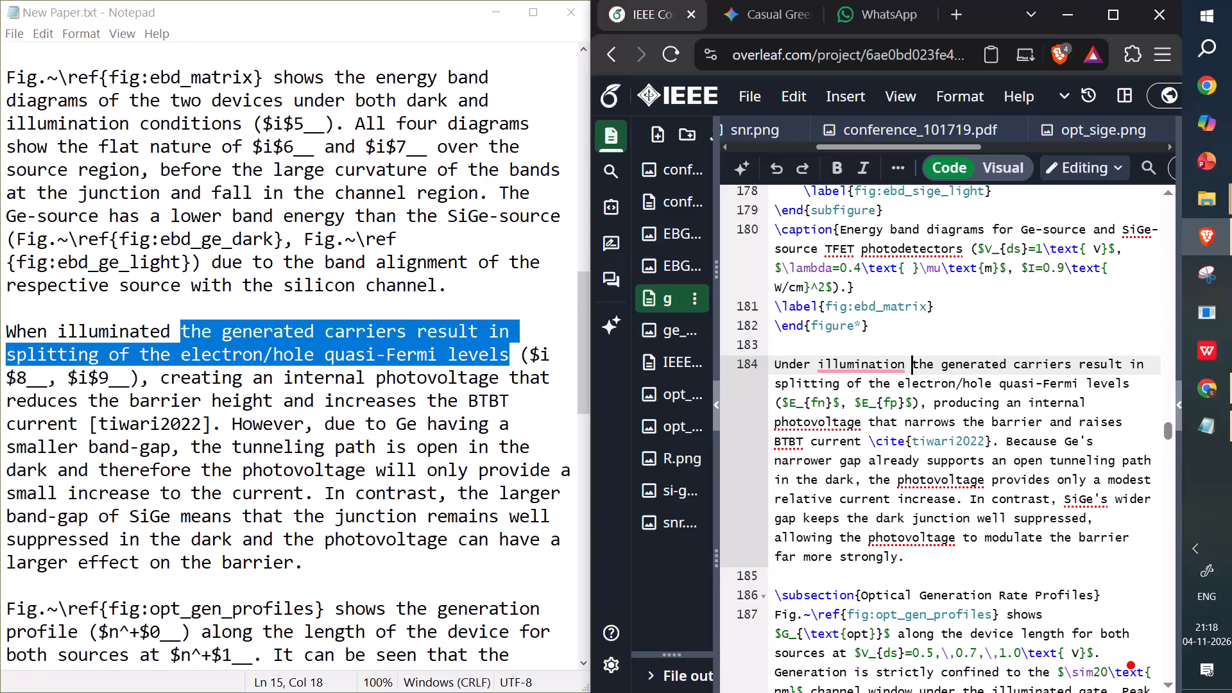
# Insert a comma after "Under illumination" at the start of the paragraph on line 184.
pyautogui.press('Right')
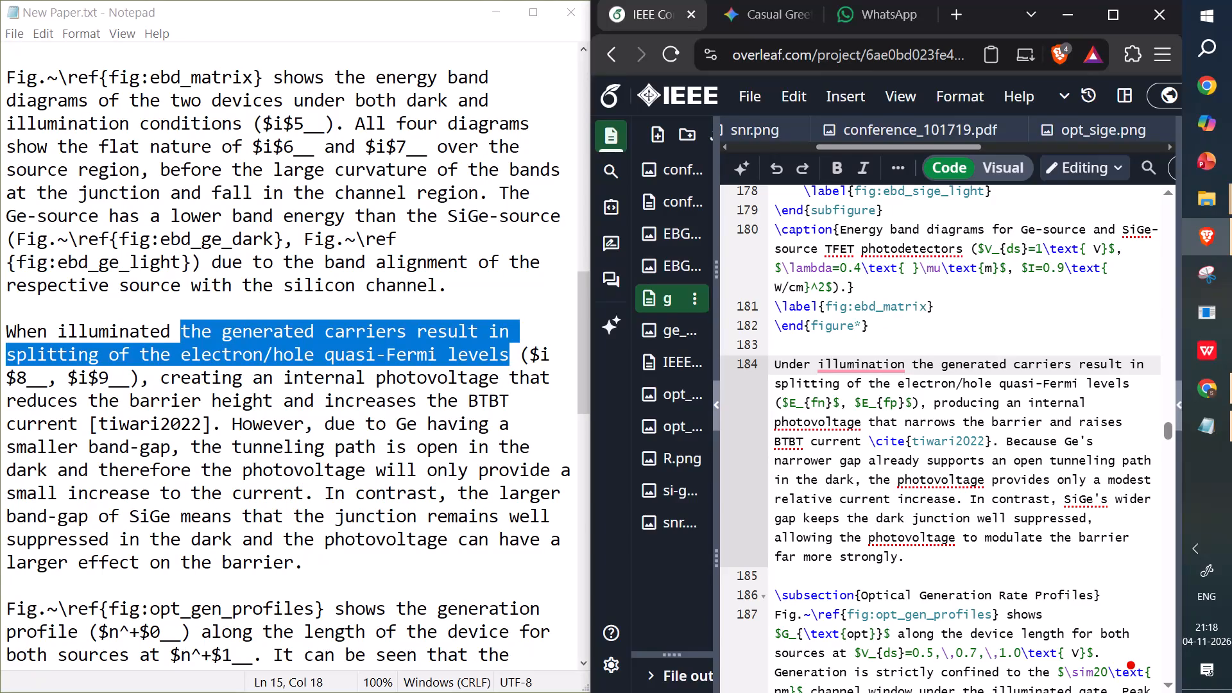
pyautogui.press('Left')
pyautogui.press('Left')
pyautogui.press(',')
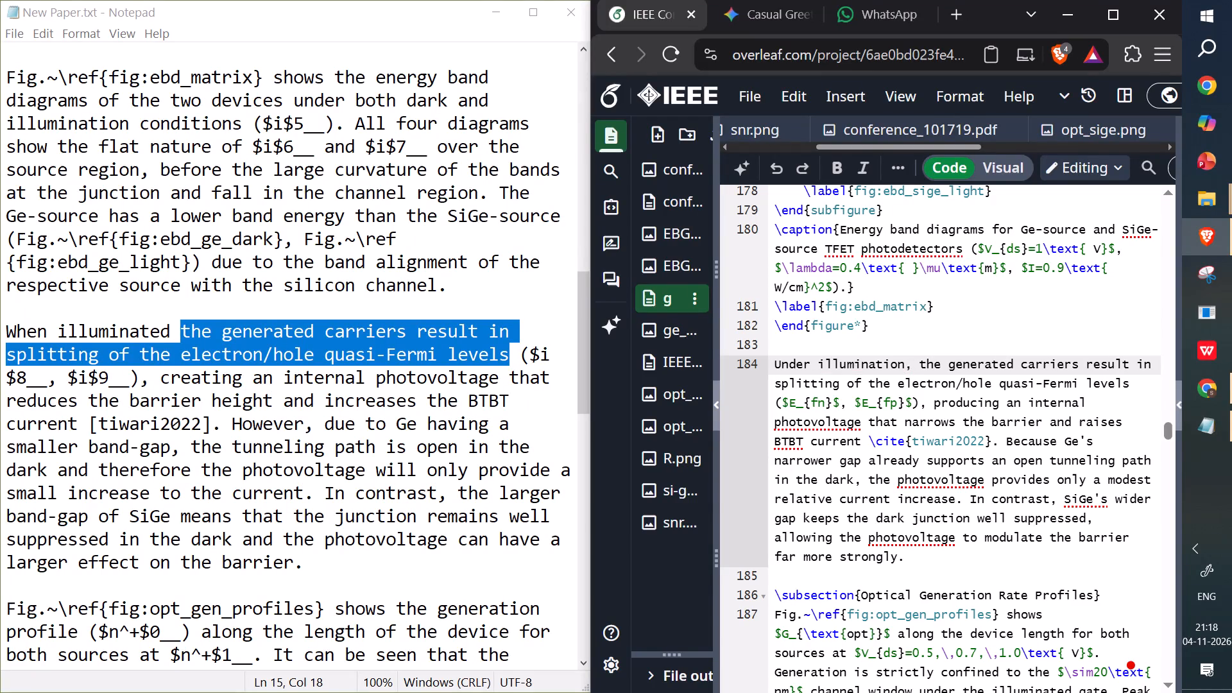
pyautogui.press('Right')
pyautogui.press('BackSpace')
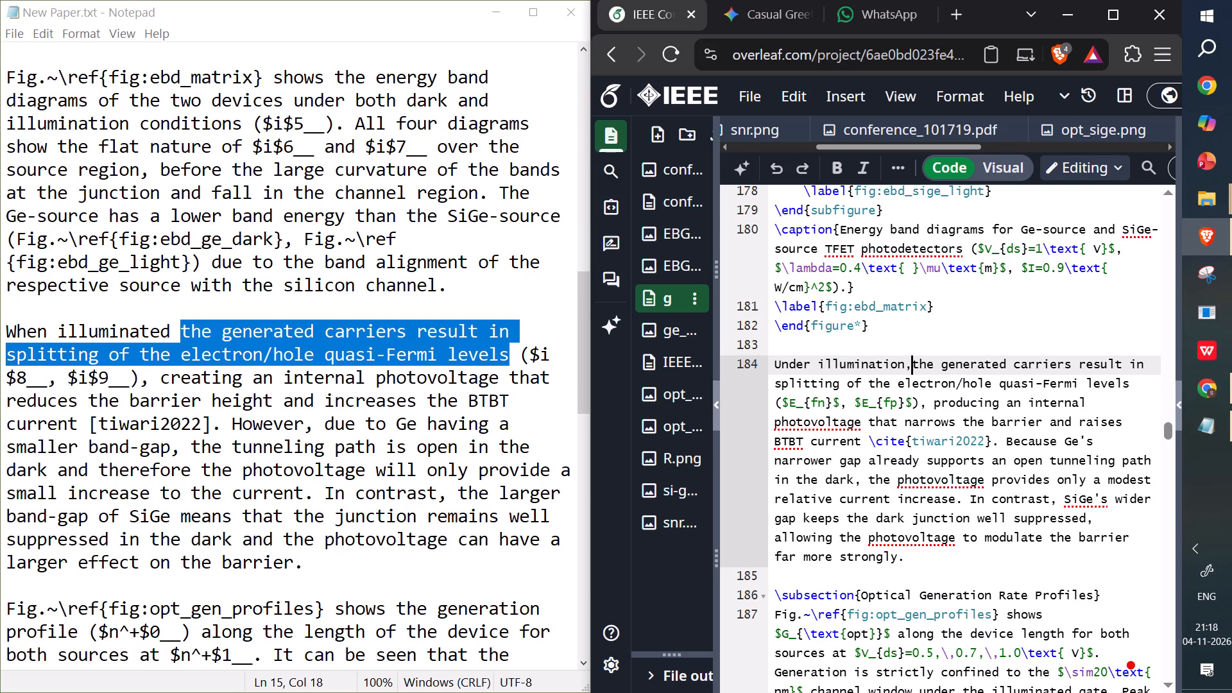
pyautogui.press('BackSpace')
pyautogui.press(',')
pyautogui.press('space')
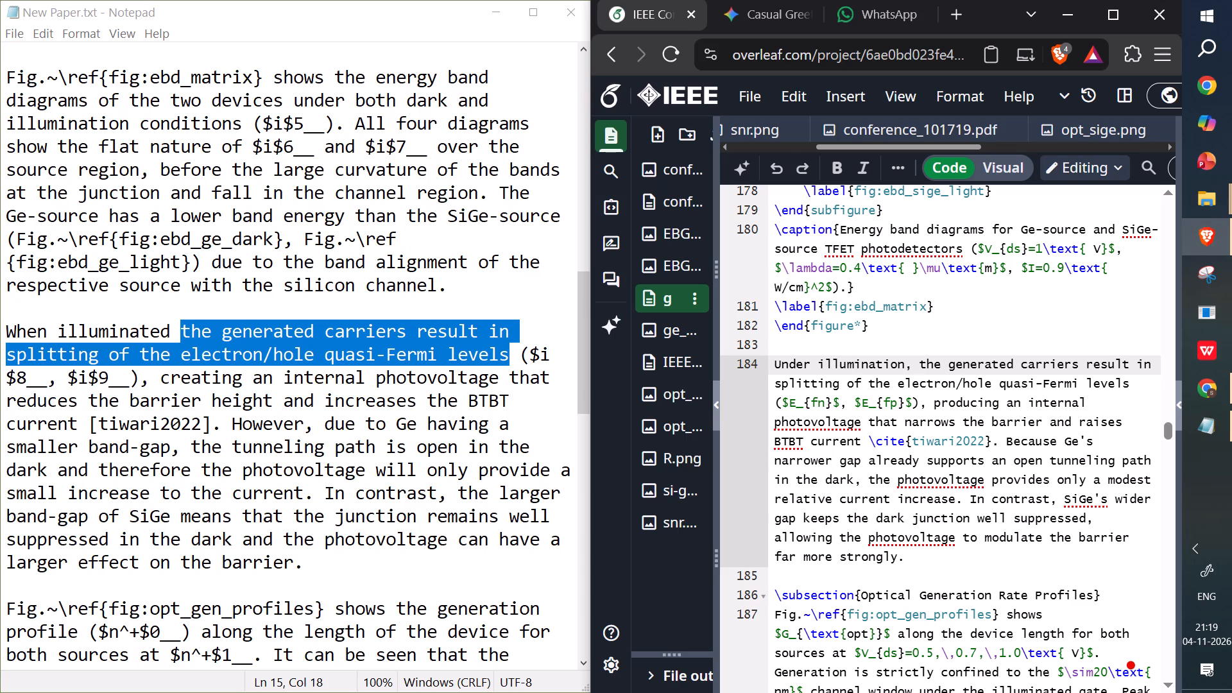
# Replace the line 184 text after "($E_{fn}$, $E_{fp}$)," with the Notepad draft's passage from "creating an internal photovoltage" through "effect on the barrier.".
pyautogui.moveTo(159, 375); pyautogui.dragTo(315, 572)
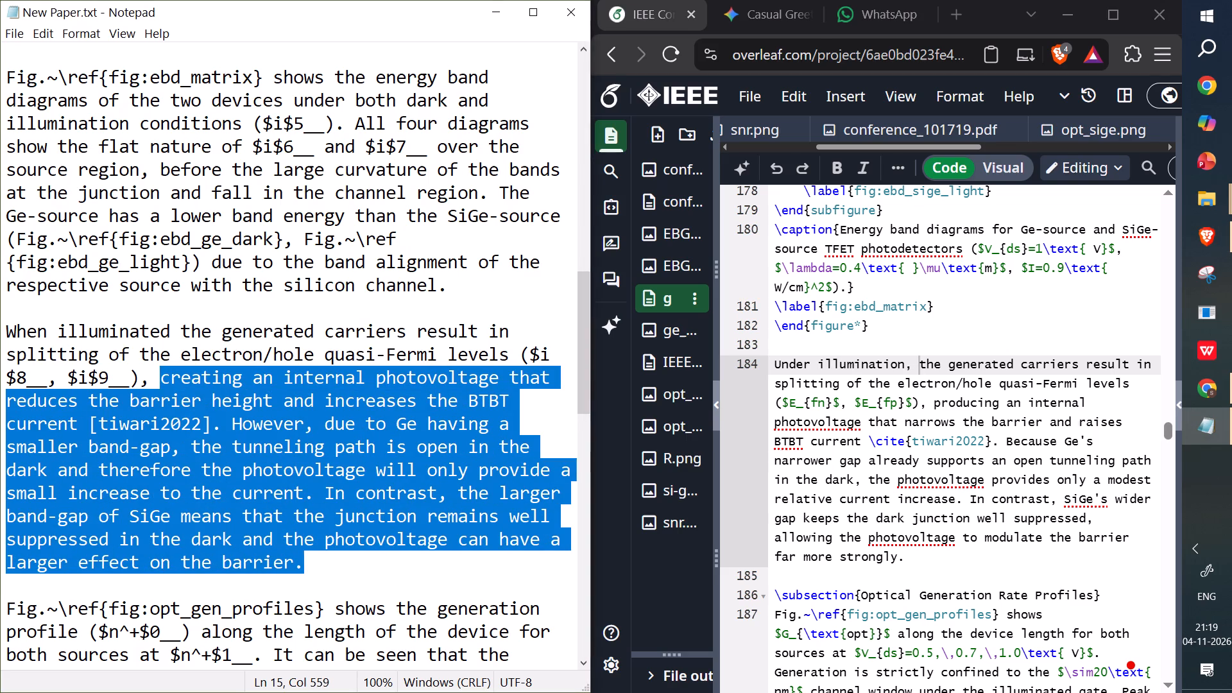
pyautogui.rightClick(286, 479)
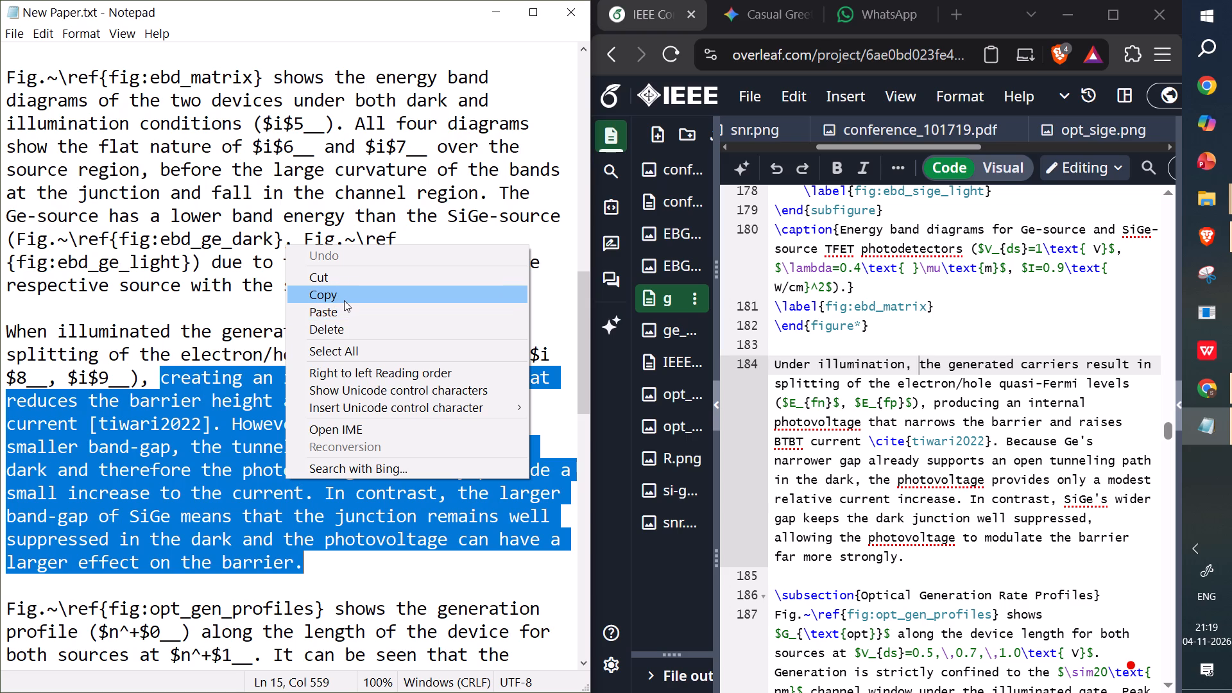
pyautogui.click(344, 300)
pyautogui.click(346, 471)
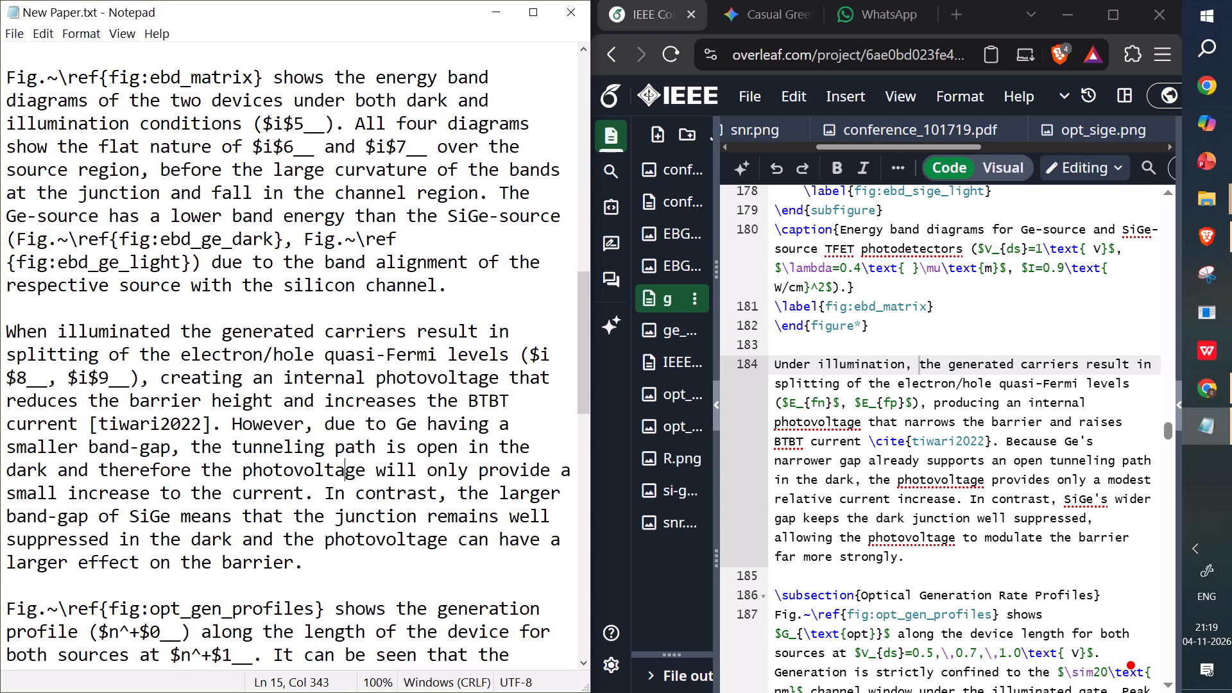
pyautogui.moveTo(910, 562); pyautogui.dragTo(930, 412)
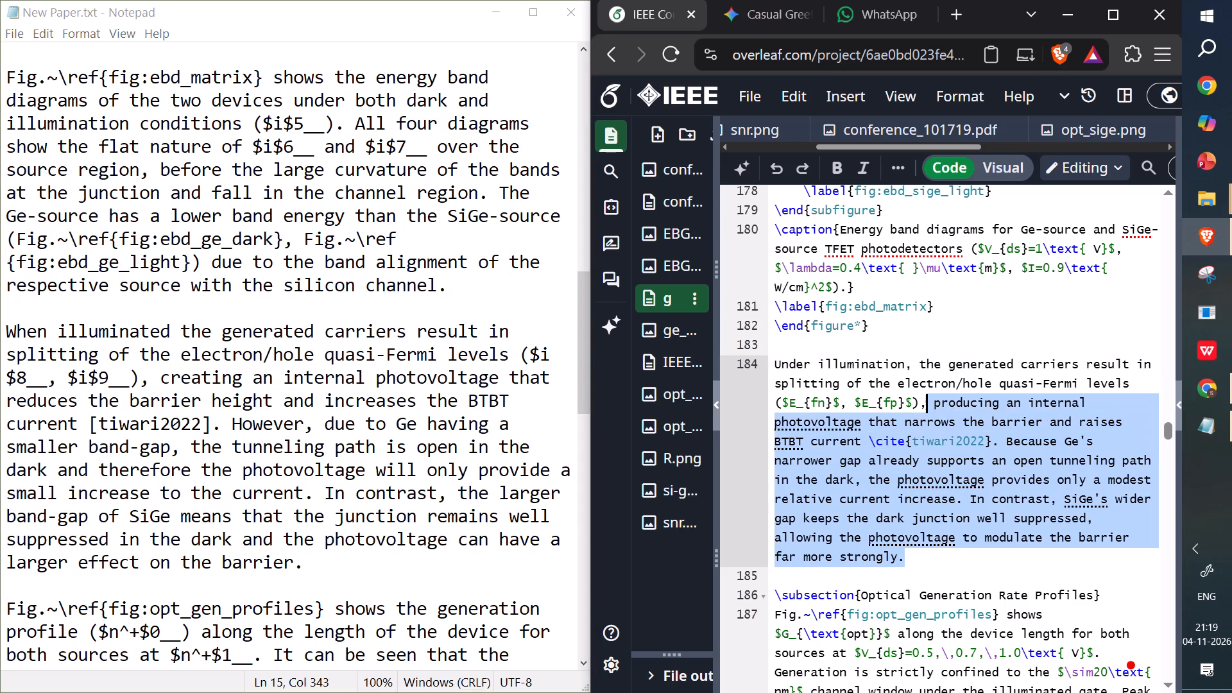
pyautogui.moveTo(930, 412); pyautogui.dragTo(929, 409)
pyautogui.rightClick(942, 454)
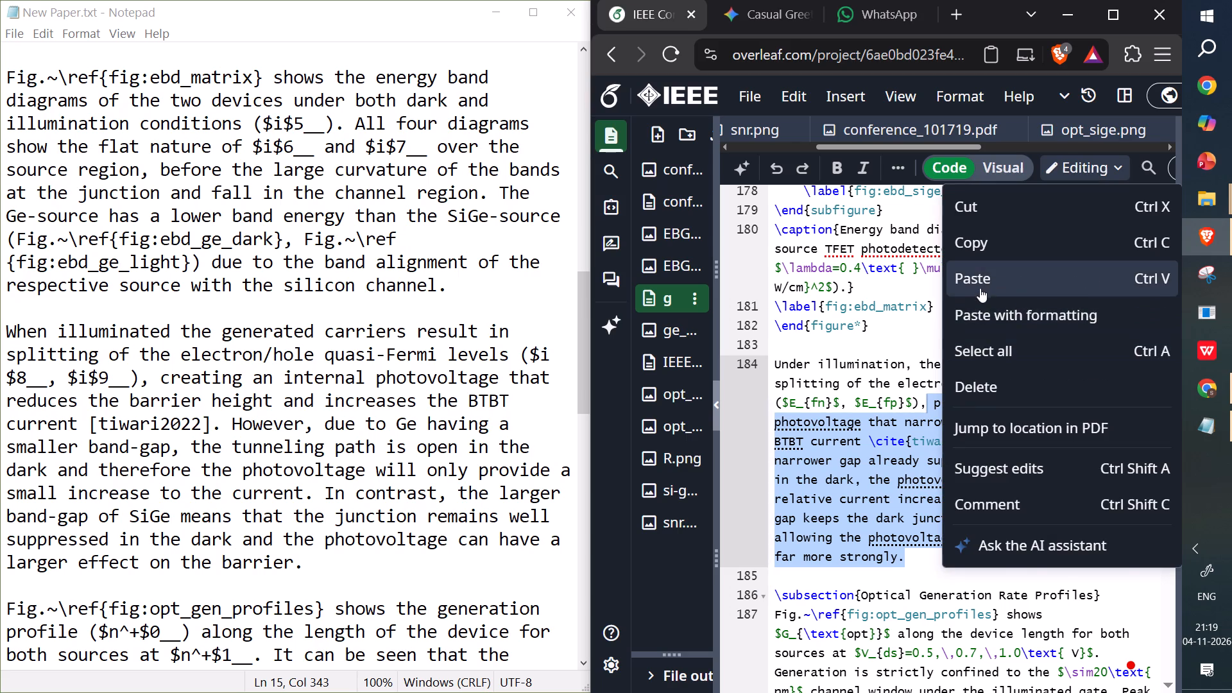
pyautogui.click(980, 287)
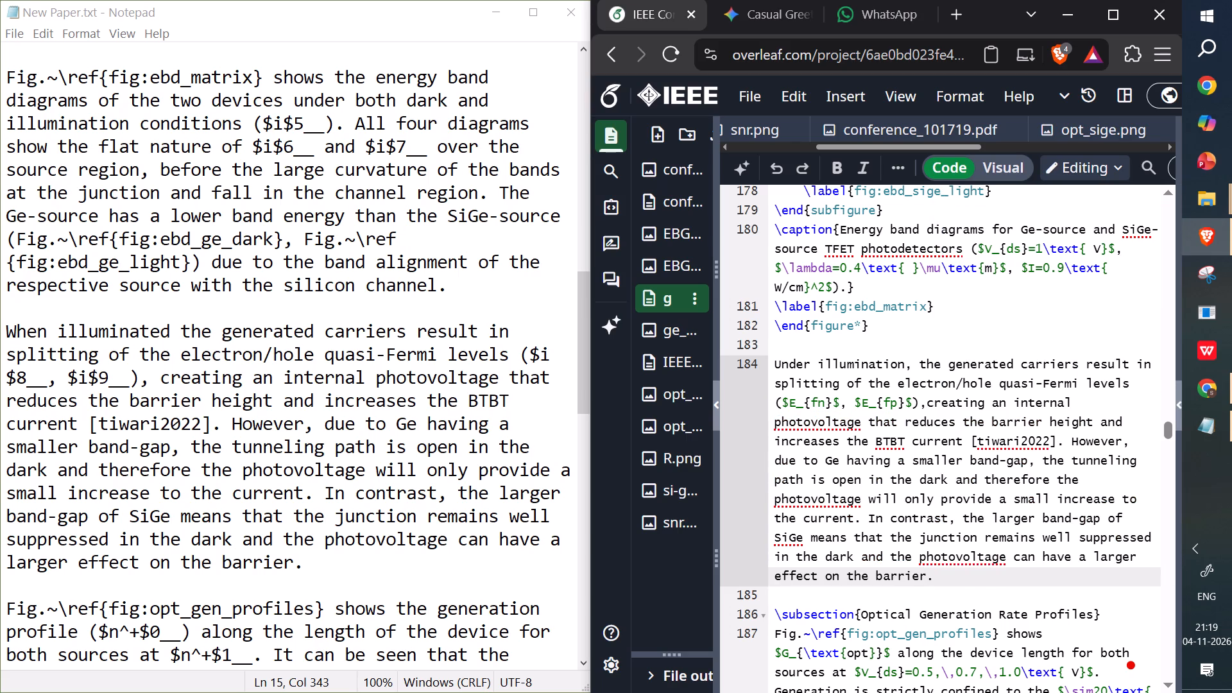
# Delete the plain-text citation "[tiwari2022]" and the space before it after "BTBT current" in the pasted passage.
pyautogui.click(1052, 441)
pyautogui.press('Right')
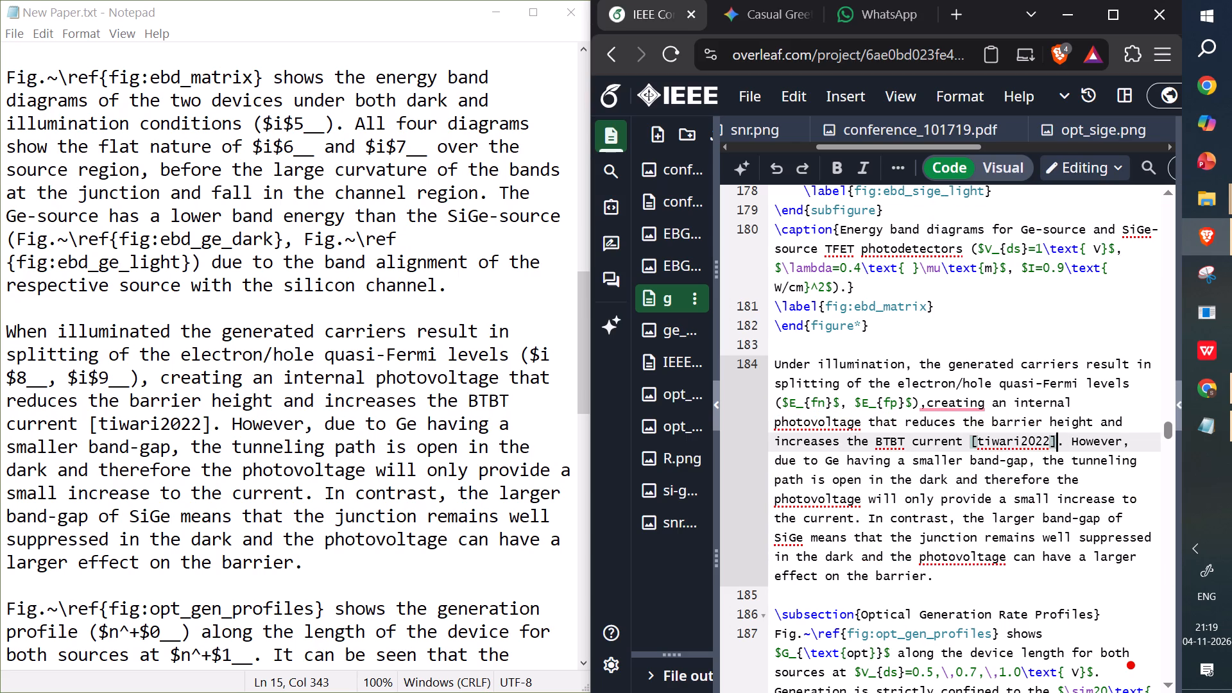
pyautogui.press('BackSpace')
pyautogui.press('BackSpace')
pyautogui.press('BackSpace')
pyautogui.press('BackSpace')
pyautogui.press('BackSpace')
pyautogui.press('BackSpace')
pyautogui.press('BackSpace')
pyautogui.press('BackSpace')
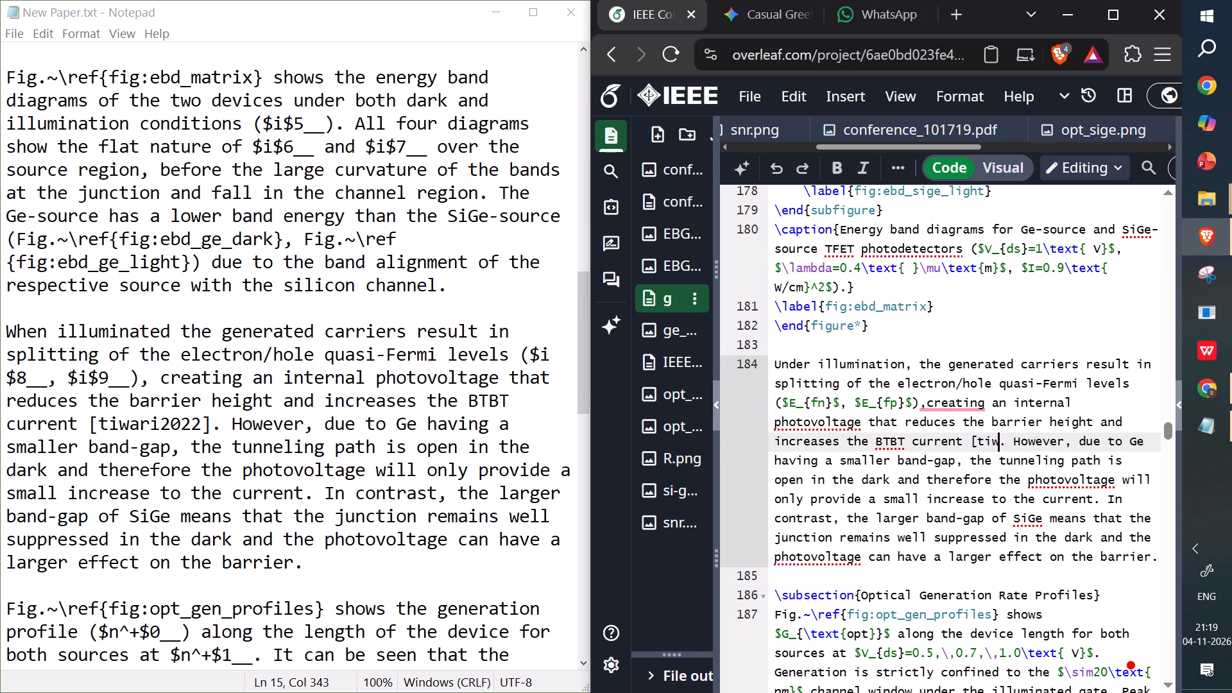
pyautogui.press('BackSpace')
pyautogui.press('BackSpace')
pyautogui.press('BackSpace')
pyautogui.press('BackSpace')
pyautogui.press('BackSpace')
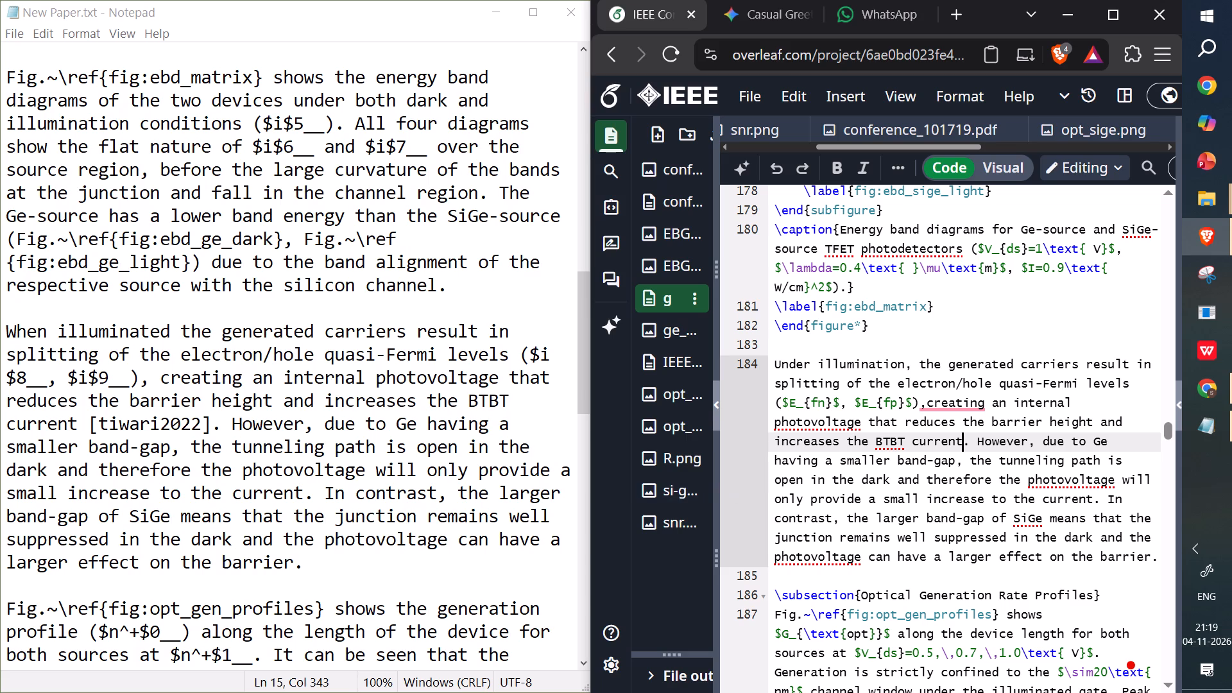
# Delete the word "only" before "provide a small increase to the current" in the line 184 paragraph.
pyautogui.click(809, 501)
pyautogui.press('BackSpace')
pyautogui.press('BackSpace')
pyautogui.press('BackSpace')
pyautogui.press('BackSpace')
pyautogui.press('BackSpace')
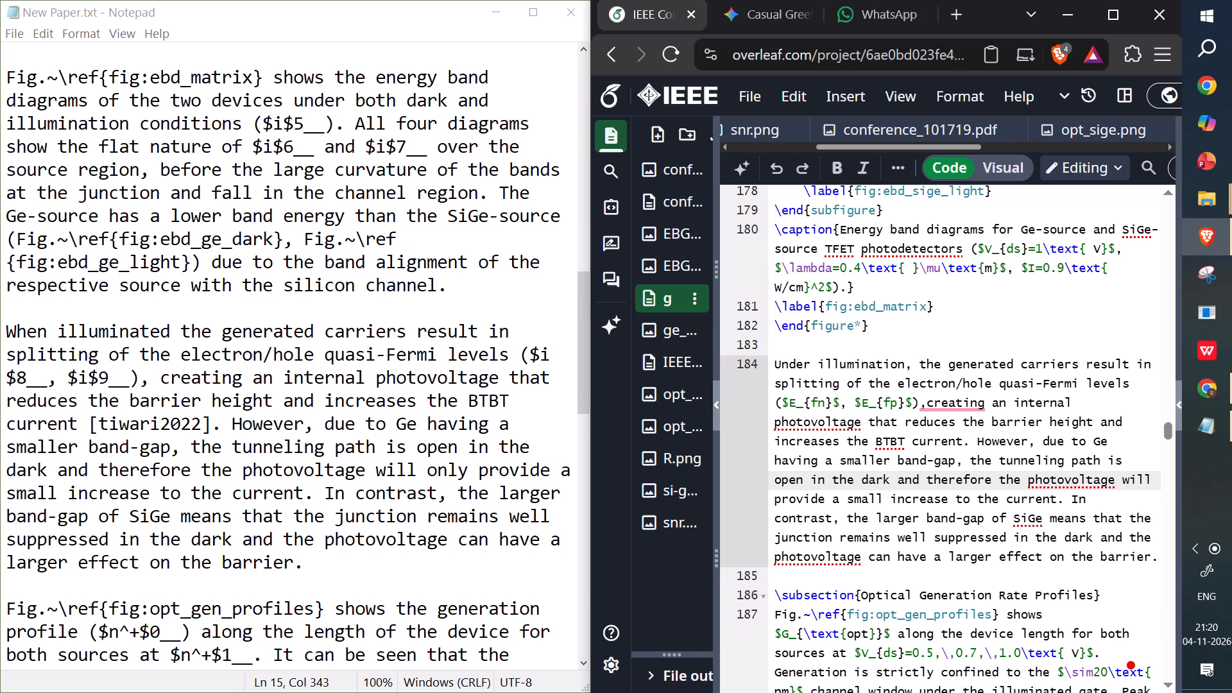
# Examine the Optical Generation Rate Profiles paragraph in the LaTeX source and the matching opt_gen_profiles paragraph in the Notepad draft.
pyautogui.scroll(2, 815, 413)
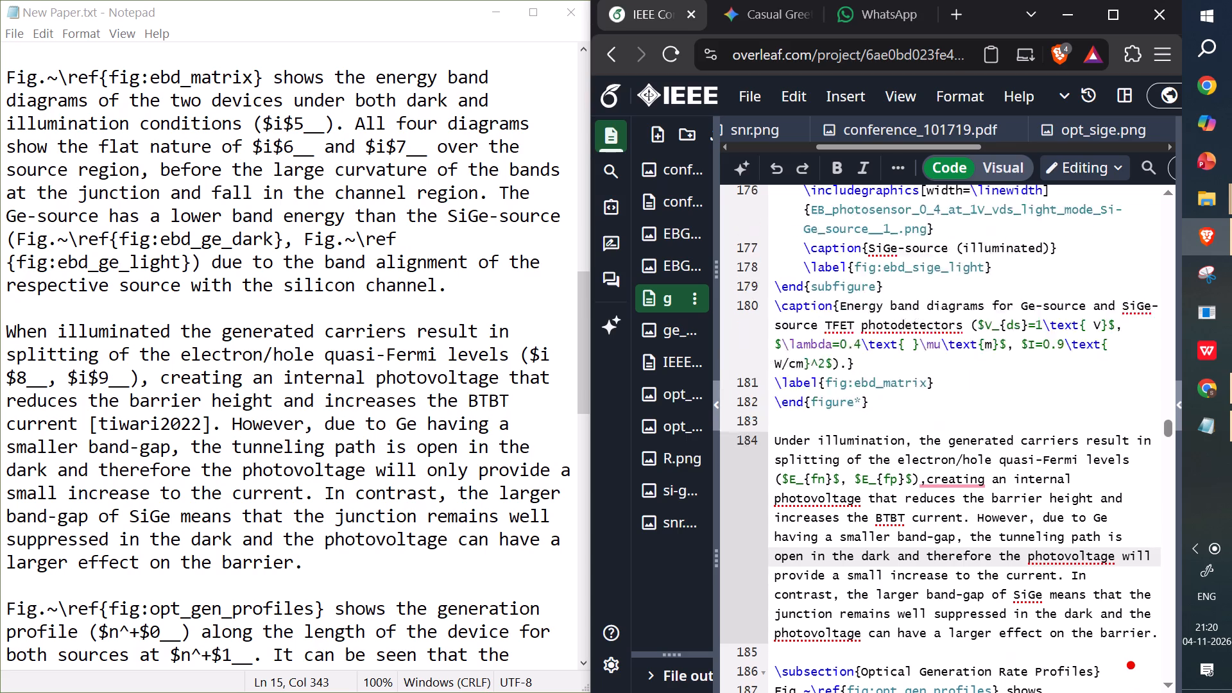
pyautogui.scroll(2, 831, 422)
pyautogui.scroll(-4, 839, 494)
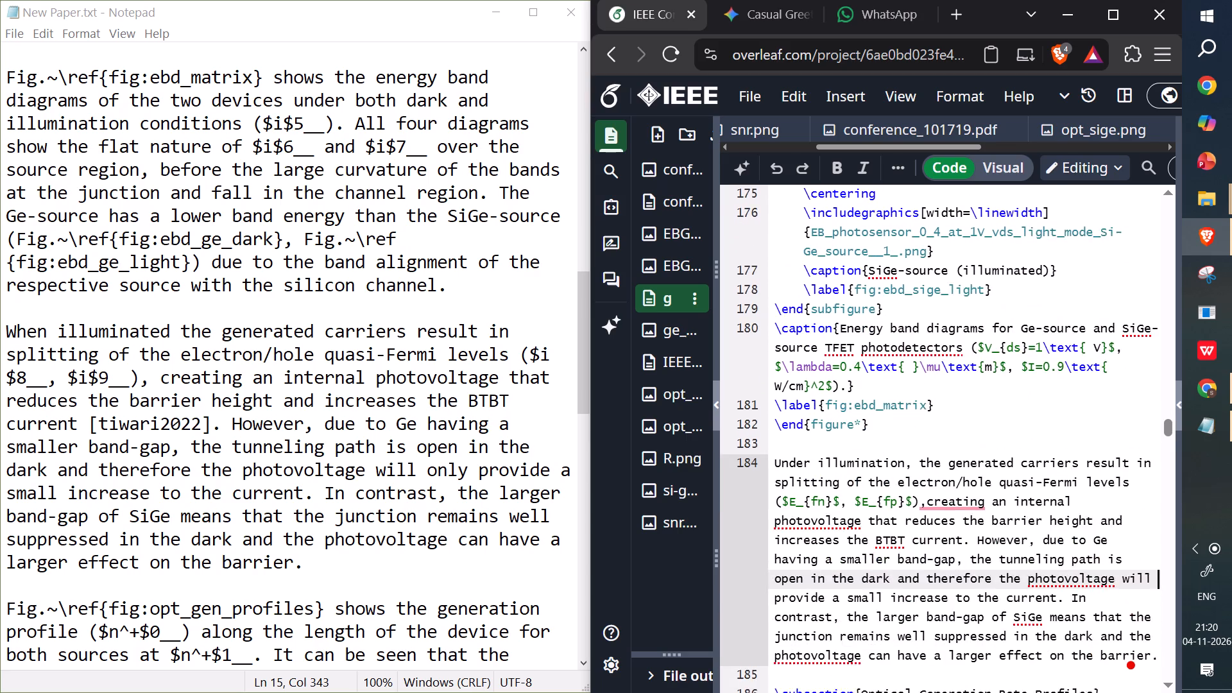
pyautogui.scroll(-2, 839, 494)
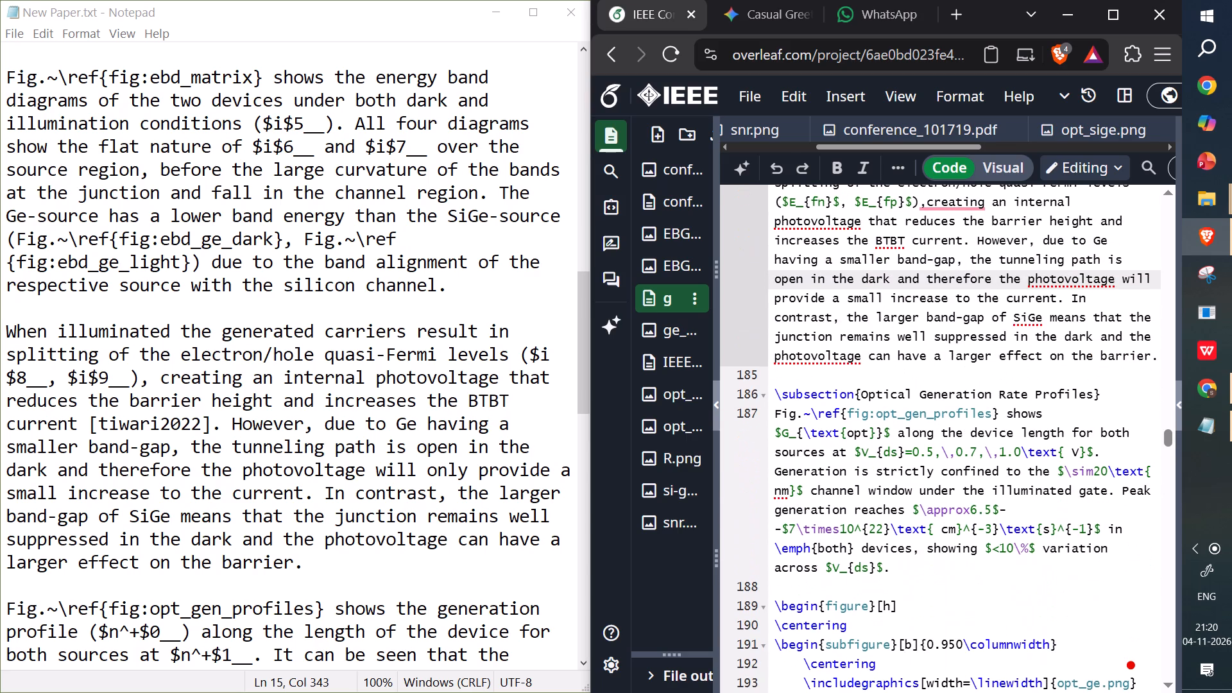
pyautogui.scroll(-1, 364, 439)
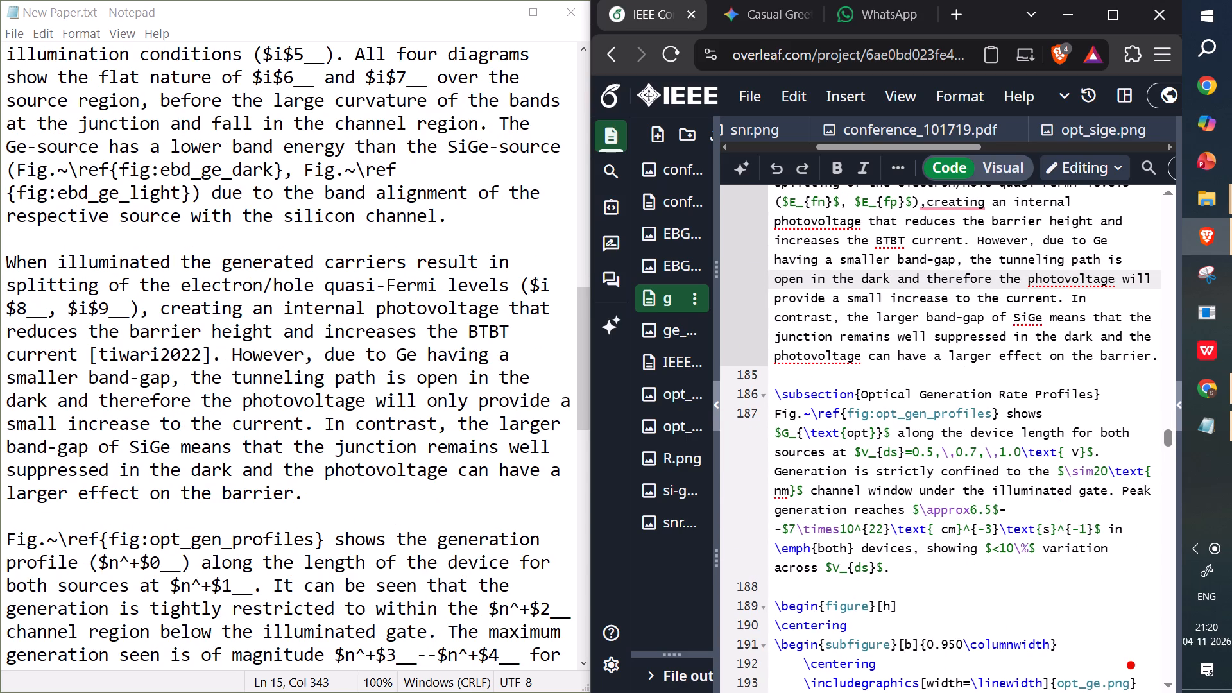
pyautogui.scroll(-2, 344, 470)
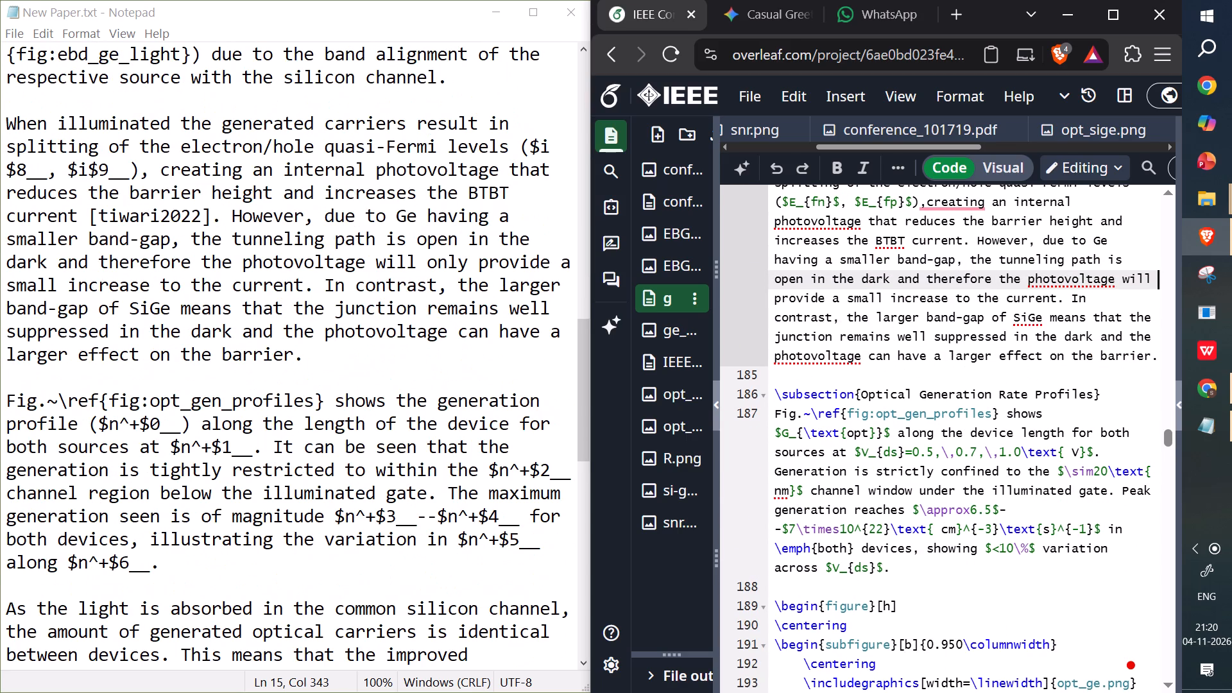
pyautogui.scroll(-1, 344, 470)
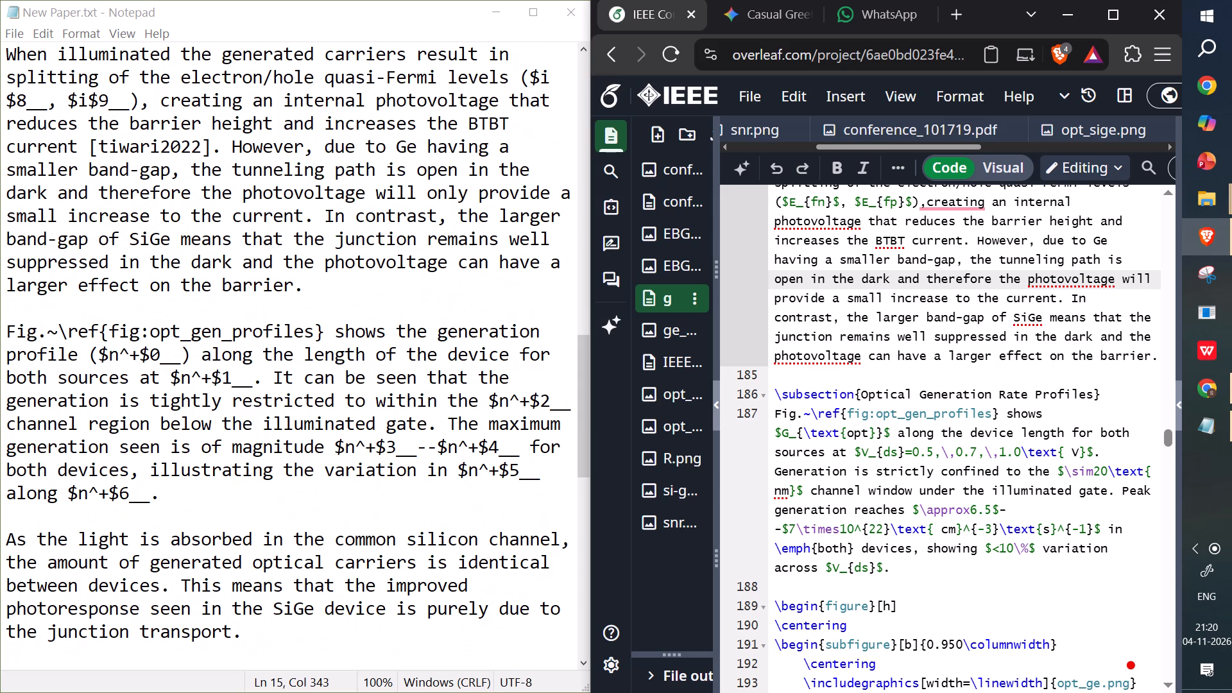
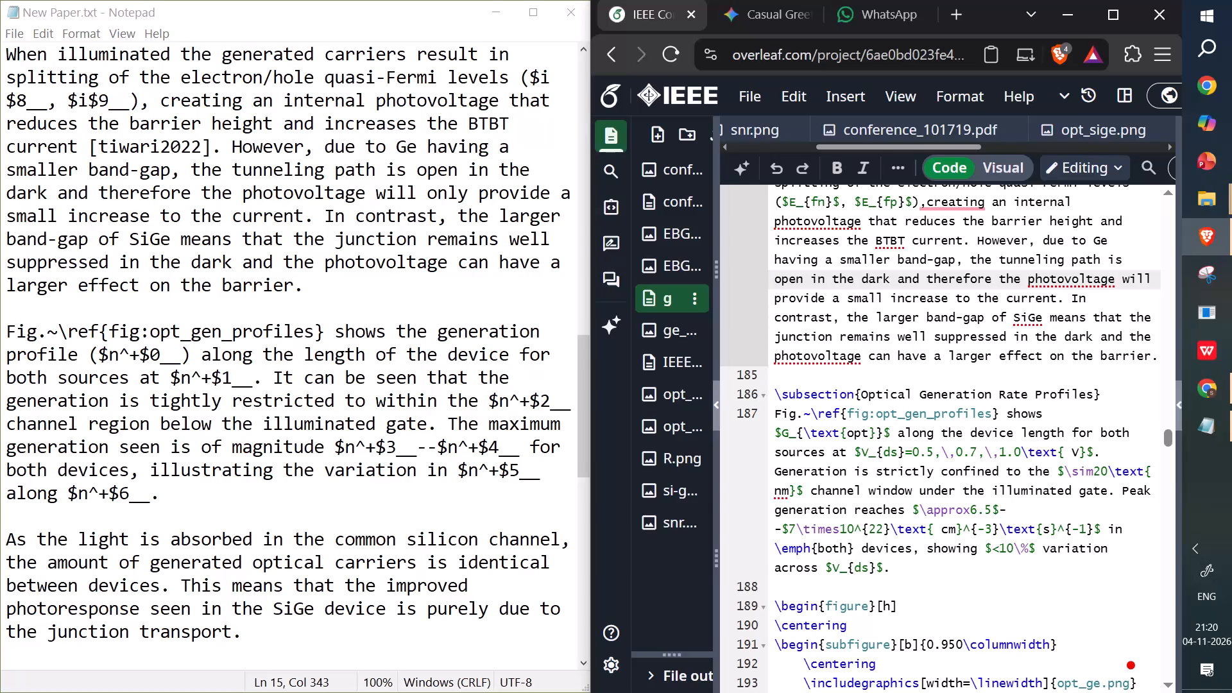
# In the line 210 paragraph after the optical generation figure, replace the word "population" so the phrase reads "optical carrier's".
pyautogui.scroll(-2, 975, 549)
pyautogui.scroll(-3, 907, 518)
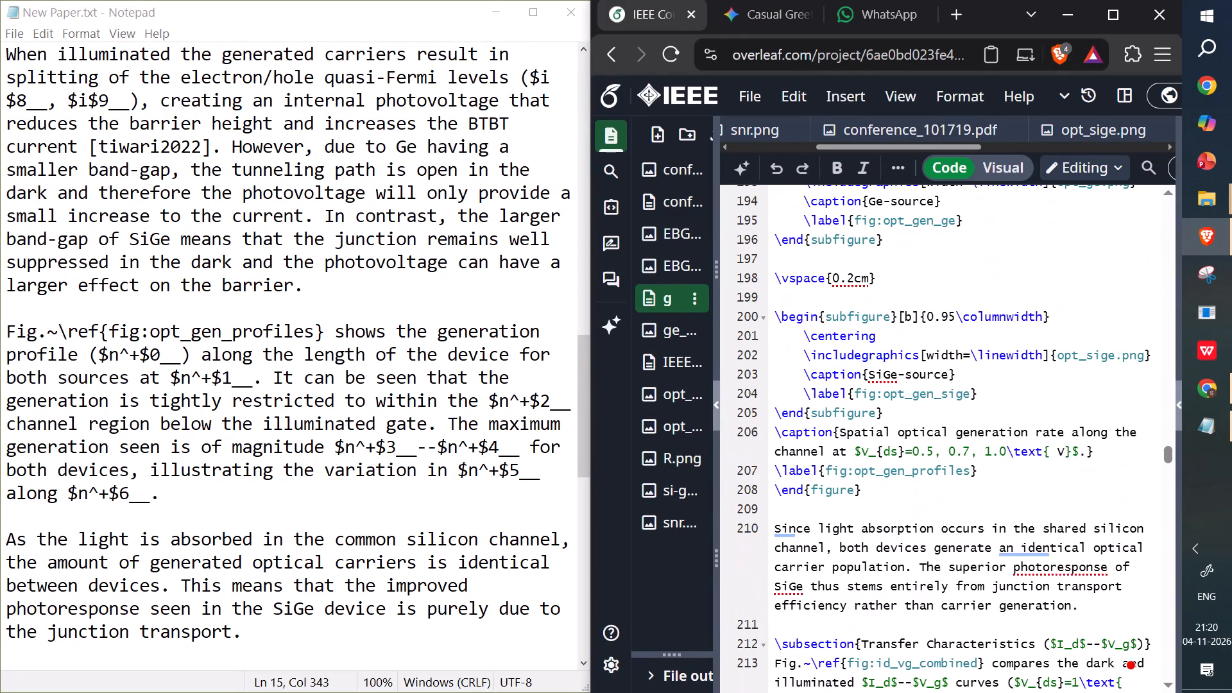
pyautogui.scroll(-1, 783, 508)
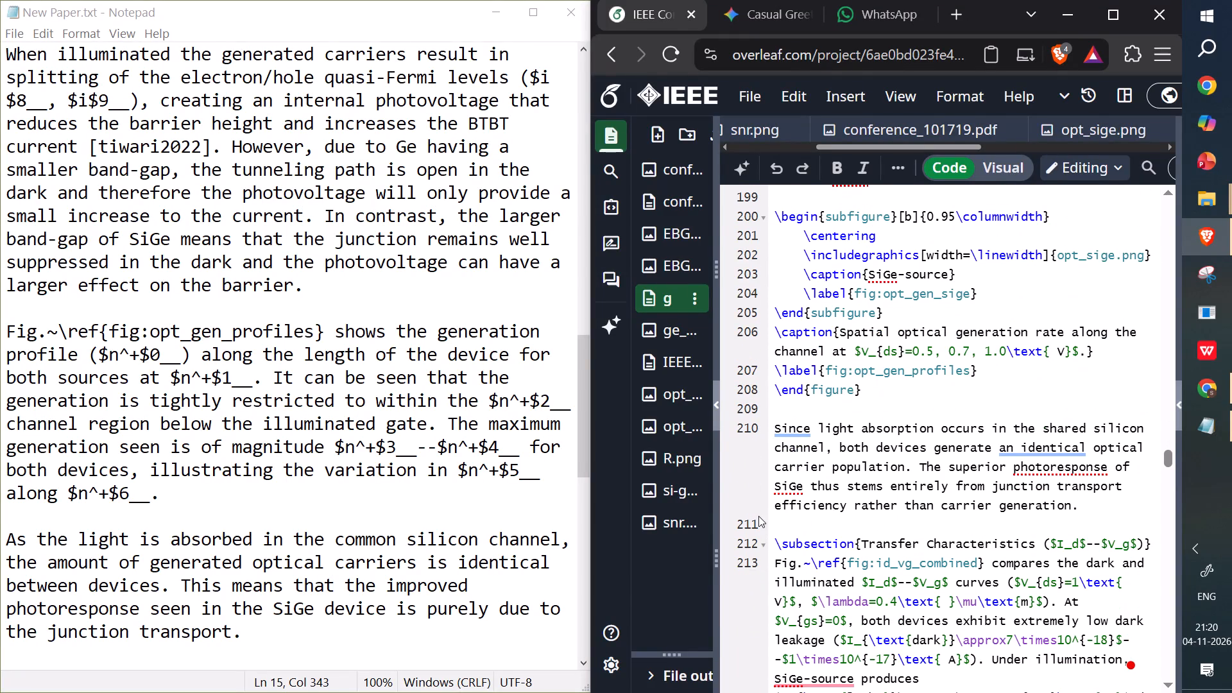
pyautogui.scroll(-2, 354, 416)
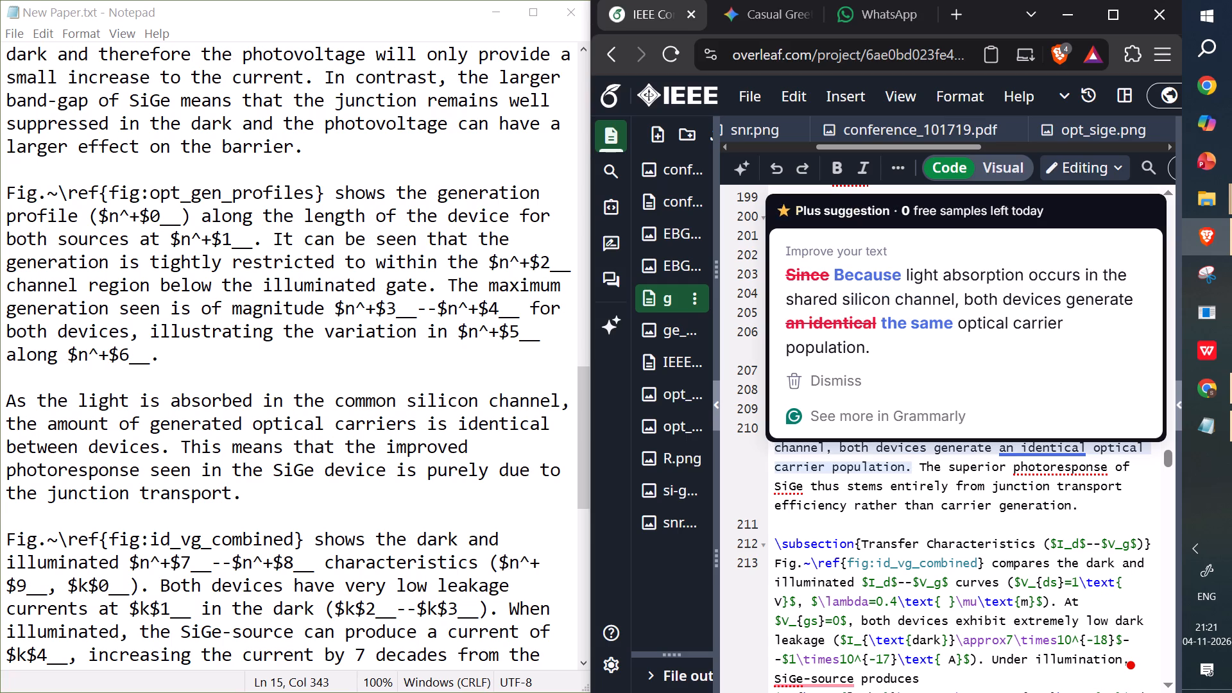
pyautogui.click(907, 464)
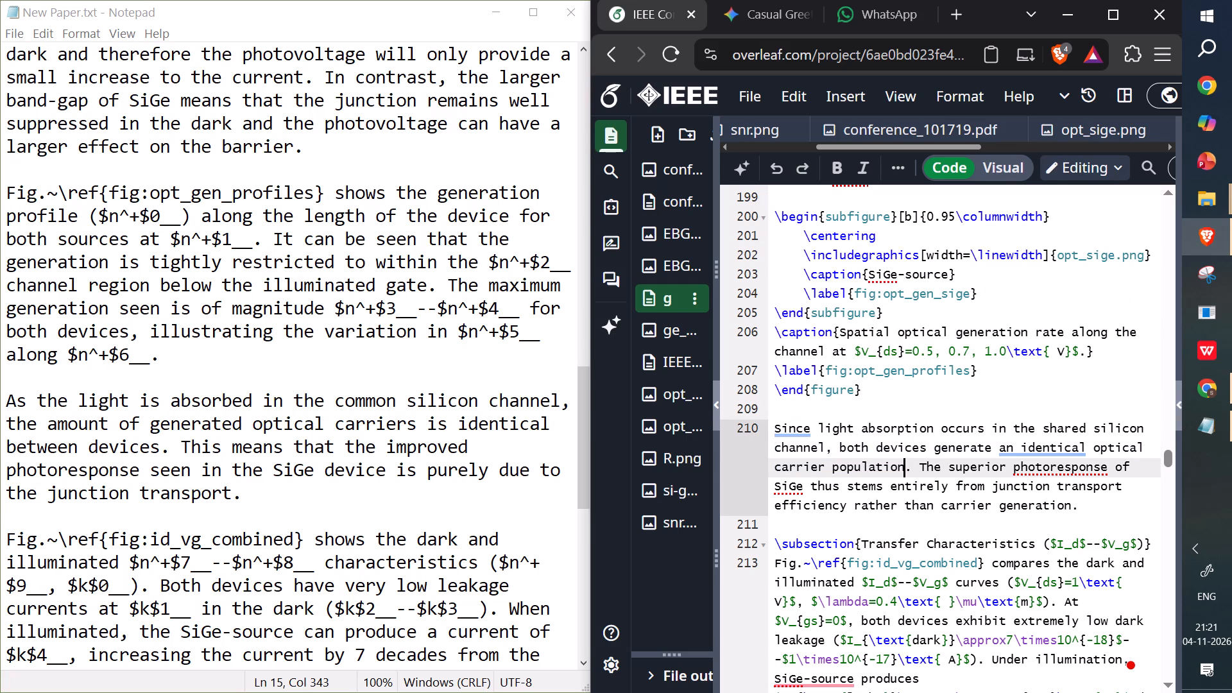
pyautogui.press('BackSpace')
pyautogui.press('BackSpace')
pyautogui.press('BackSpace')
pyautogui.press('BackSpace')
pyautogui.press('BackSpace')
pyautogui.press('BackSpace')
pyautogui.press('BackSpace')
pyautogui.press('BackSpace')
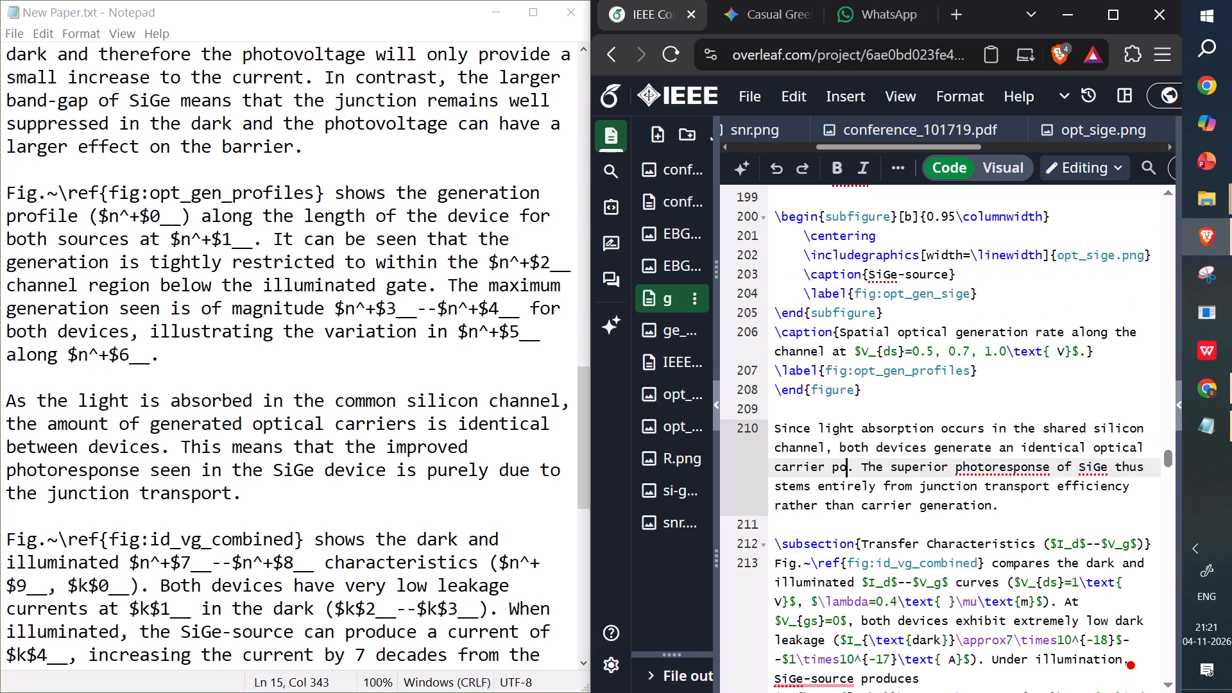
pyautogui.press('BackSpace')
pyautogui.press('BackSpace')
pyautogui.press('BackSpace')
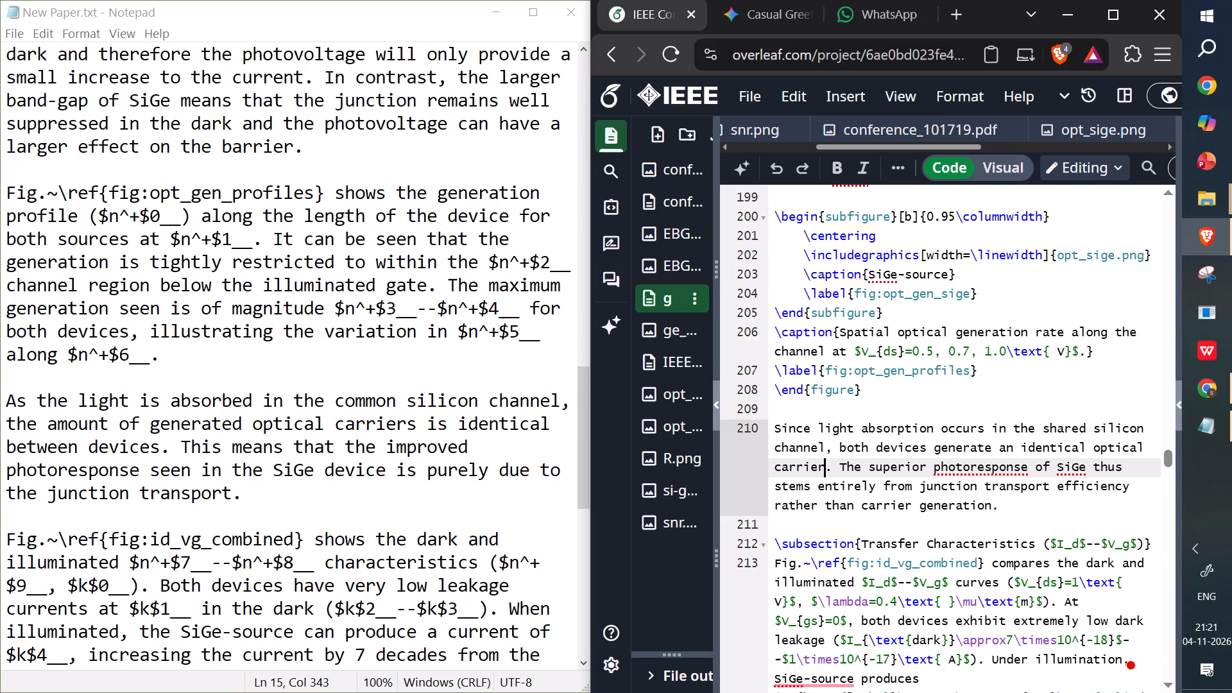
pyautogui.write("'s")
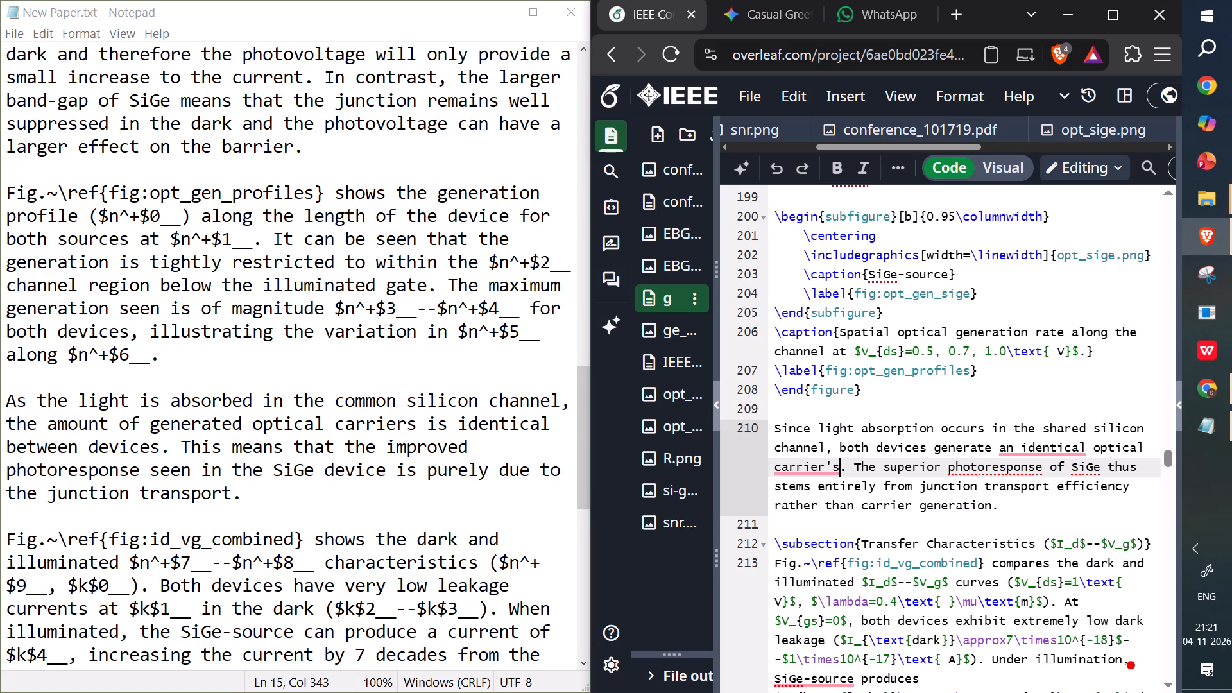
# Replace line 210's text from "The superior photoresponse" through "efficiency" with the draft's "This means that" sentence, ending it with a comma before "rather than".
pyautogui.moveTo(180, 449); pyautogui.dragTo(244, 493)
pyautogui.rightClick(231, 462)
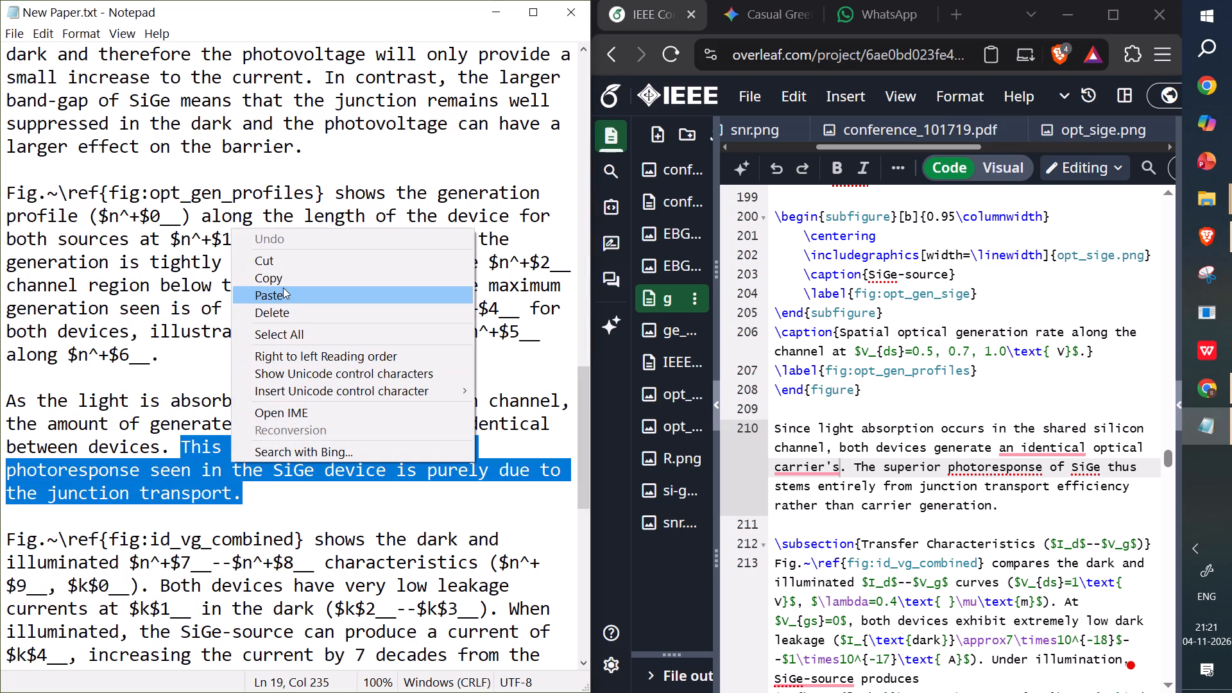
pyautogui.click(286, 281)
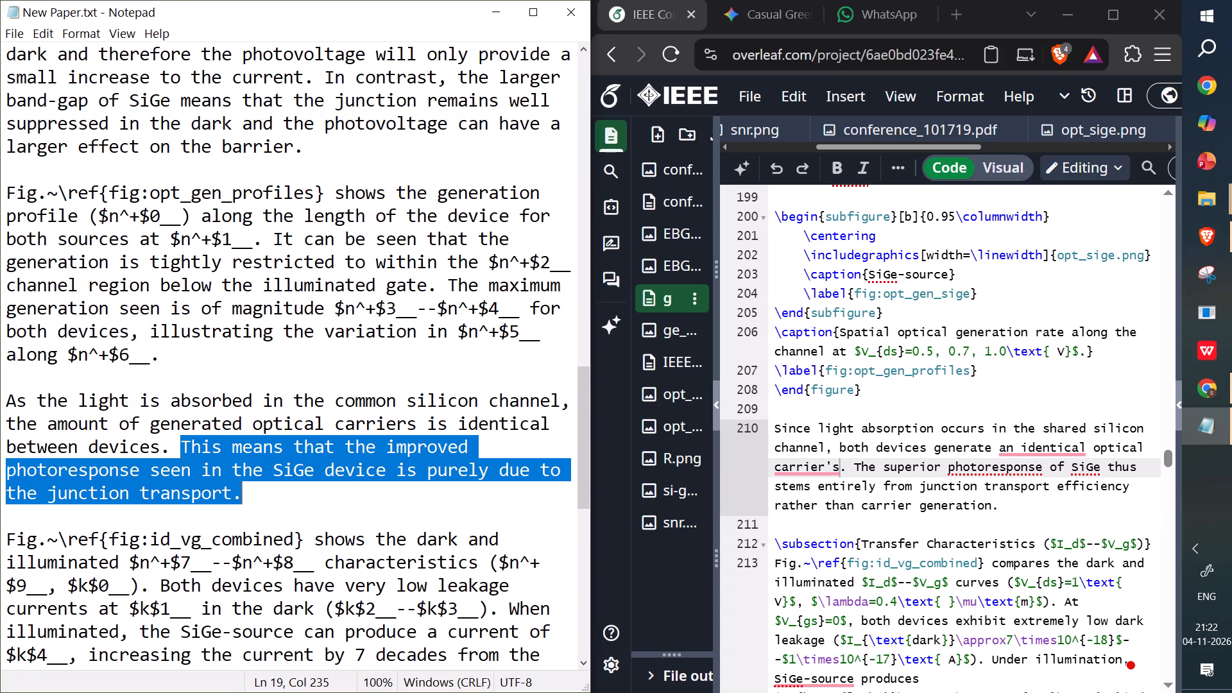
pyautogui.moveTo(1136, 486); pyautogui.dragTo(853, 474)
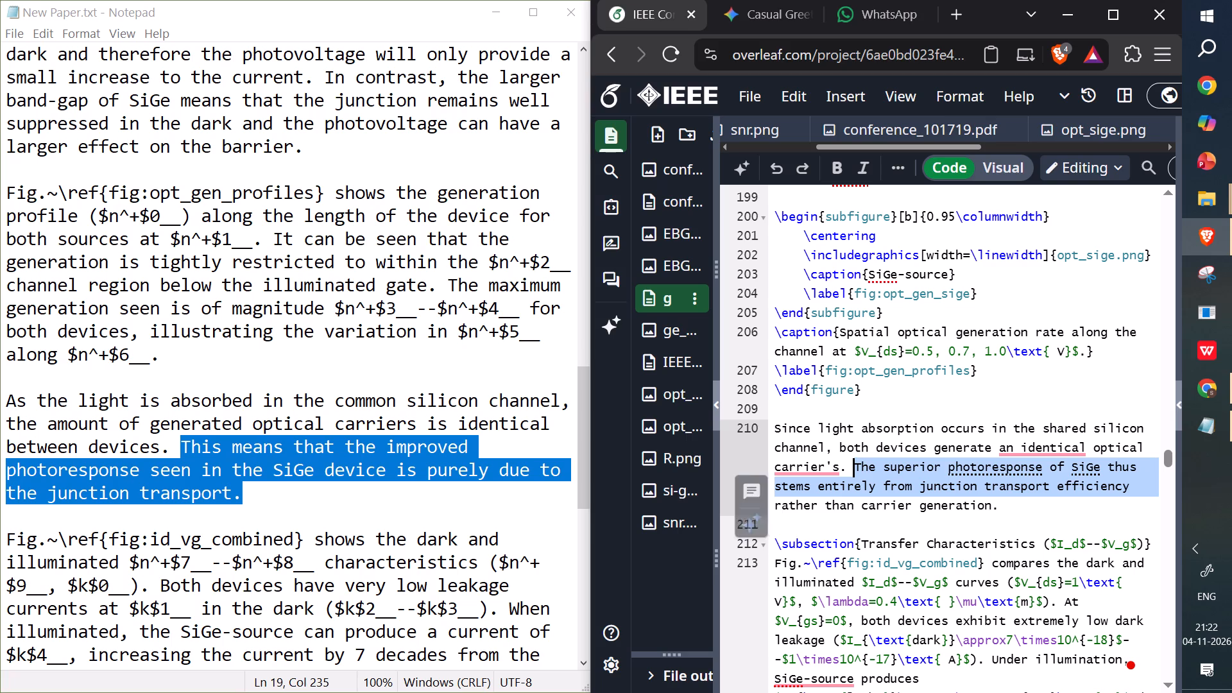
pyautogui.rightClick(879, 470)
pyautogui.click(921, 294)
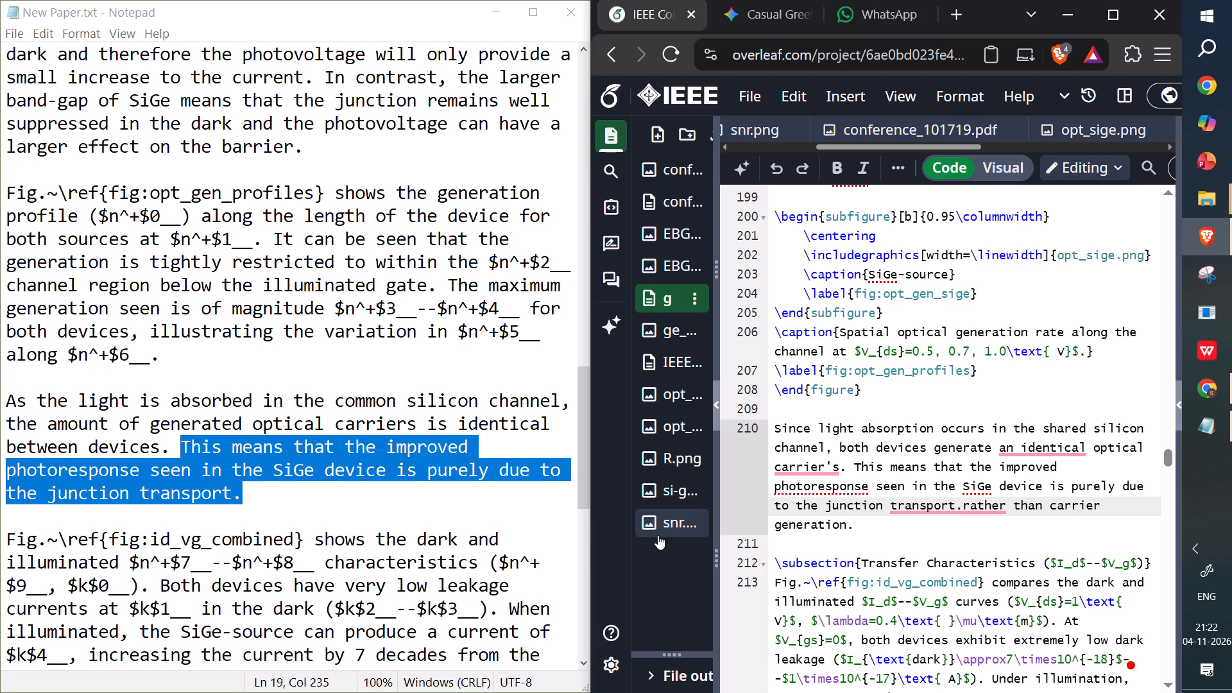
pyautogui.press('BackSpace')
pyautogui.press(',')
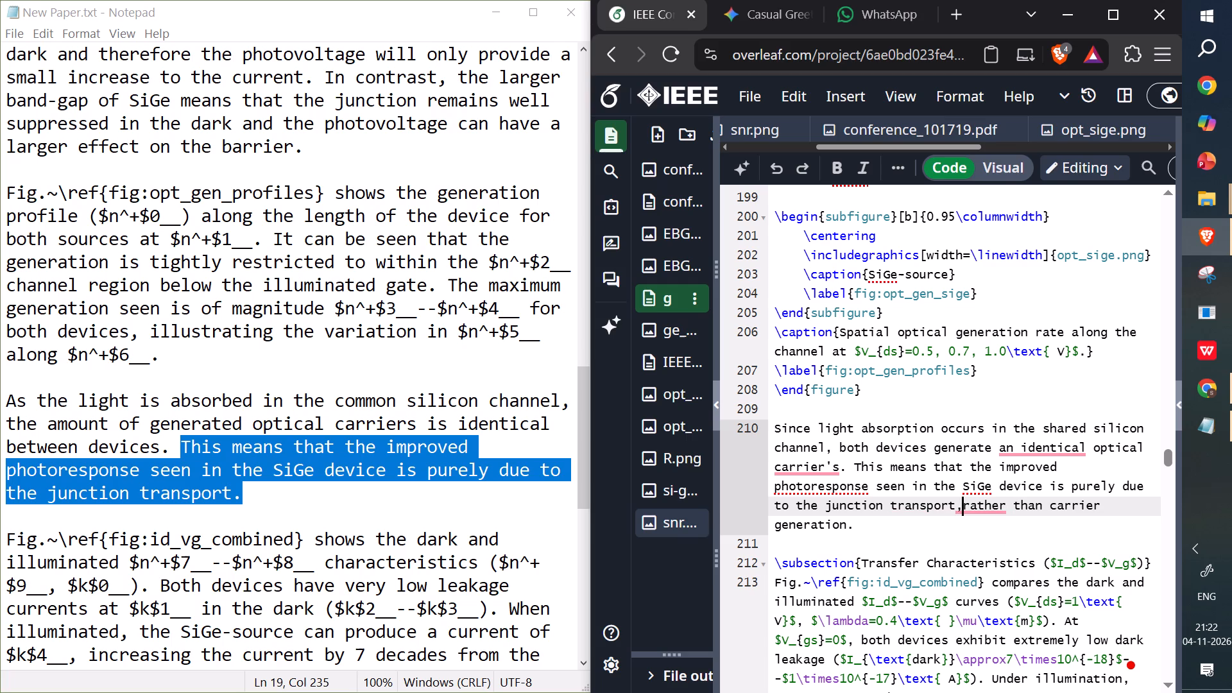
pyautogui.press('space')
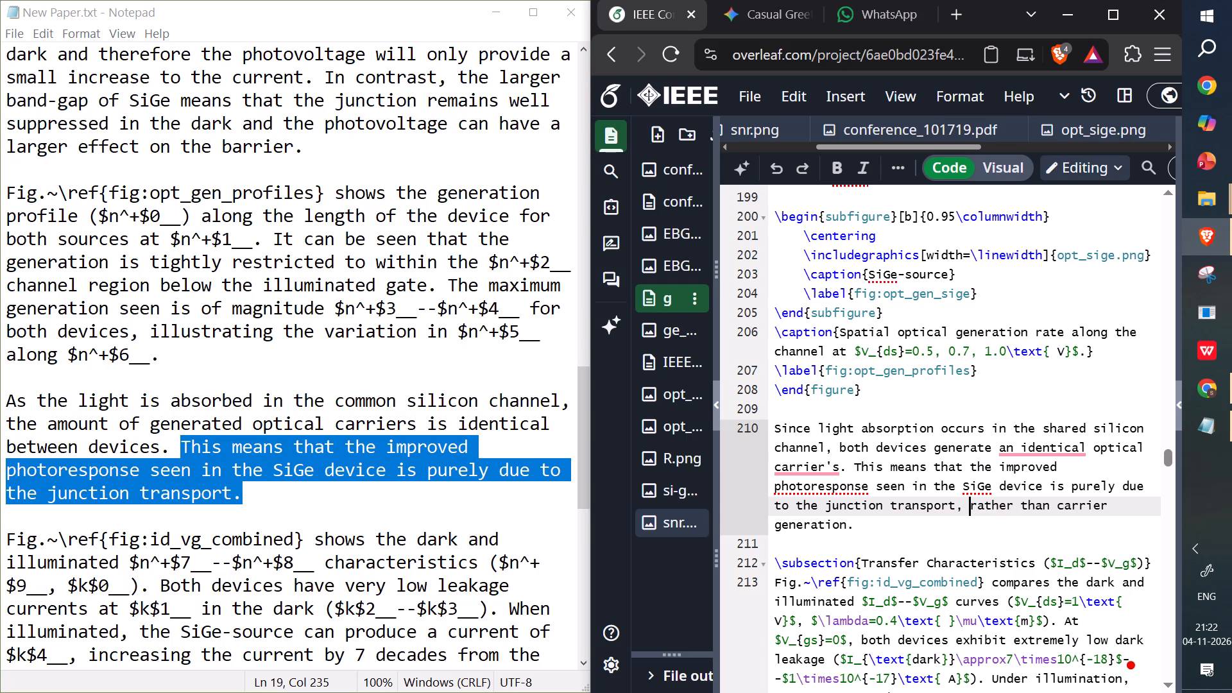
# Replace "rather than" with "not on the" before "carrier generation" in the line 210 paragraph.
pyautogui.press('Right')
pyautogui.press('Right')
pyautogui.press('Right')
pyautogui.press('Right')
pyautogui.press('Right')
pyautogui.press('Right')
pyautogui.press('Right')
pyautogui.press('Right')
pyautogui.press('Right')
pyautogui.press('Right')
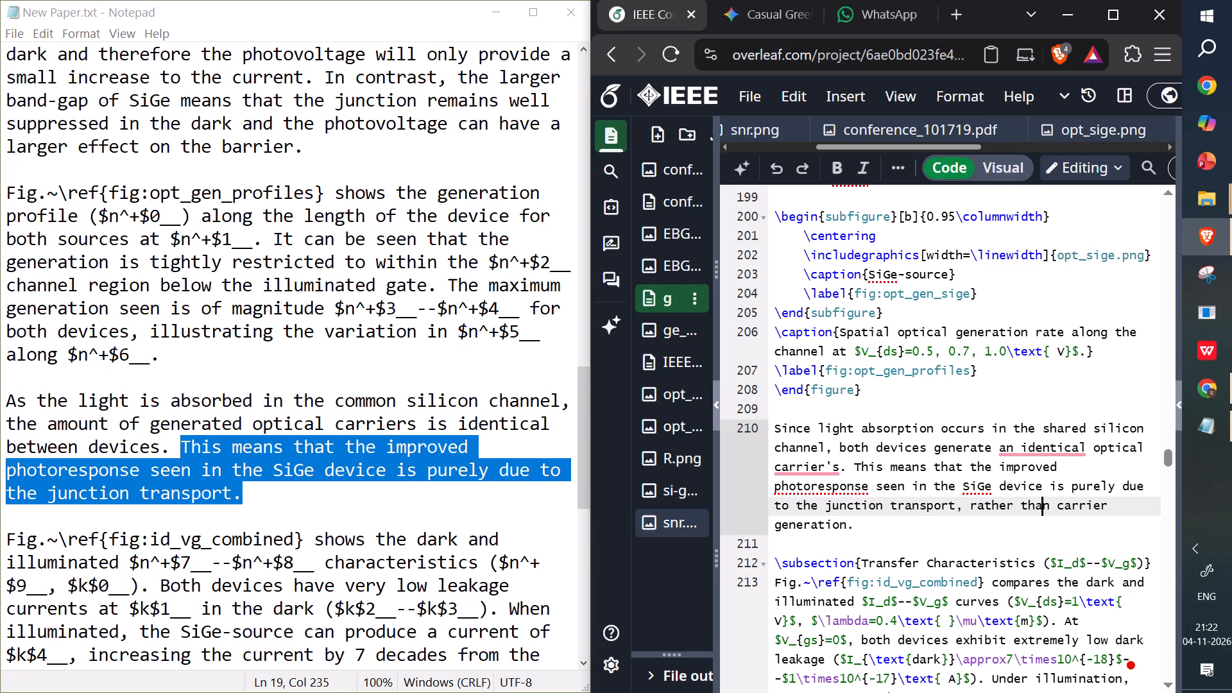
pyautogui.press('Right')
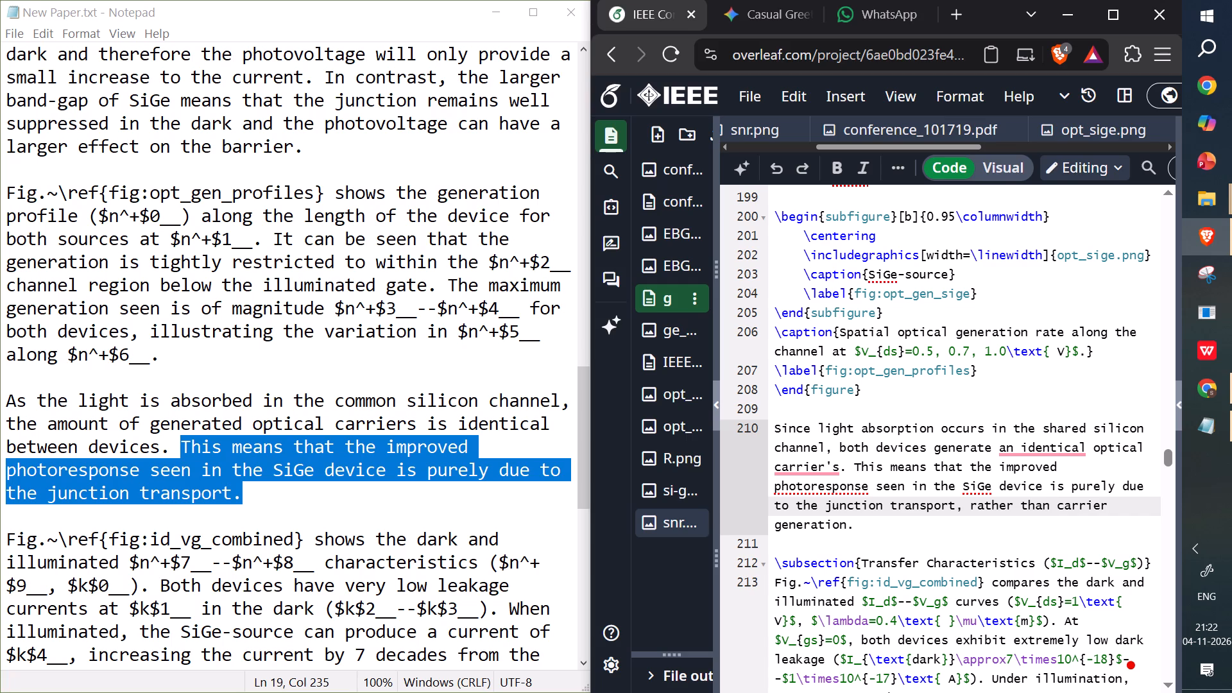
pyautogui.press('Left')
pyautogui.press('Left')
pyautogui.press('Left')
pyautogui.press('Left')
pyautogui.press('Right')
pyautogui.press('Right')
pyautogui.press('Right')
pyautogui.press('Right')
pyautogui.press('Right')
pyautogui.press('Left')
pyautogui.press('BackSpace')
pyautogui.press('BackSpace')
pyautogui.press('BackSpace')
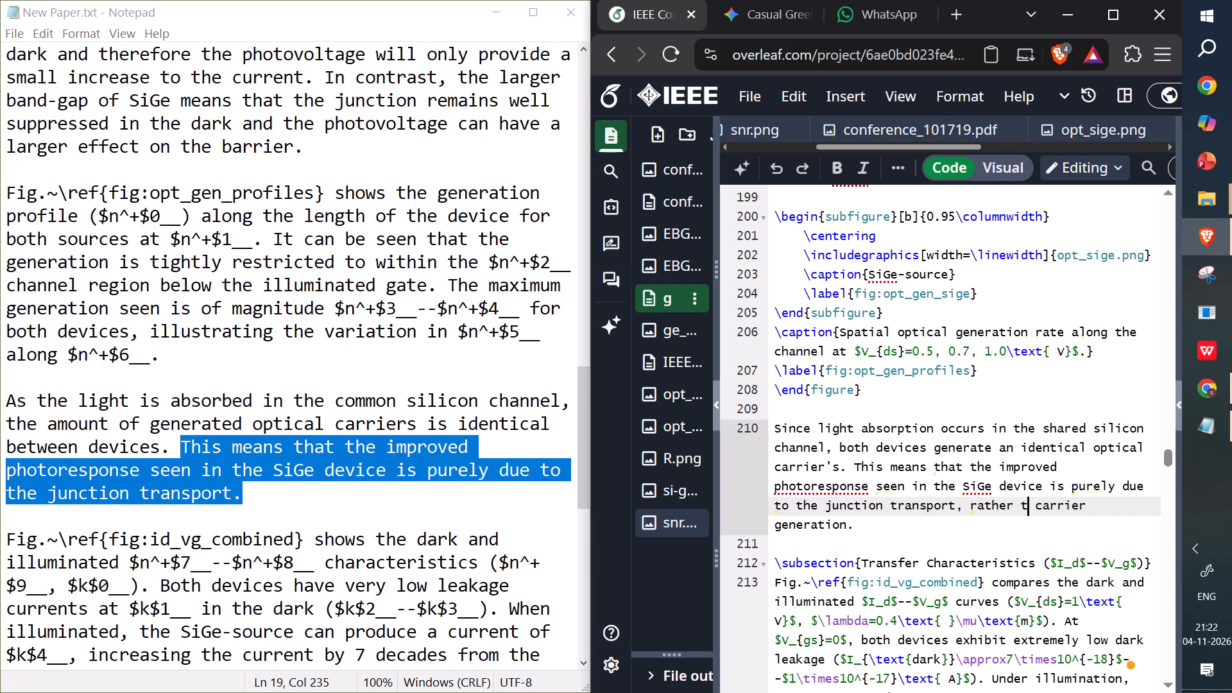
pyautogui.press('BackSpace')
pyautogui.press('BackSpace')
pyautogui.press('BackSpace')
pyautogui.press('BackSpace')
pyautogui.press('BackSpace')
pyautogui.press('BackSpace')
pyautogui.press('BackSpace')
pyautogui.press('BackSpace')
pyautogui.press('BackSpace')
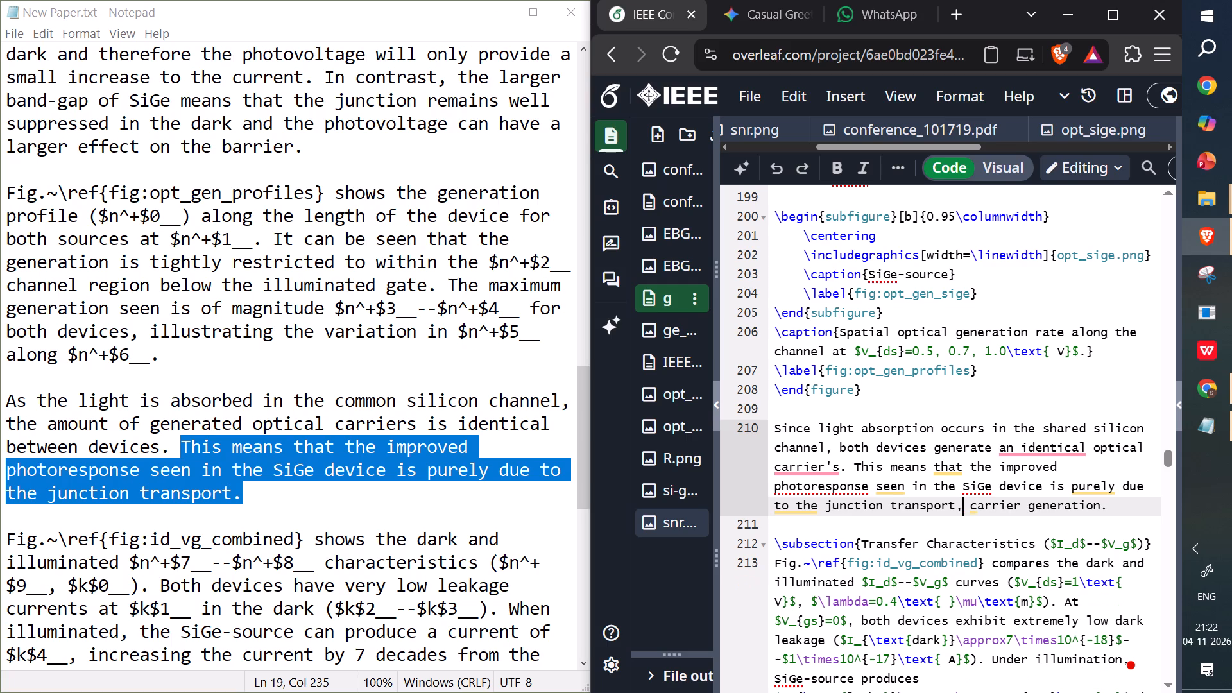
pyautogui.press('space')
pyautogui.write('not n')
pyautogui.press('space')
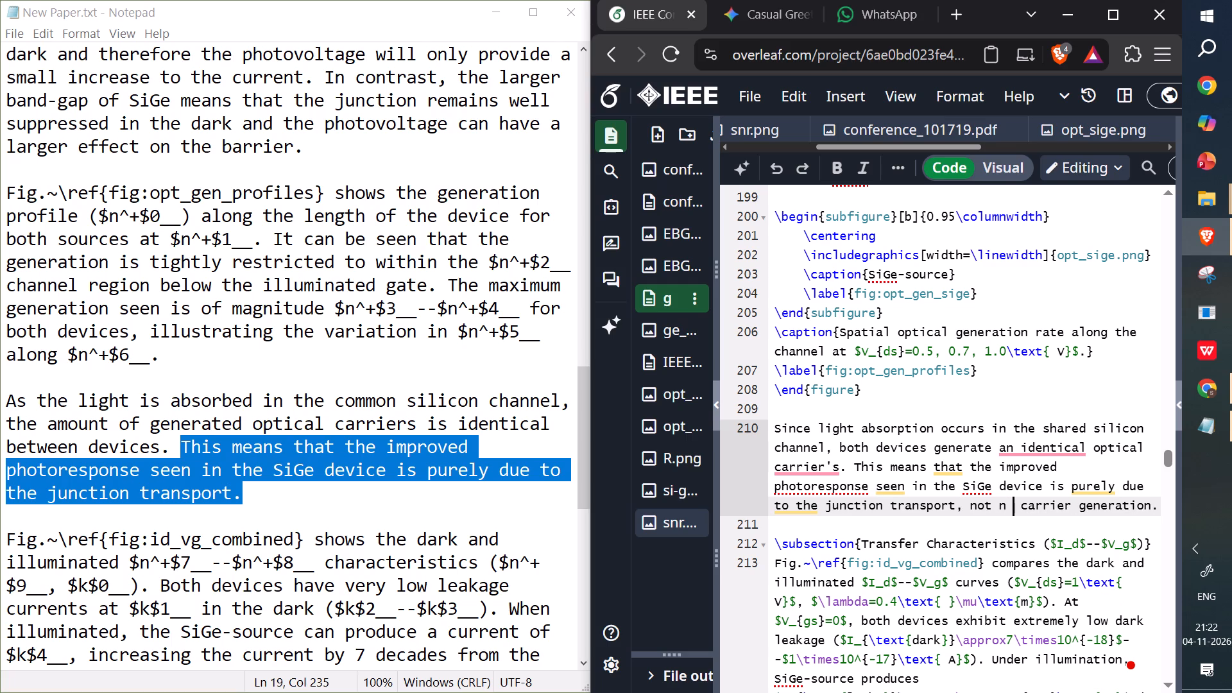
pyautogui.press('BackSpace')
pyautogui.press('BackSpace')
pyautogui.write('on the')
pyautogui.press('space')
pyautogui.press('BackSpace')
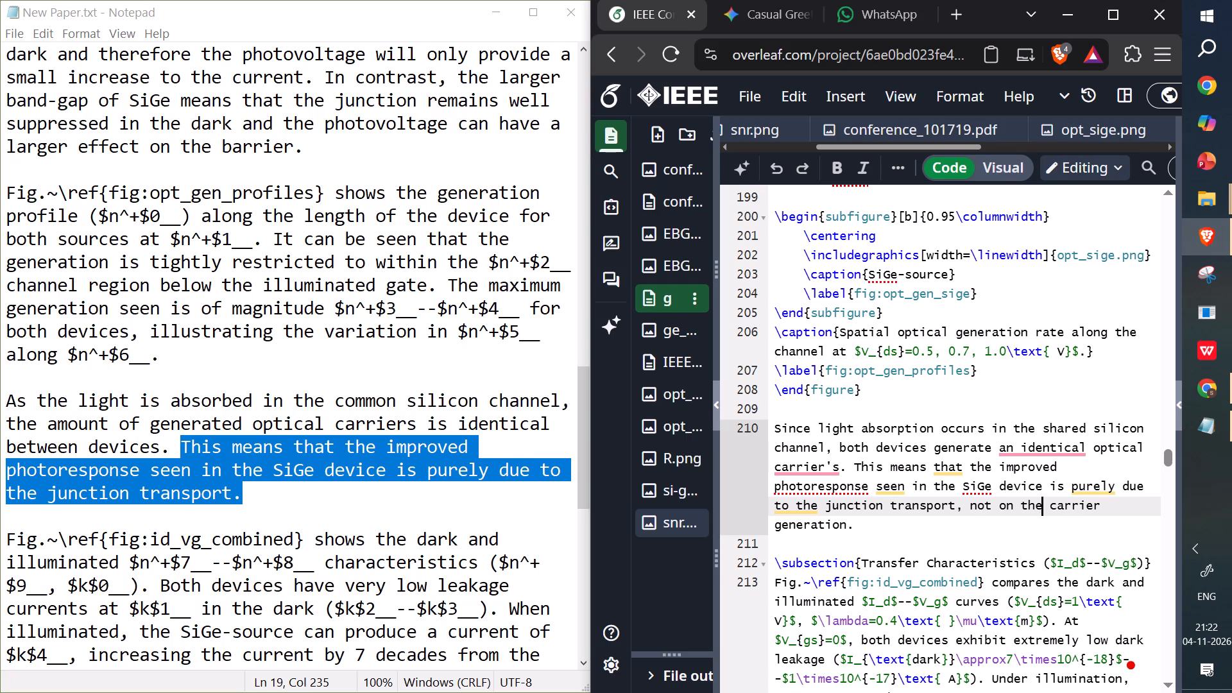
# Examine the Transfer Characteristics and Signal-to-Noise Ratio paragraphs in the LaTeX source alongside the matching Notepad draft paragraphs.
pyautogui.scroll(-1, 805, 527)
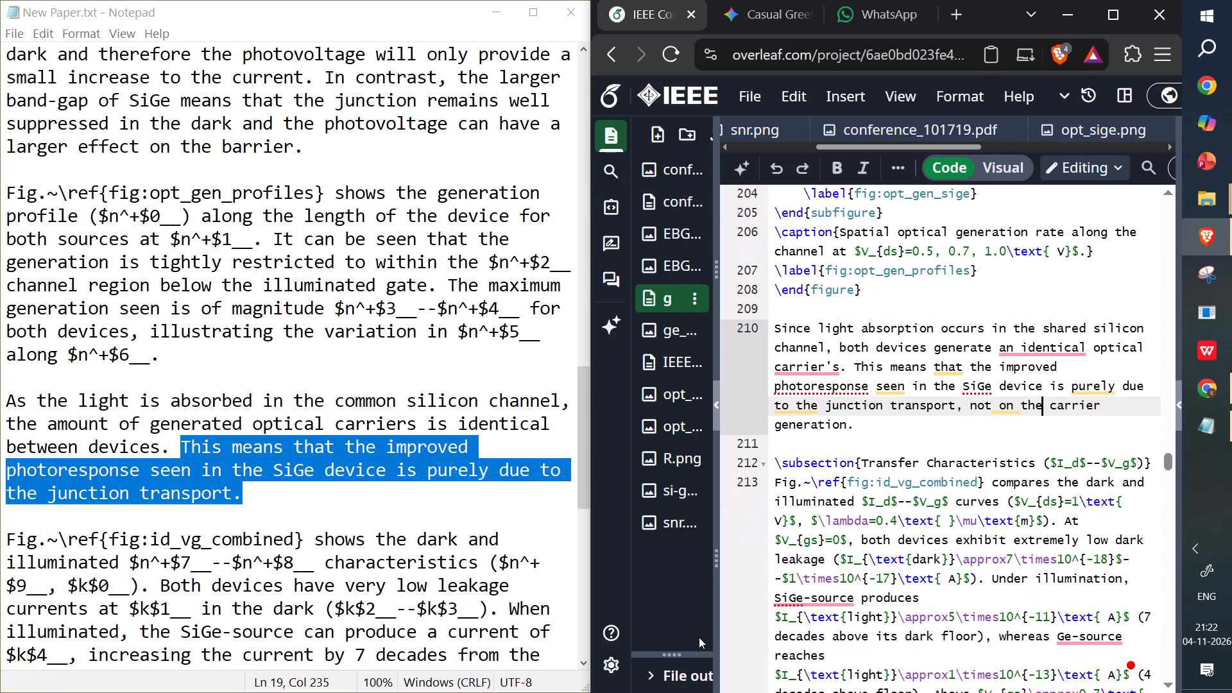
pyautogui.scroll(-3, 31, 541)
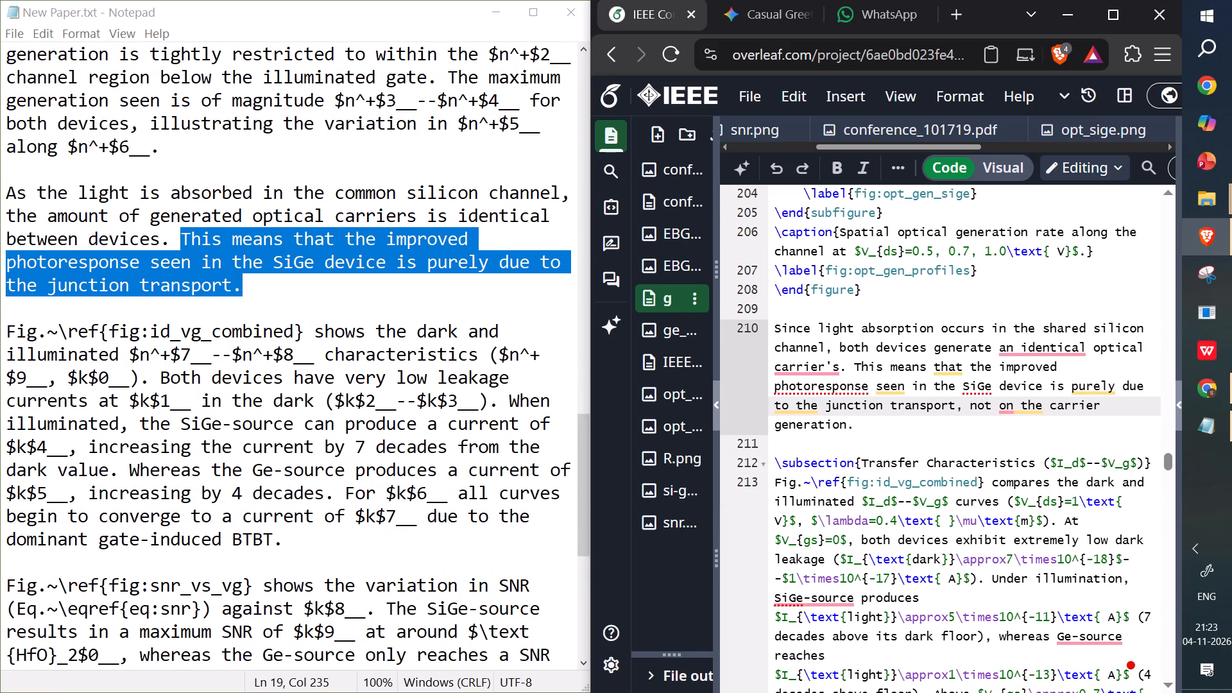
pyautogui.scroll(-2, 839, 526)
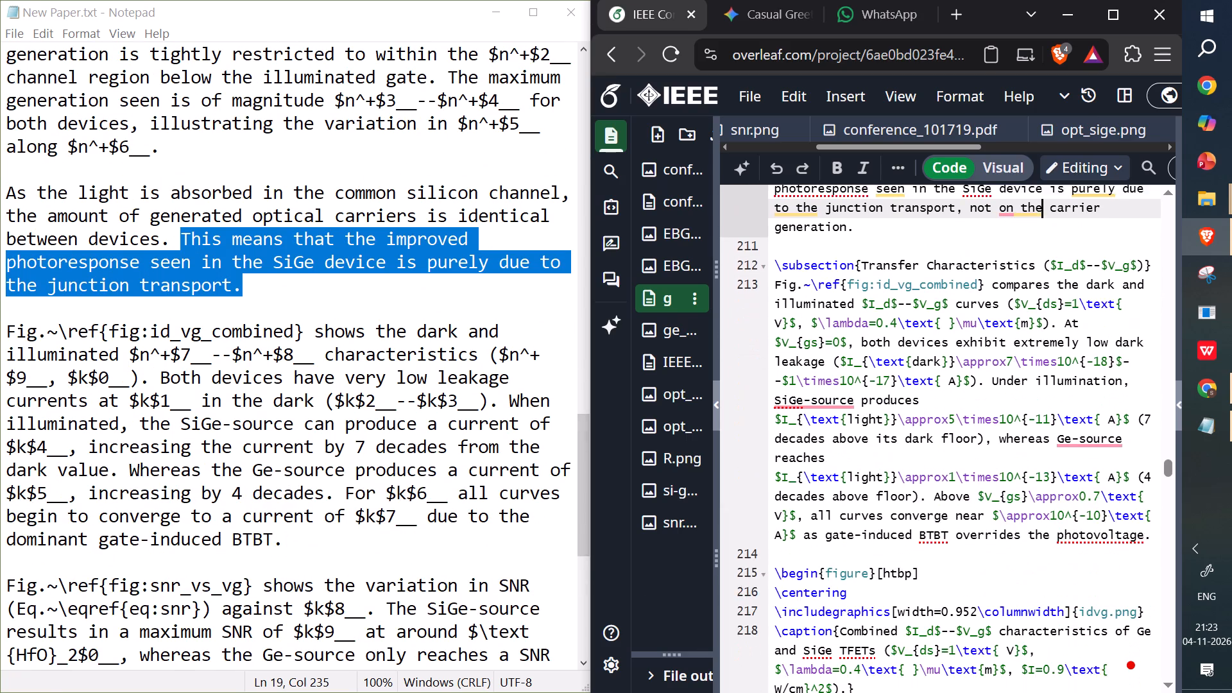
pyautogui.scroll(-3, 839, 526)
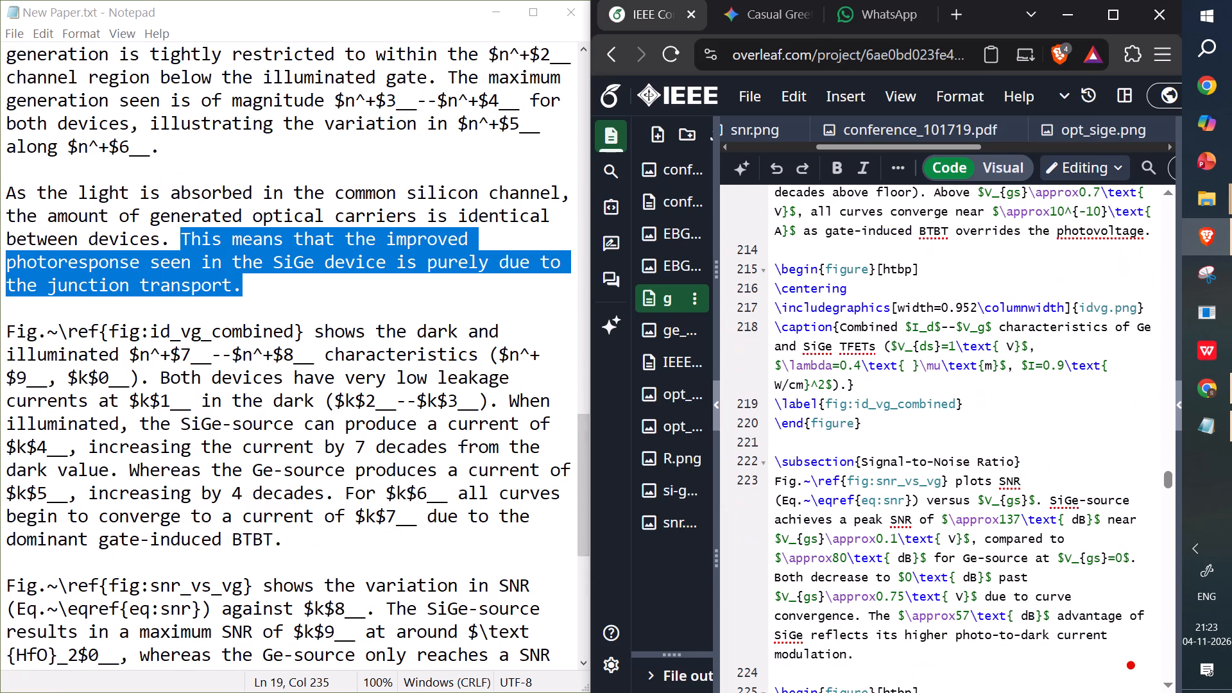
pyautogui.scroll(-5, 200, 539)
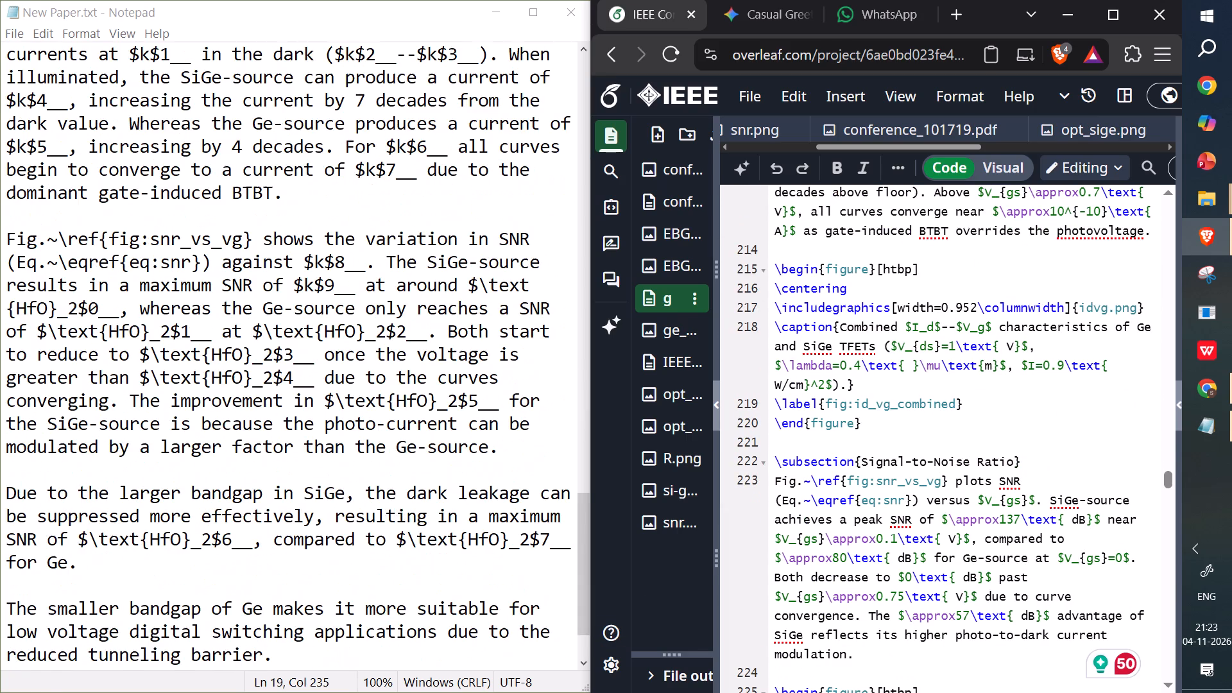
pyautogui.scroll(-9, 214, 519)
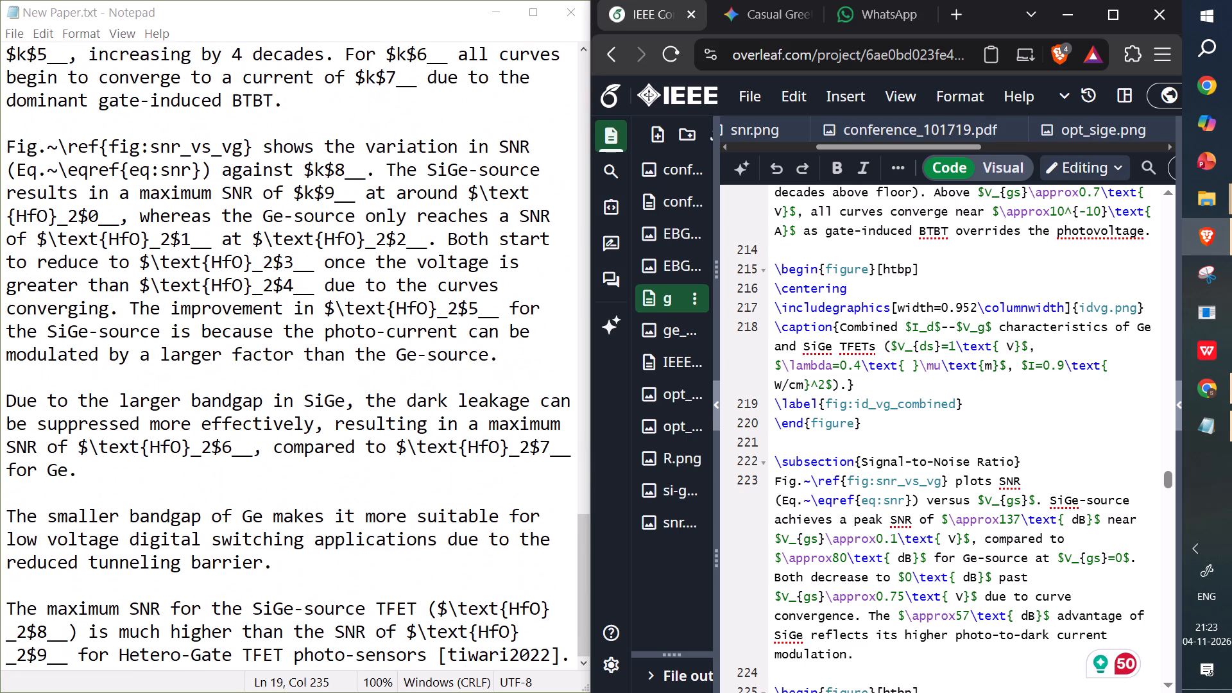
pyautogui.scroll(-3, 864, 495)
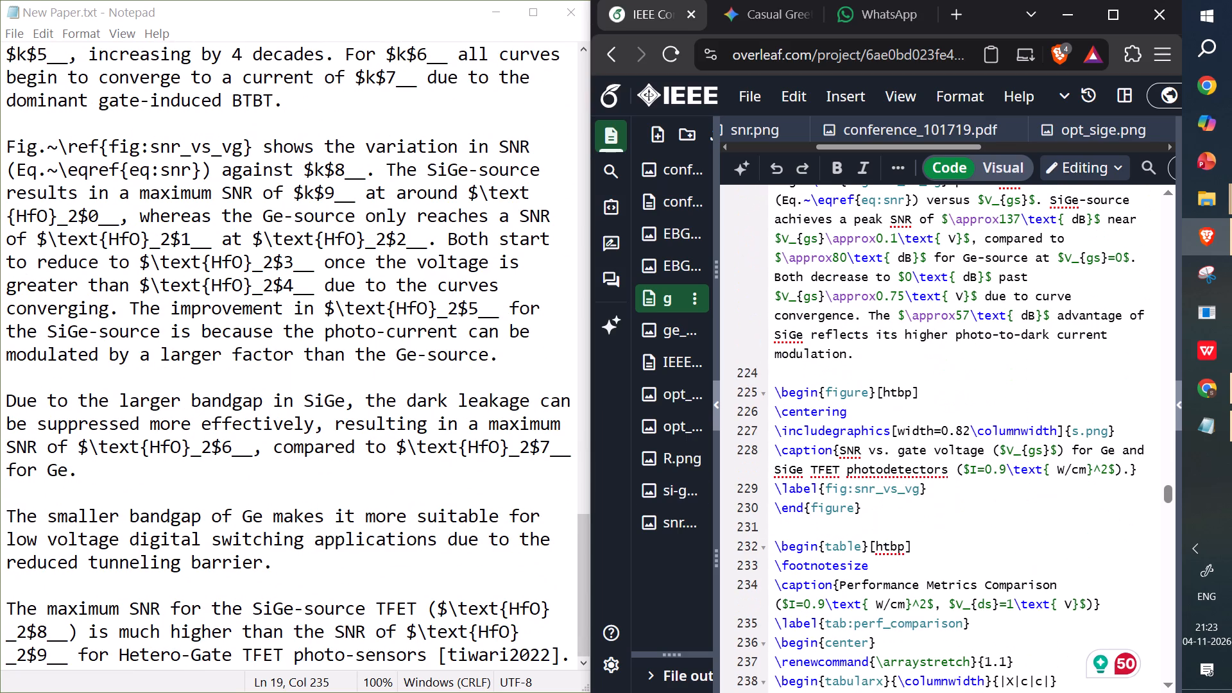
pyautogui.scroll(2, 864, 495)
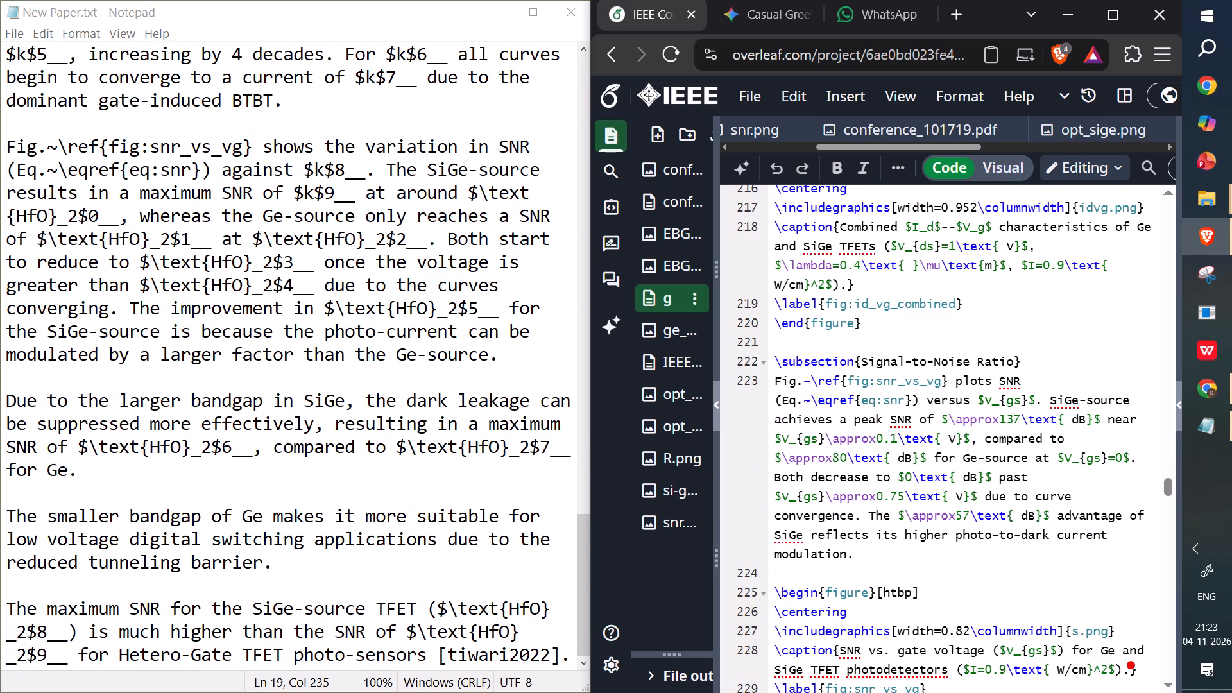
# Examine the enumerated items of the Optimization Discussion section against the Notepad draft's closing paragraphs on SiGe, Ge and the SNR comparison.
pyautogui.scroll(-9, 826, 569)
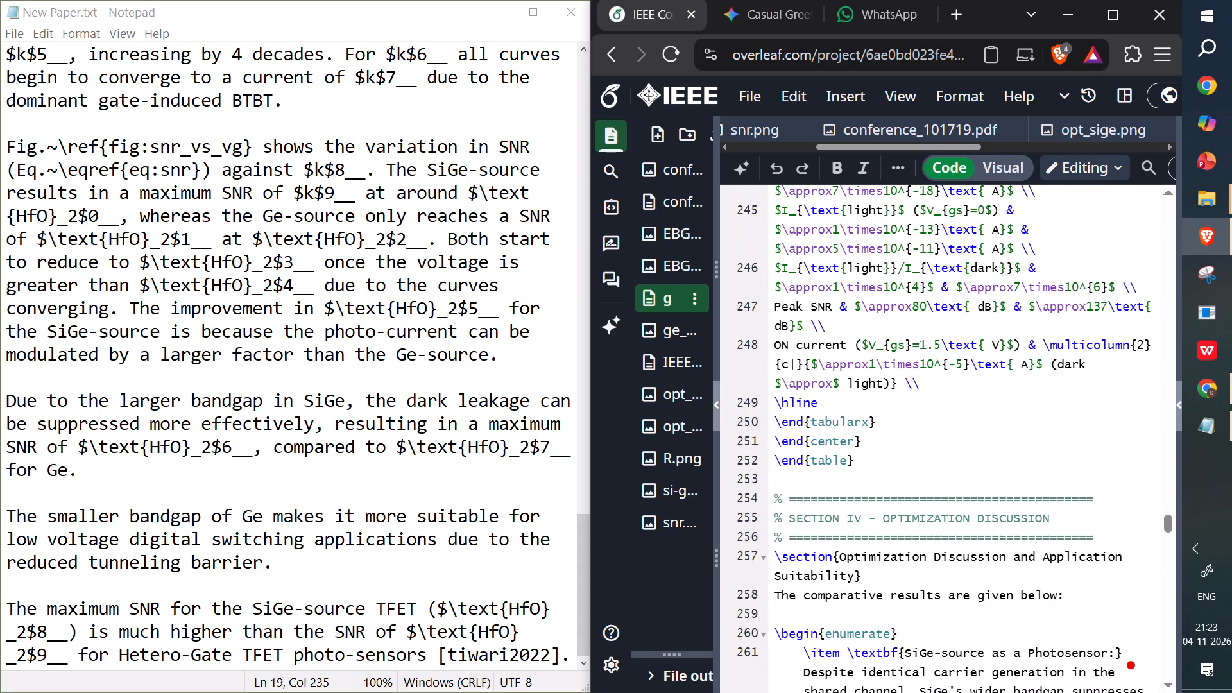
pyautogui.scroll(-2, 835, 557)
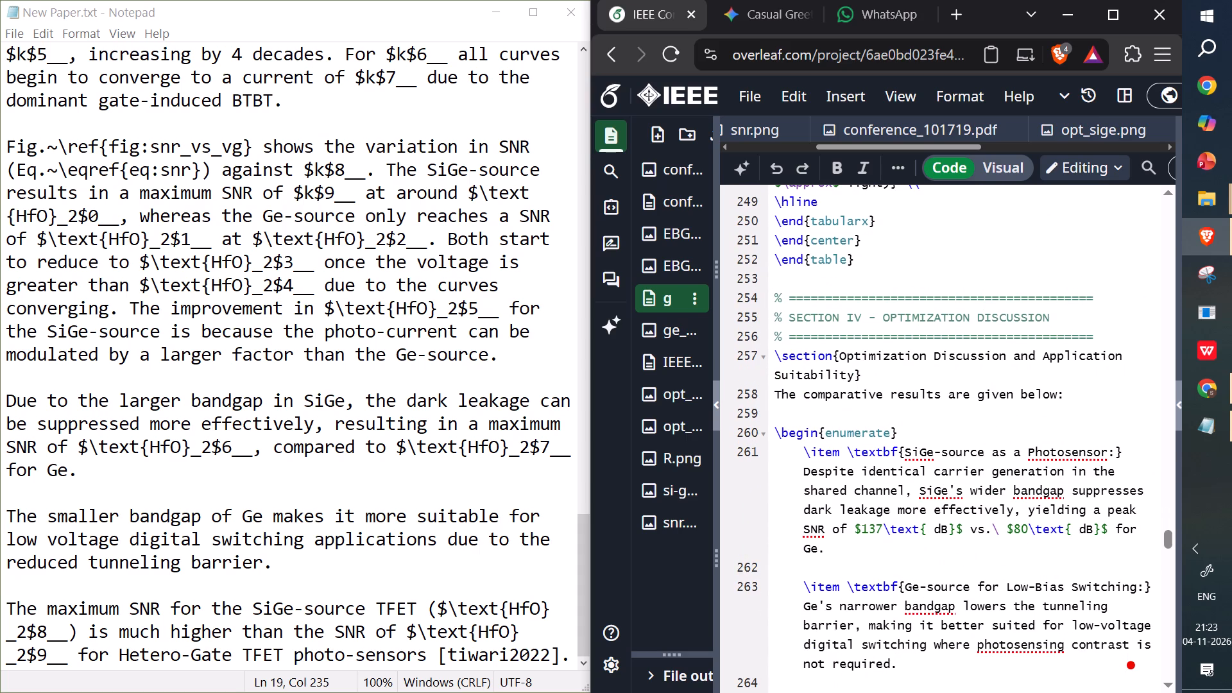
pyautogui.scroll(-2, 870, 487)
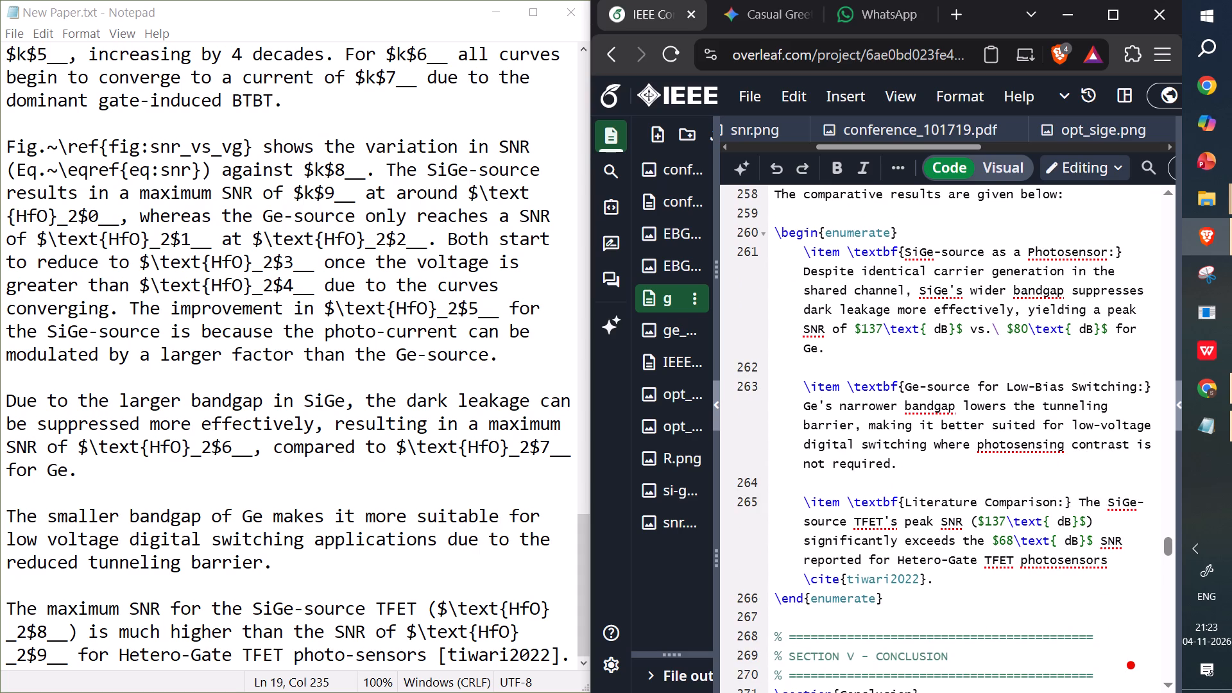
pyautogui.scroll(-3, 849, 534)
pyautogui.scroll(2, 849, 534)
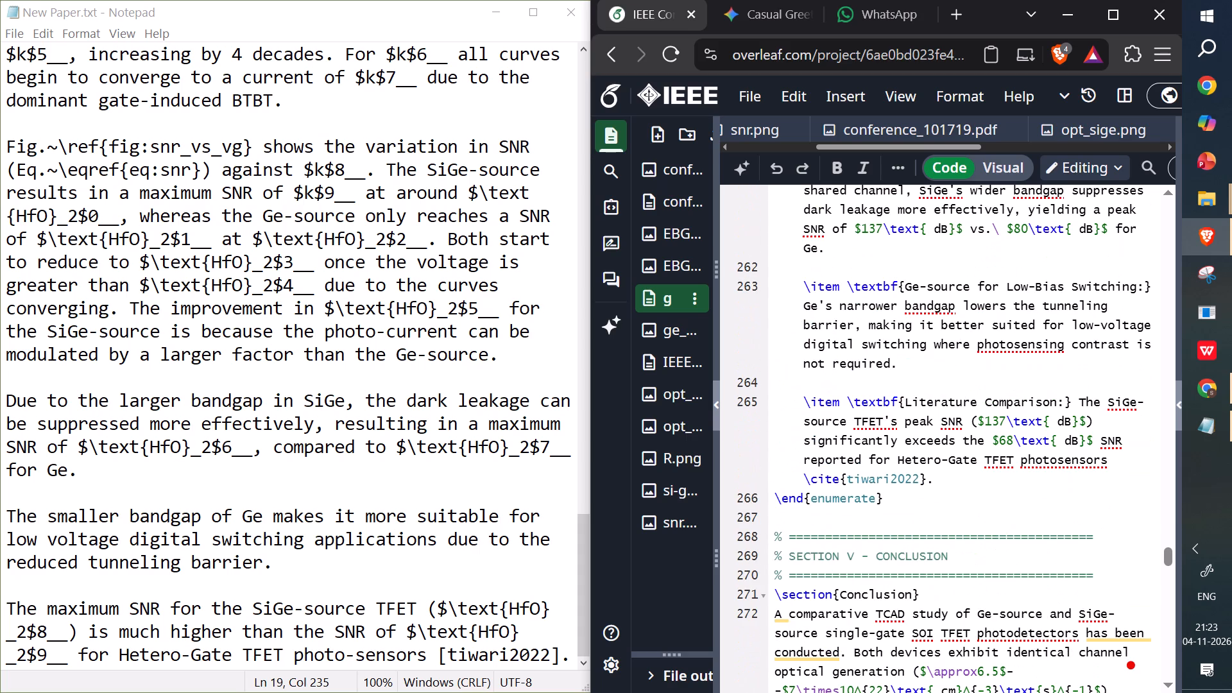
pyautogui.scroll(1, 858, 527)
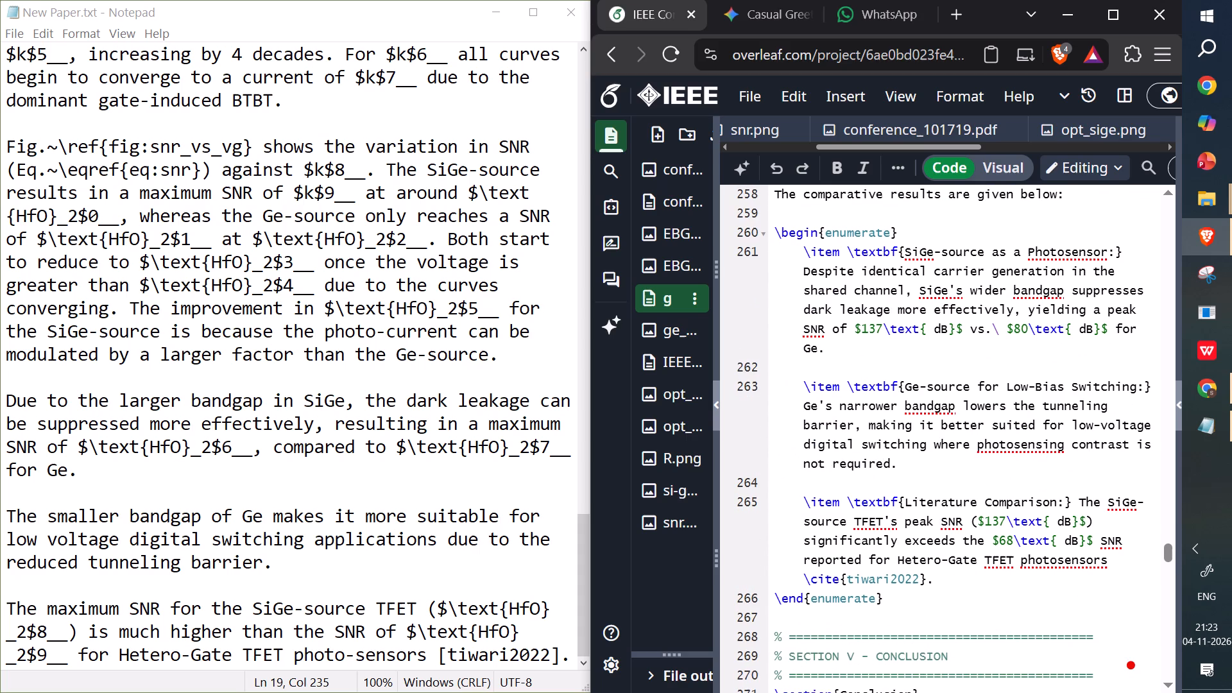
pyautogui.scroll(1, 858, 527)
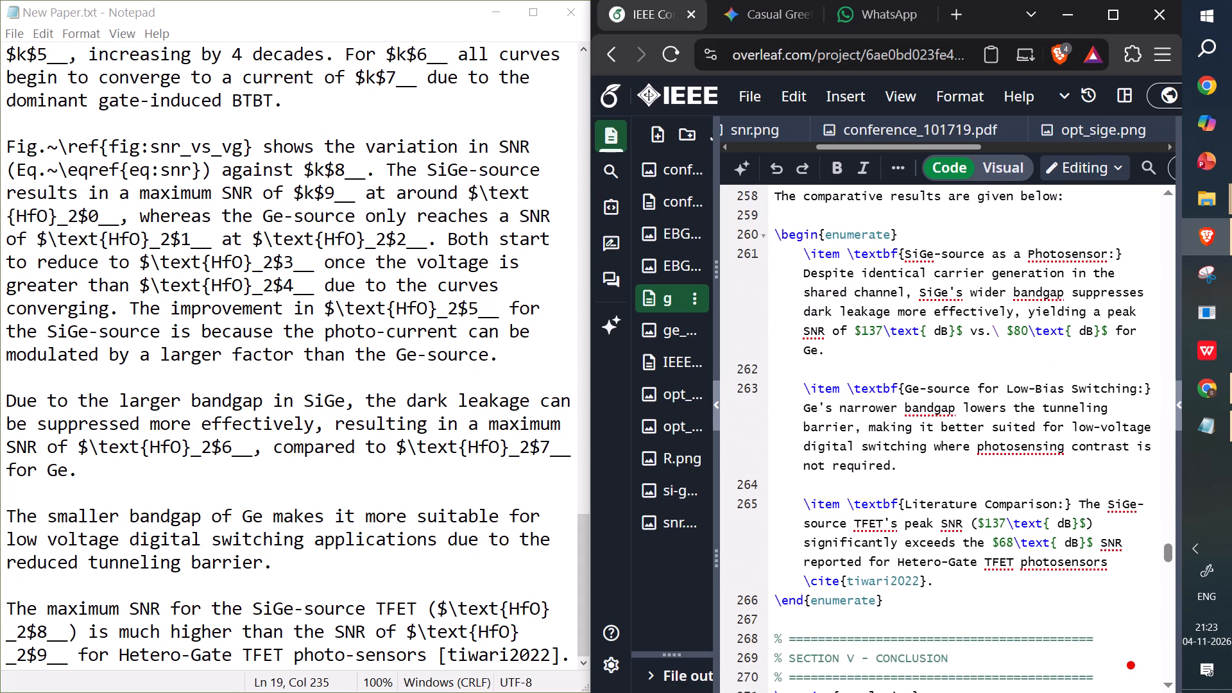
pyautogui.scroll(-2, 858, 527)
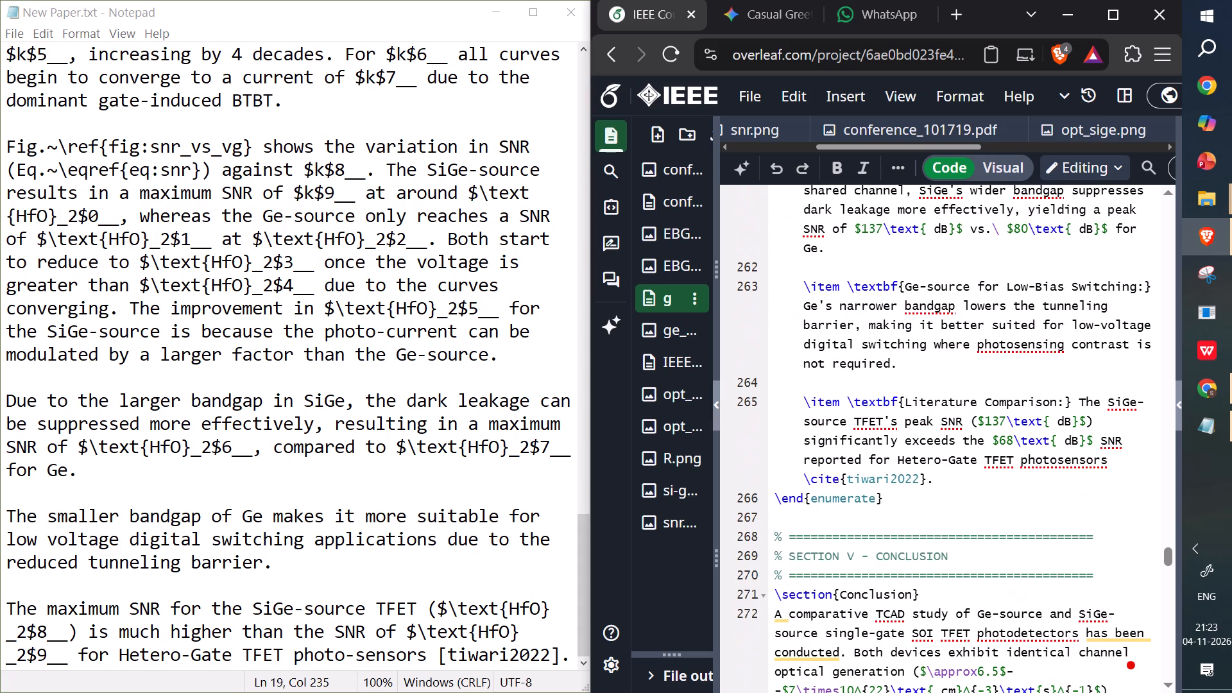
pyautogui.scroll(-1, 100, 488)
pyautogui.scroll(2, 873, 468)
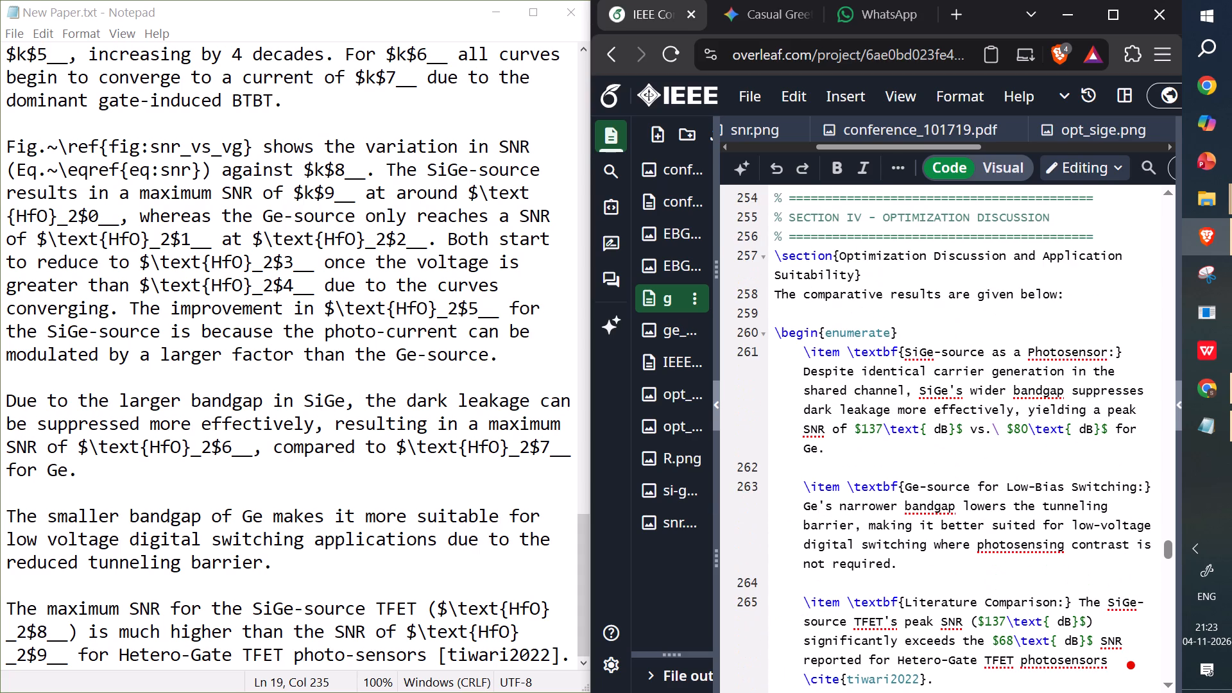
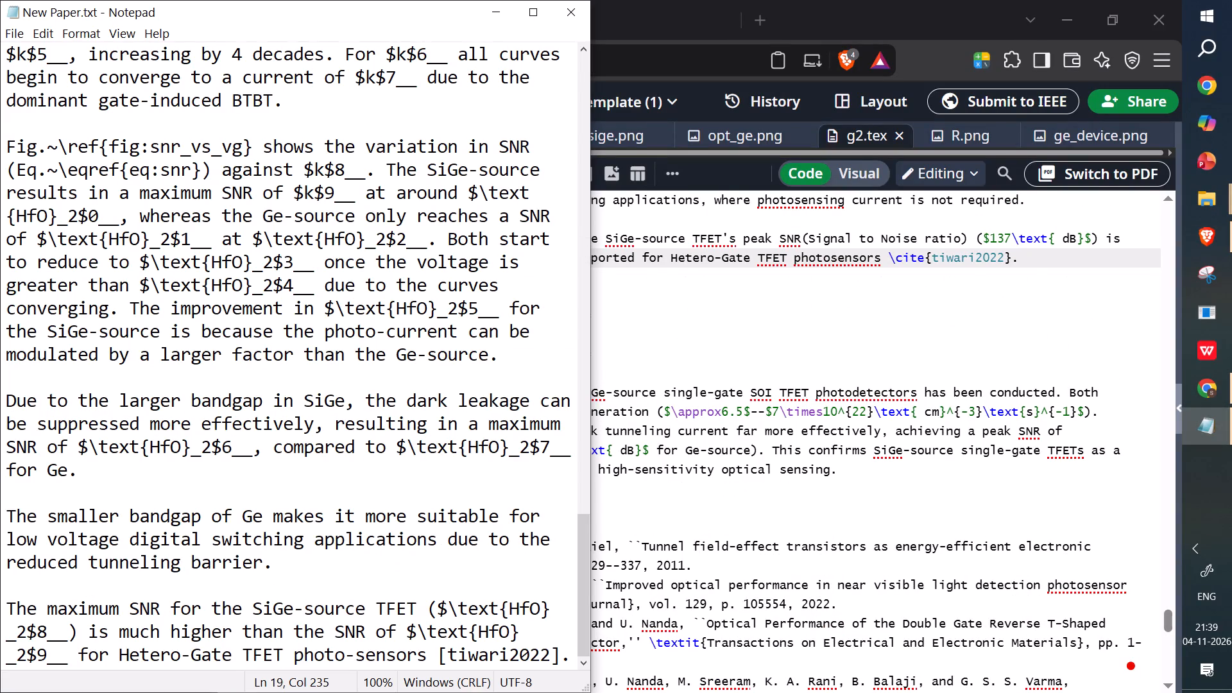
# Paste the copied conclusion paragraph, "A comparative TCAD analysis…", as a new paragraph ending the Notepad draft, and return to g2.tex in Overleaf.
pyautogui.scroll(-7, 374, 580)
pyautogui.click(569, 654)
pyautogui.press('Return')
pyautogui.press('Return')
pyautogui.hotkey('ctrl', 'v')
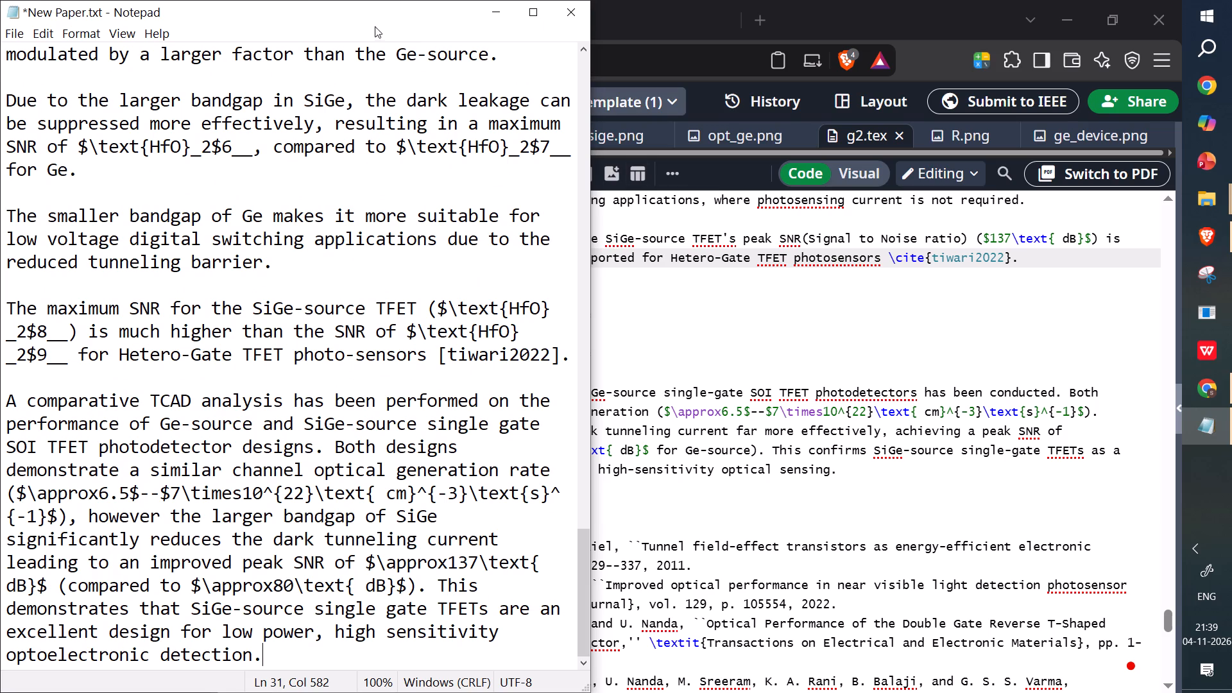
pyautogui.click(1013, 330)
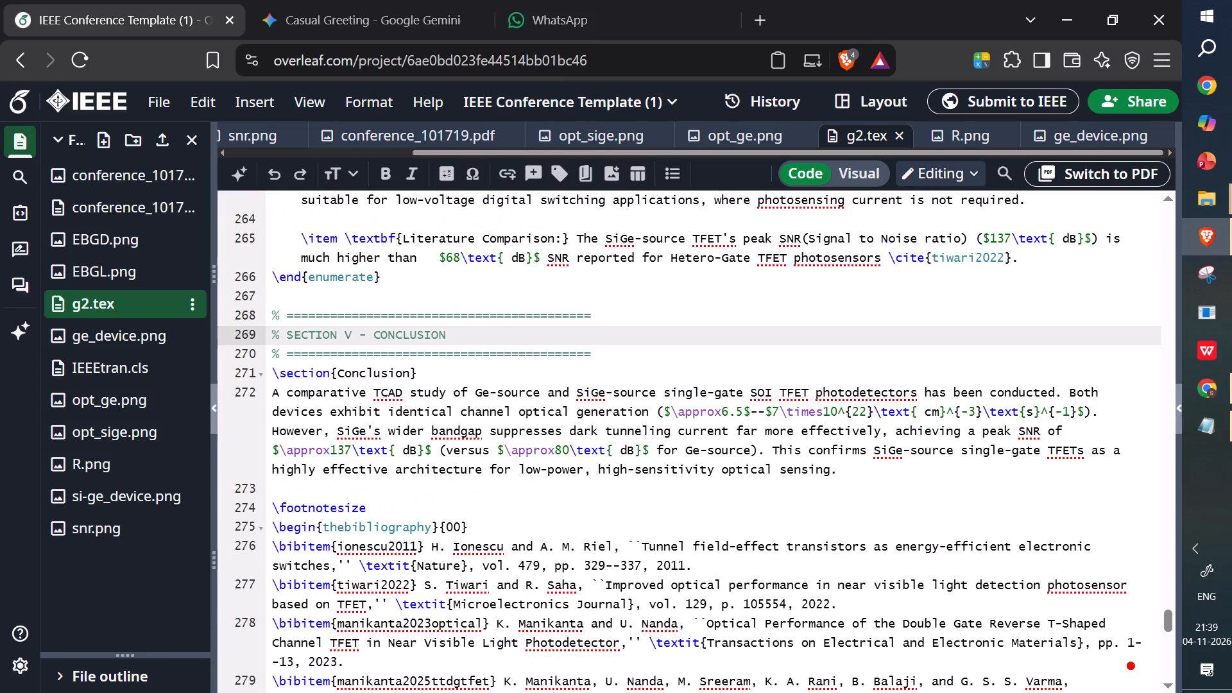
# Replace the Conclusion's opening through "optical generation" with the draft's "A comparative TCAD analysis" text, ending at "generation rate".
pyautogui.press('super+Right')
pyautogui.scroll(-1, 937, 630)
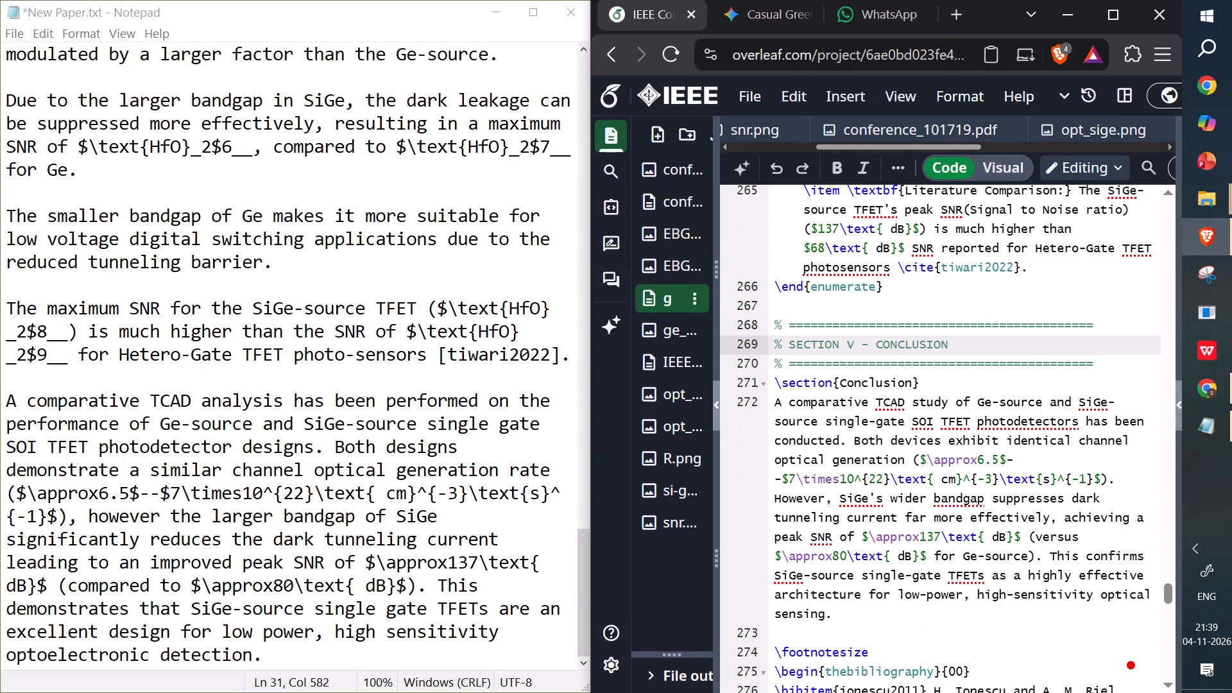
pyautogui.scroll(-3, 403, 569)
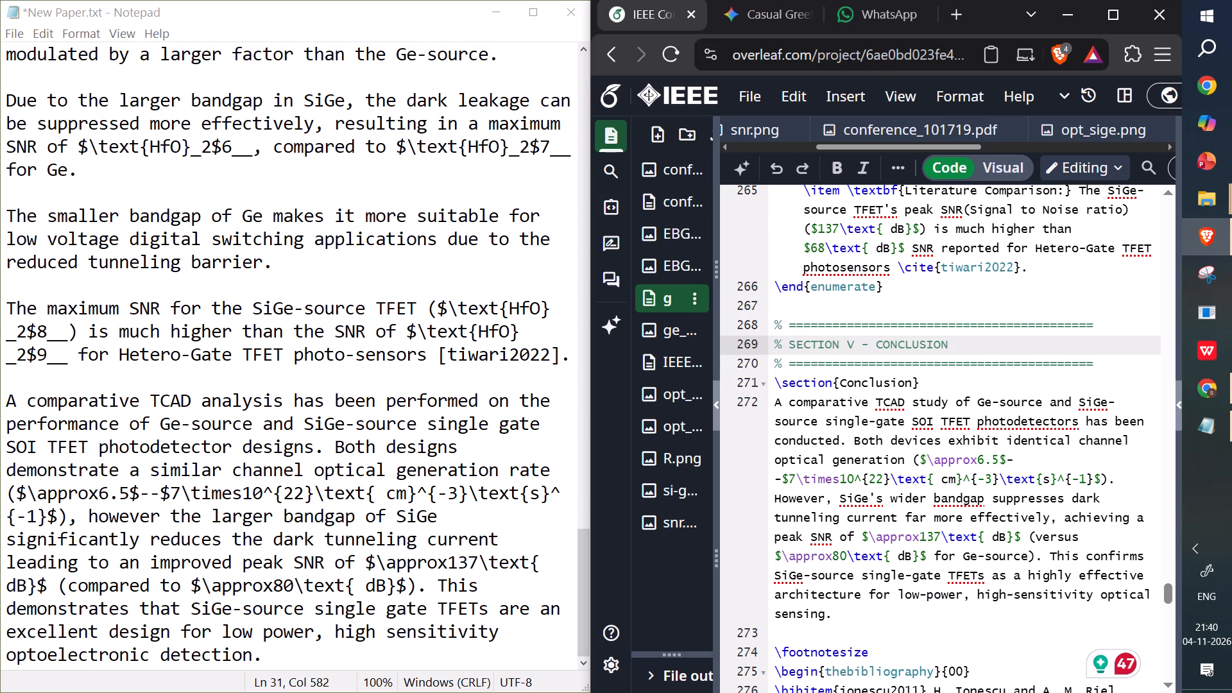
pyautogui.moveTo(554, 472); pyautogui.dragTo(89, 379)
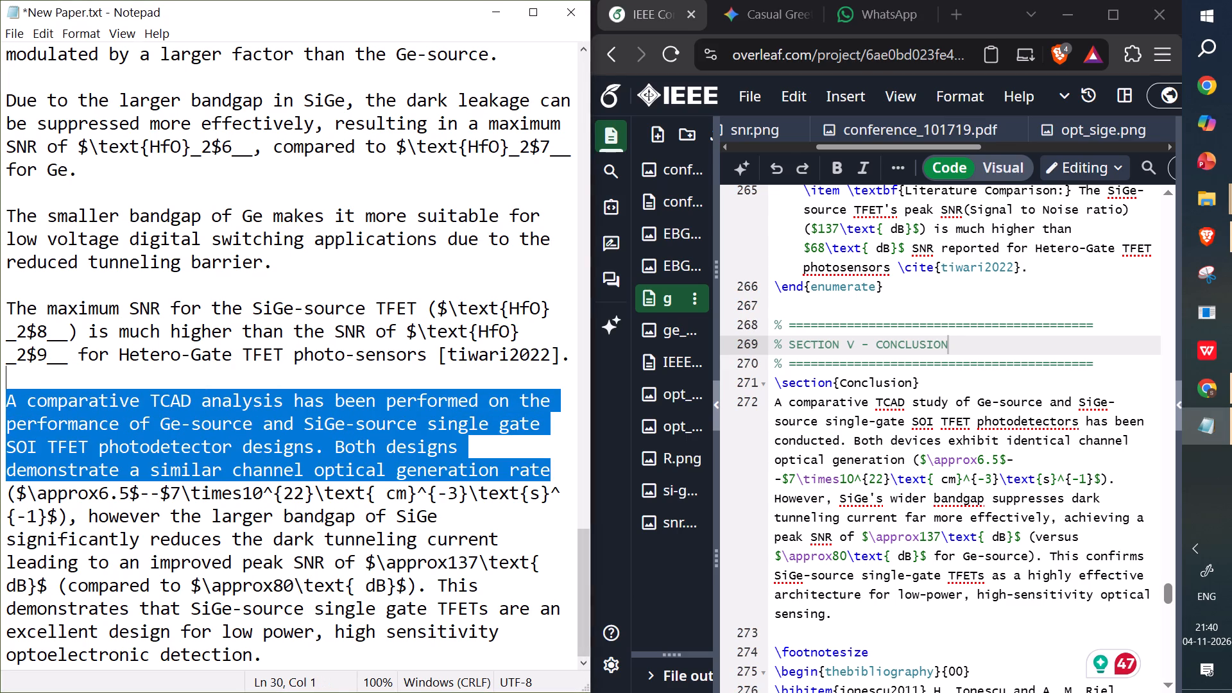
pyautogui.moveTo(89, 379); pyautogui.dragTo(4, 390)
pyautogui.rightClick(128, 424)
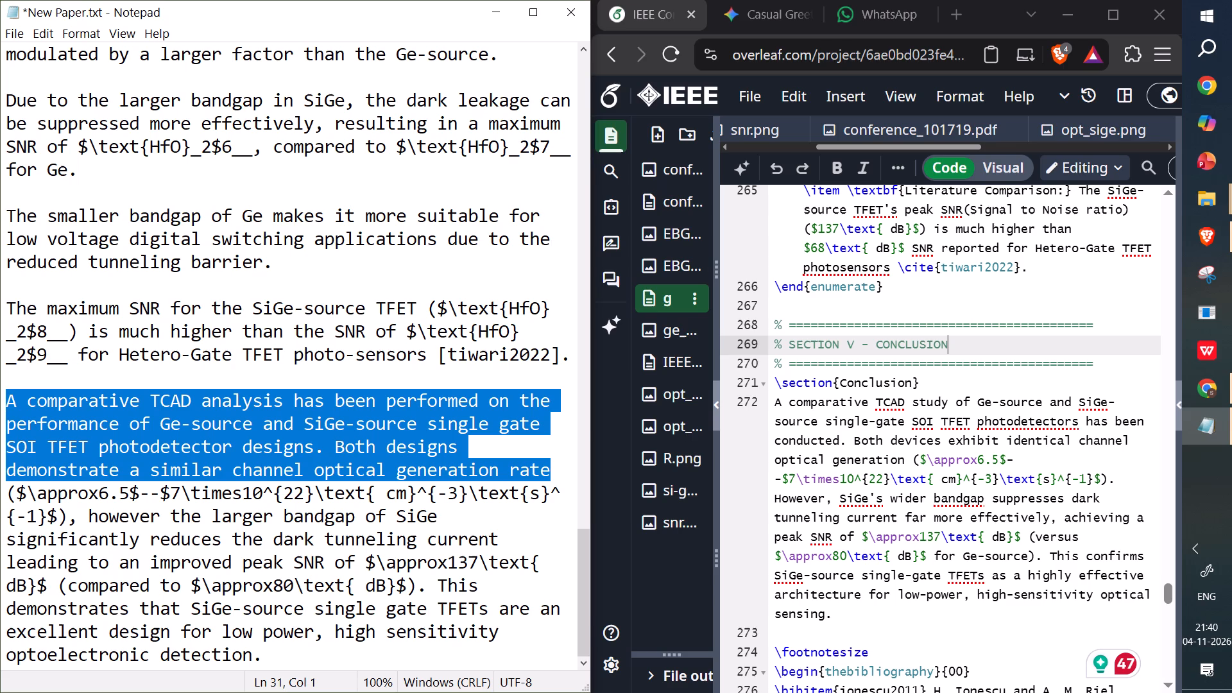
pyautogui.click(167, 475)
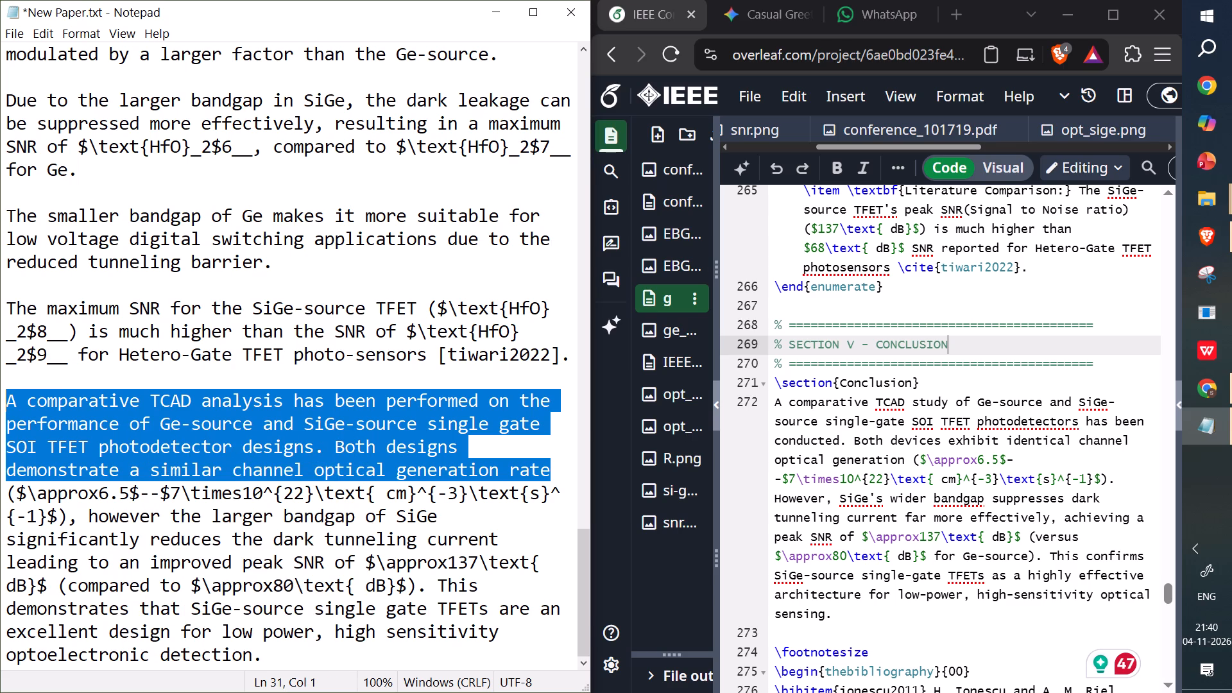
pyautogui.moveTo(908, 460); pyautogui.dragTo(770, 413)
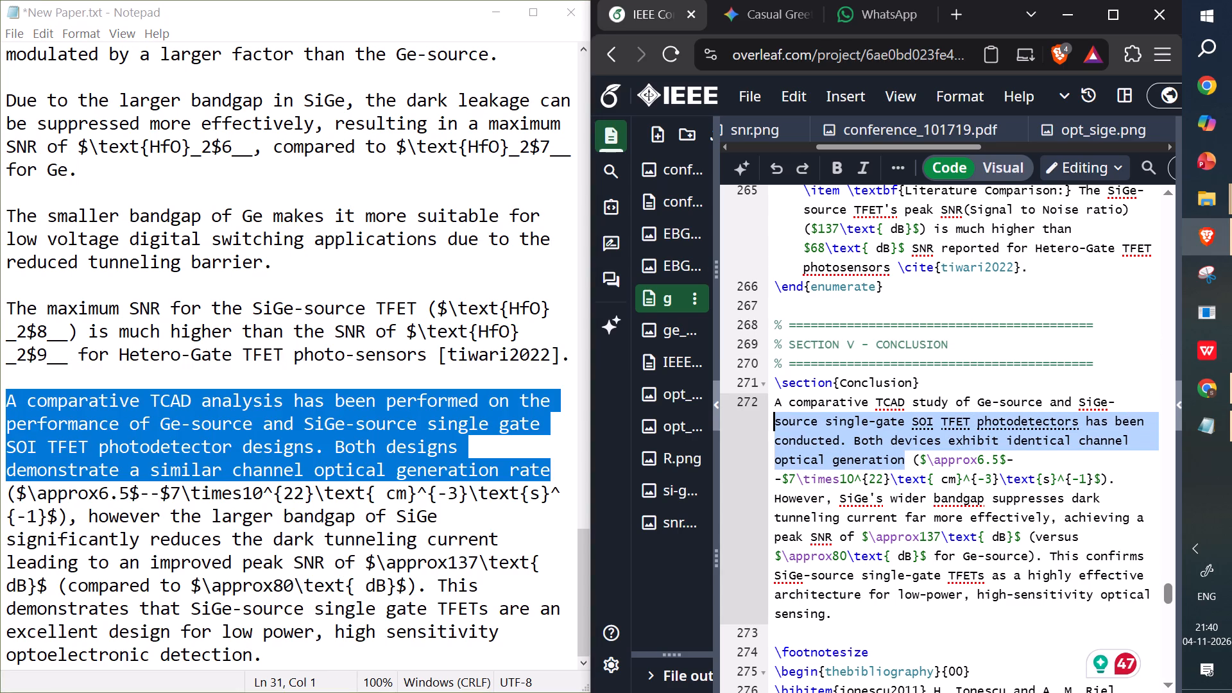
pyautogui.moveTo(770, 413); pyautogui.dragTo(773, 406)
pyautogui.rightClick(820, 424)
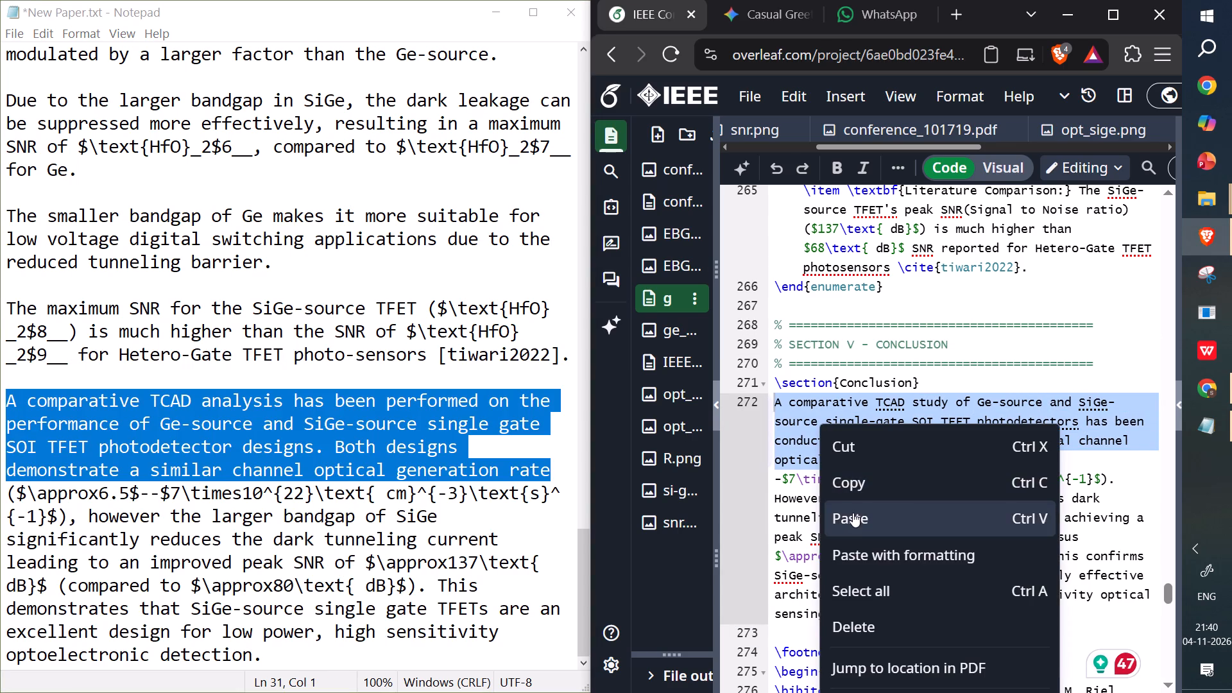
pyautogui.click(853, 513)
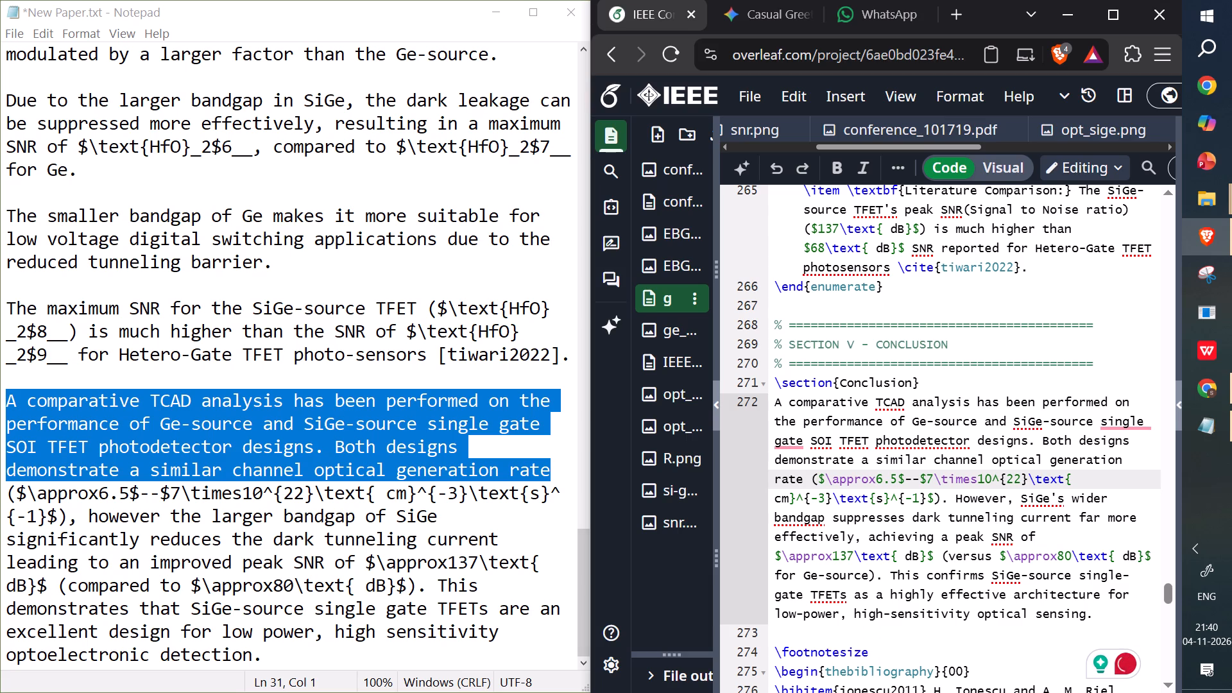
# Replace the Conclusion's "However, SiGe's wider bandgap" text through "peak SNR of" with the draft's "however the larger bandgap" wording, capitalising "However".
pyautogui.click(140, 407)
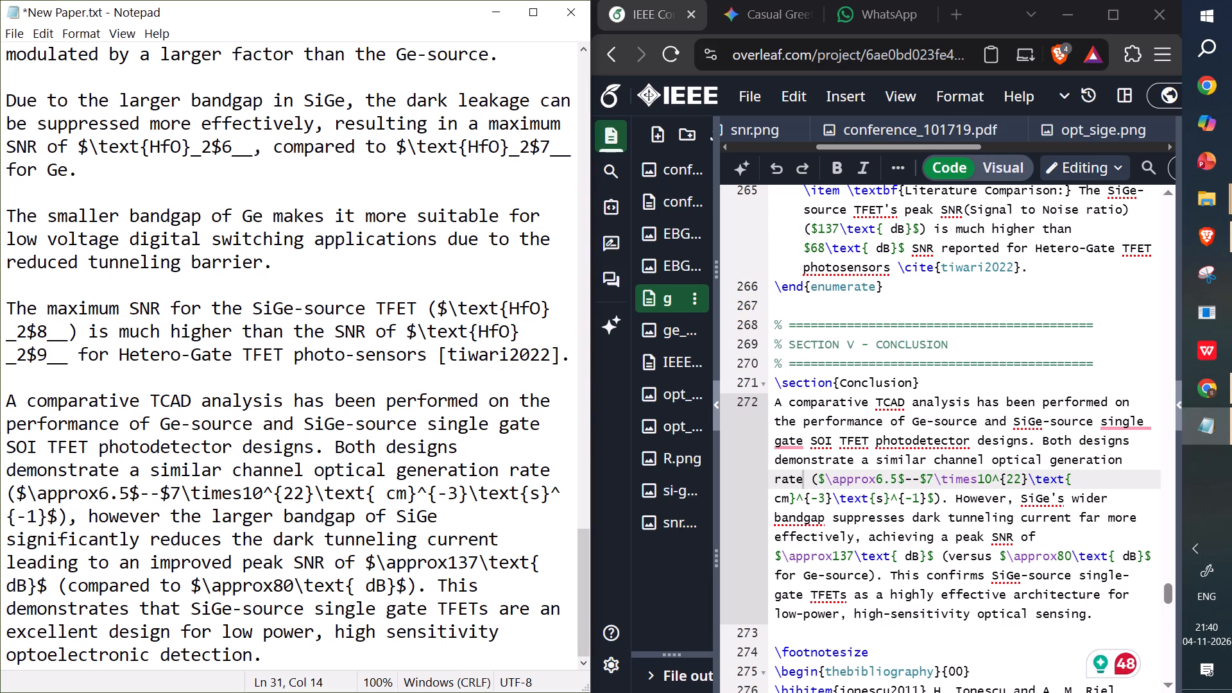
pyautogui.scroll(-1, 75, 572)
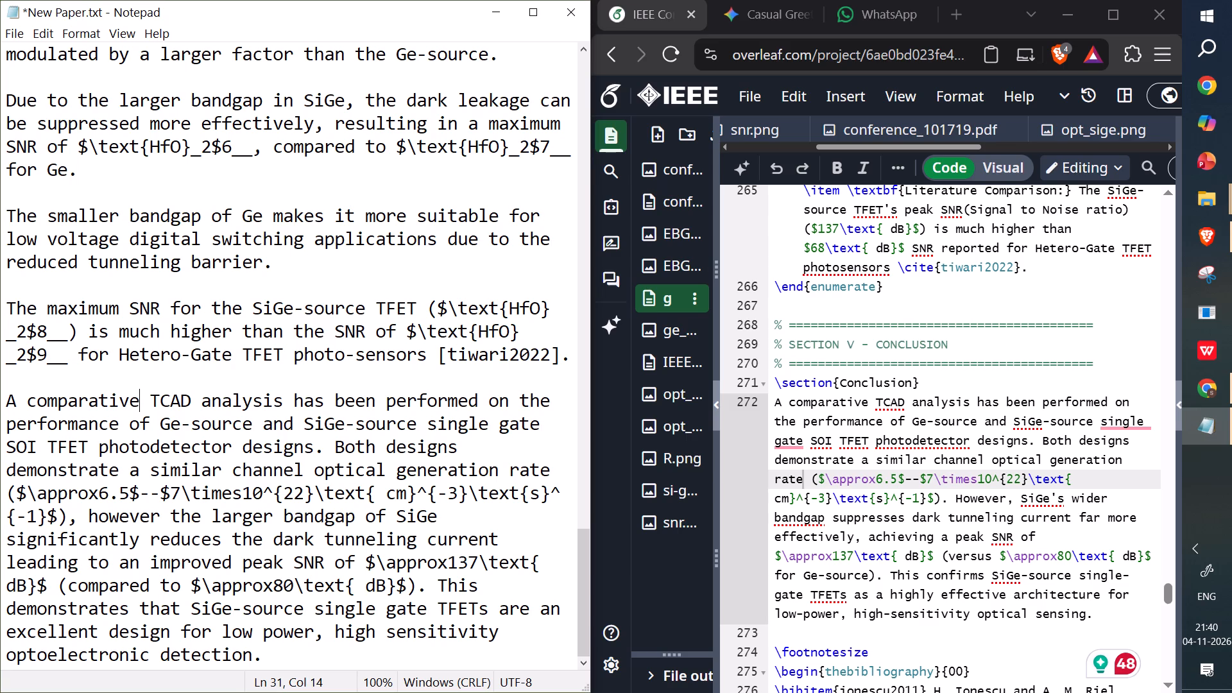
pyautogui.moveTo(360, 560); pyautogui.dragTo(86, 510)
pyautogui.rightClick(123, 531)
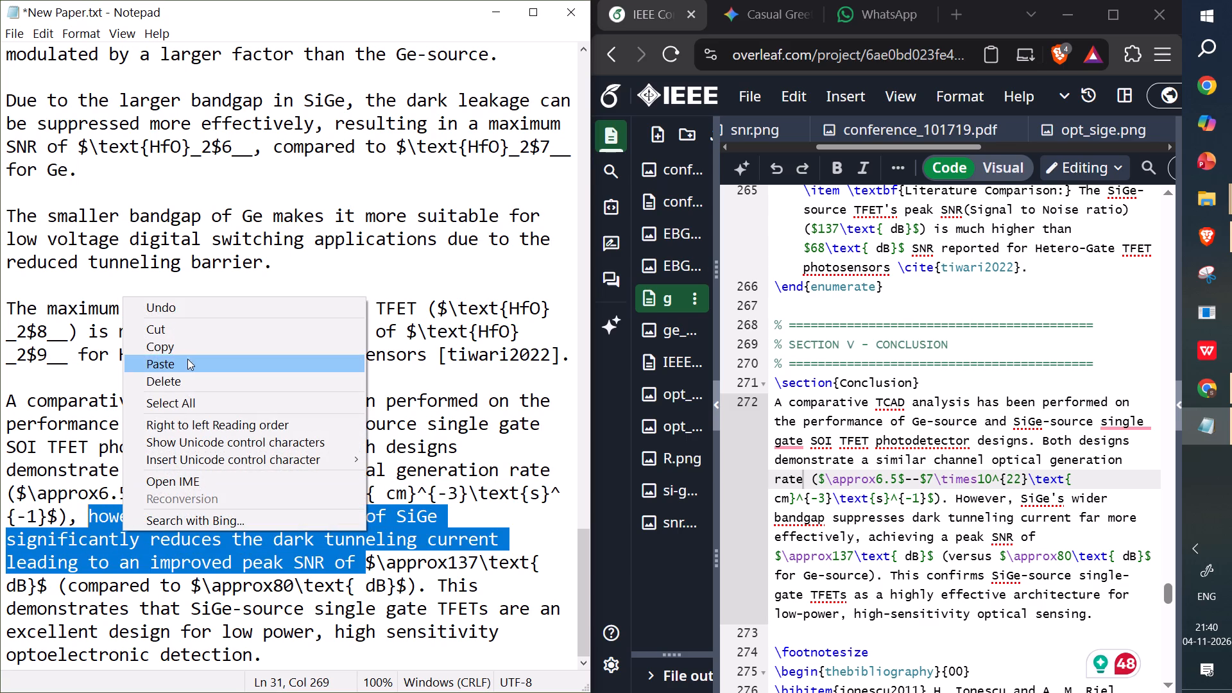
pyautogui.click(191, 346)
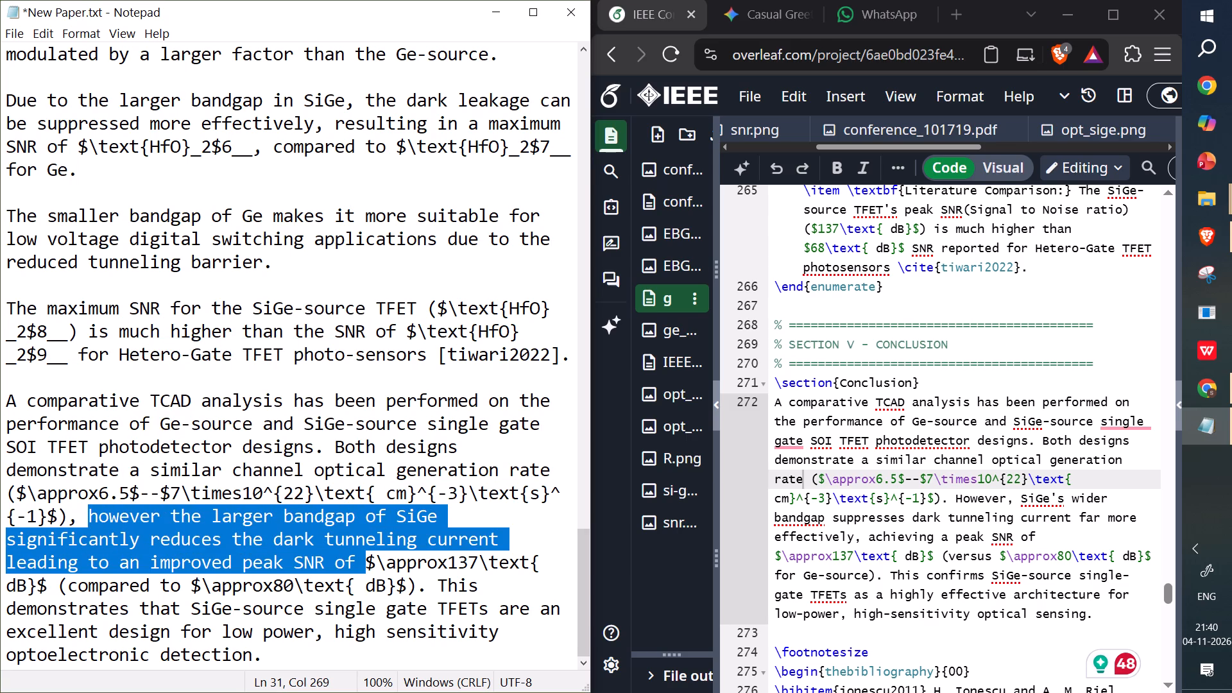
pyautogui.moveTo(1035, 540); pyautogui.dragTo(941, 527)
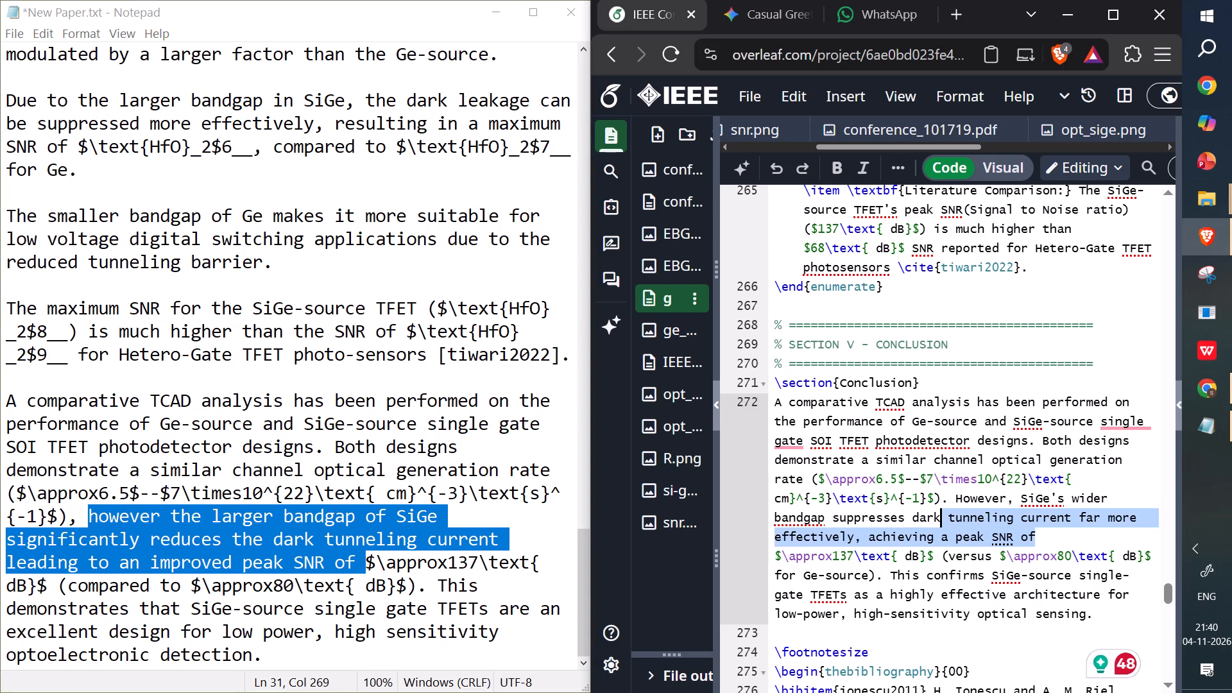
pyautogui.moveTo(941, 527); pyautogui.dragTo(957, 501)
pyautogui.rightClick(967, 519)
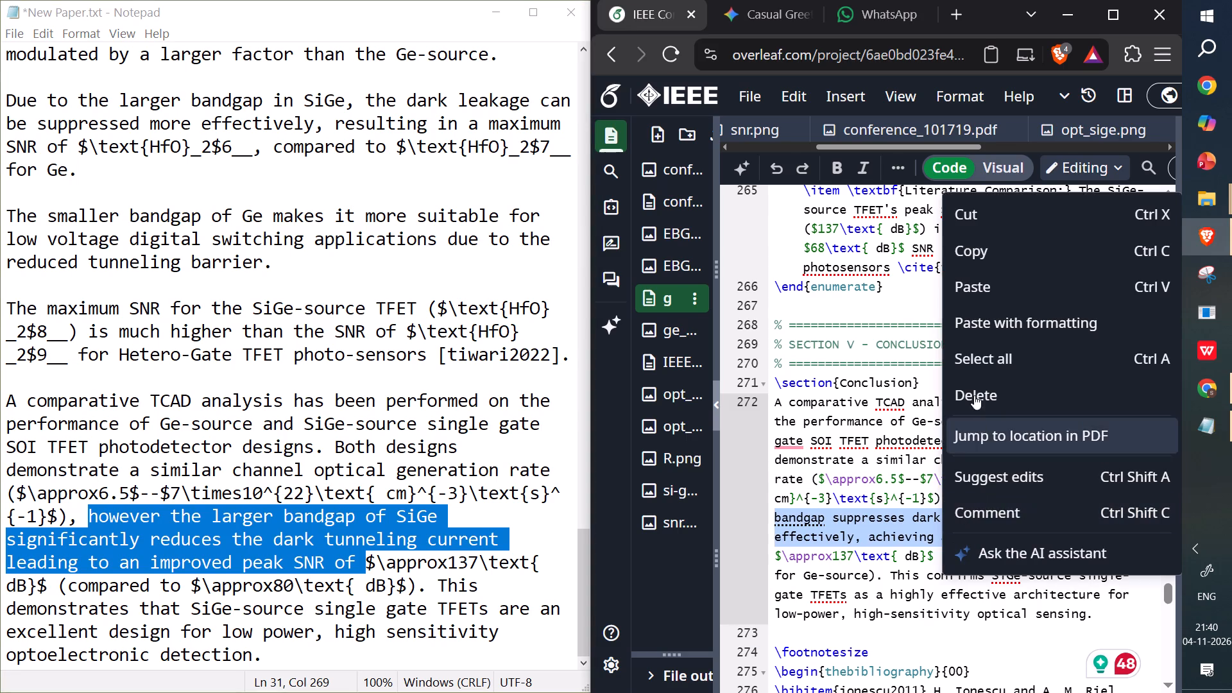
pyautogui.click(984, 297)
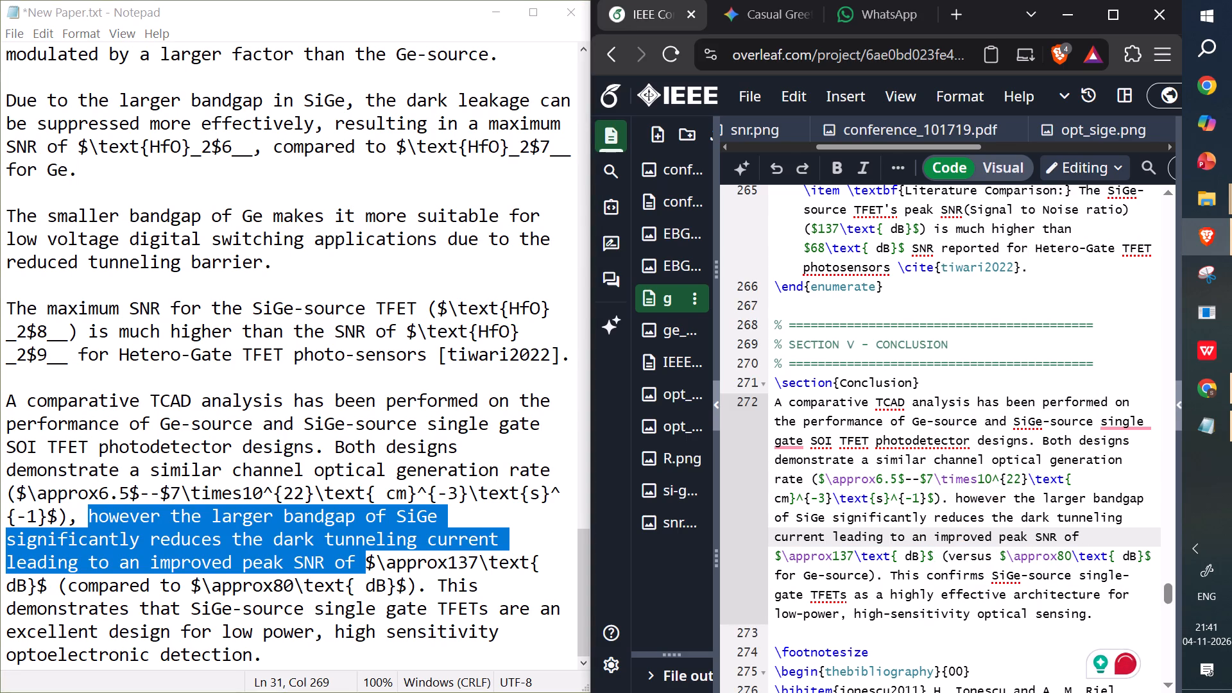
pyautogui.click(959, 499)
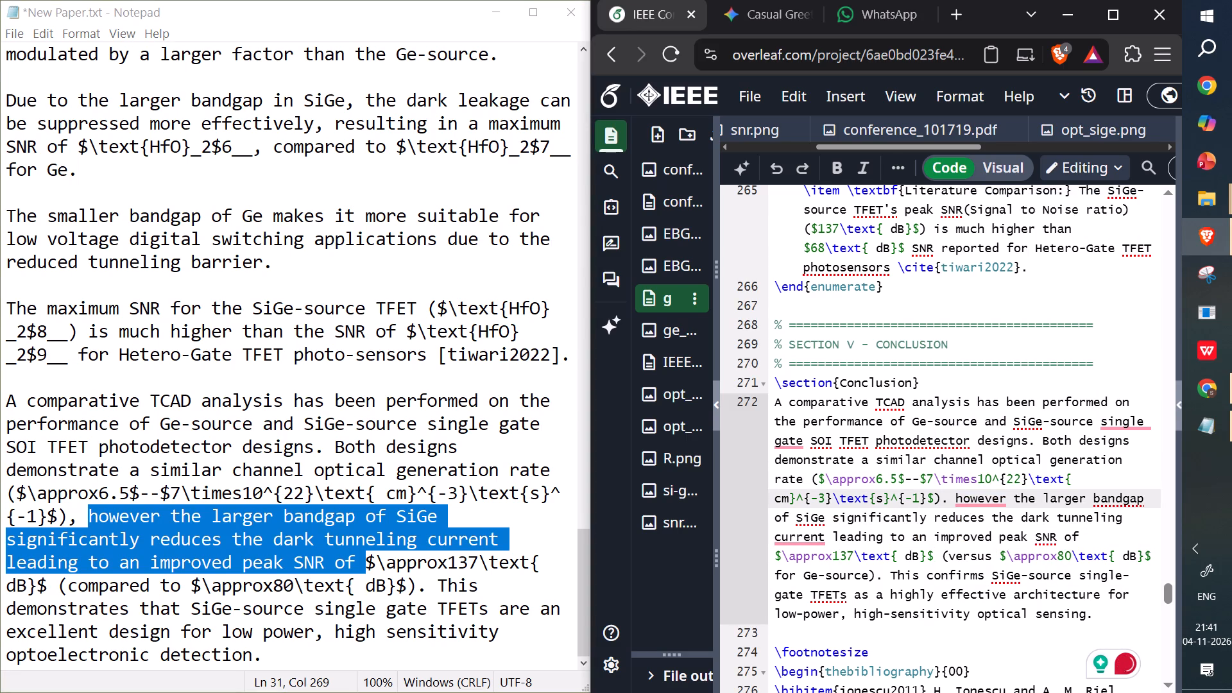
pyautogui.press('Right')
pyautogui.press('BackSpace')
pyautogui.hotkey('shift', 'h')
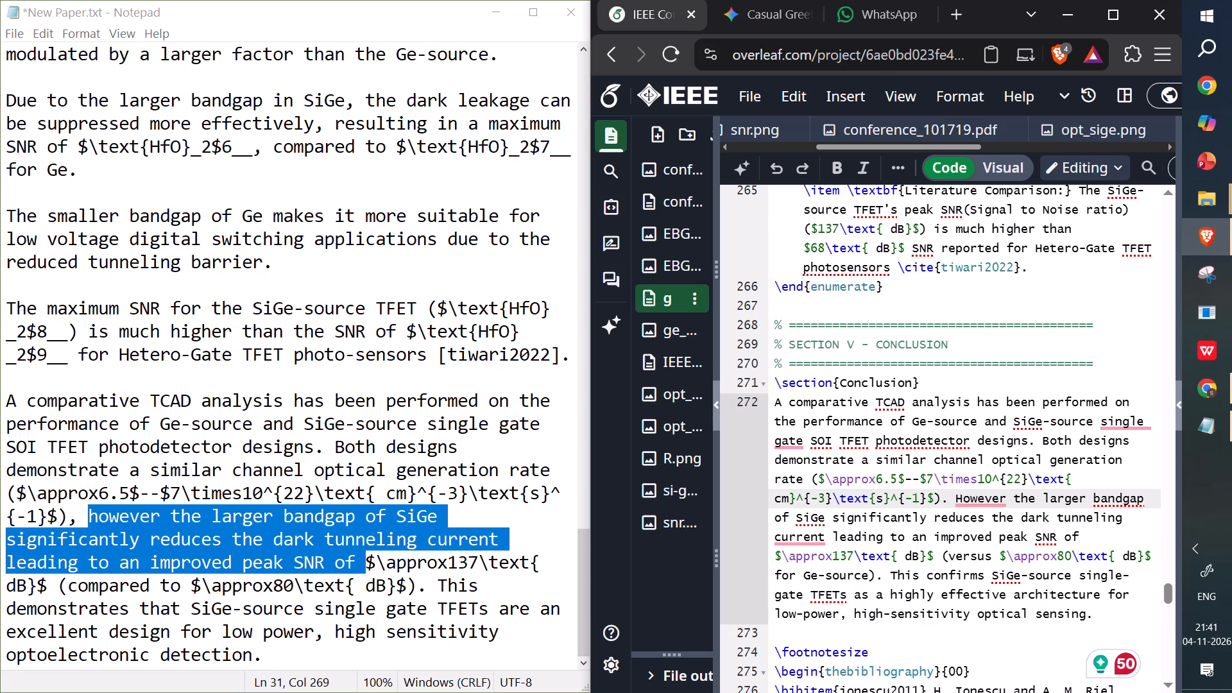
# Replace the Conclusion's closing "This confirms" sentence with the draft's "This demonstrates that SiGe-source single gate TFETs" sentence.
pyautogui.click(267, 556)
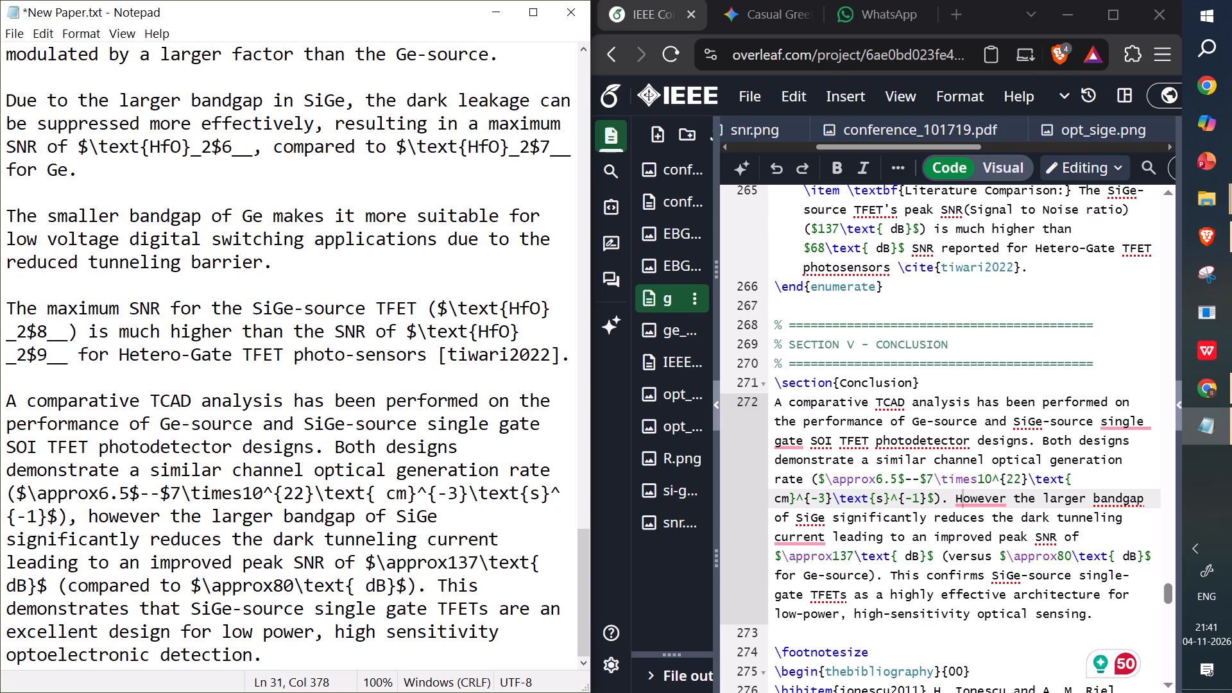
pyautogui.scroll(-1, 222, 602)
pyautogui.moveTo(427, 581); pyautogui.dragTo(318, 664)
pyautogui.rightClick(175, 605)
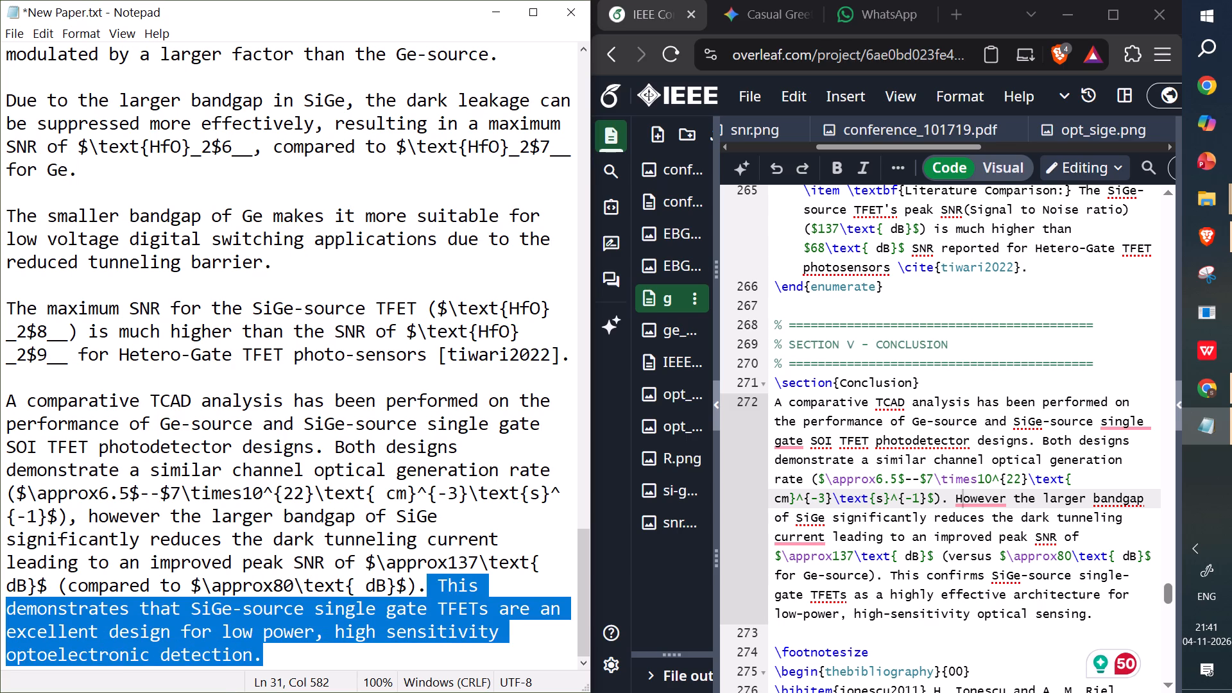
pyautogui.click(211, 420)
pyautogui.moveTo(882, 571); pyautogui.dragTo(1111, 626)
pyautogui.rightClick(1019, 628)
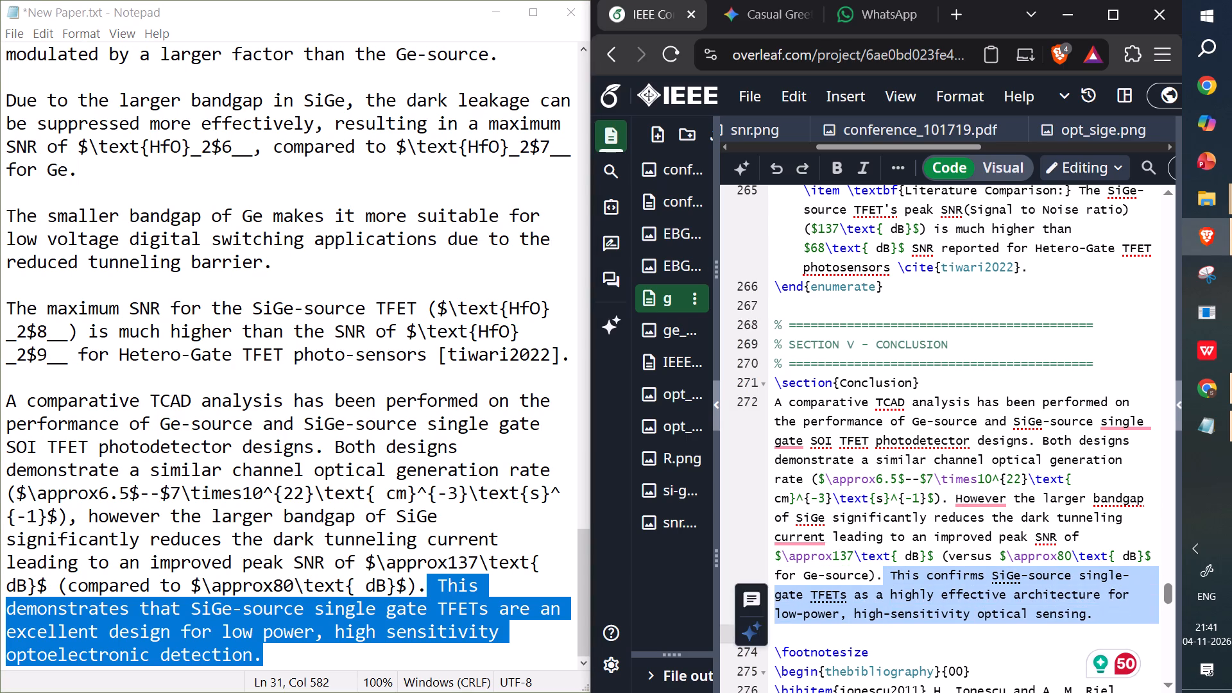
pyautogui.click(981, 329)
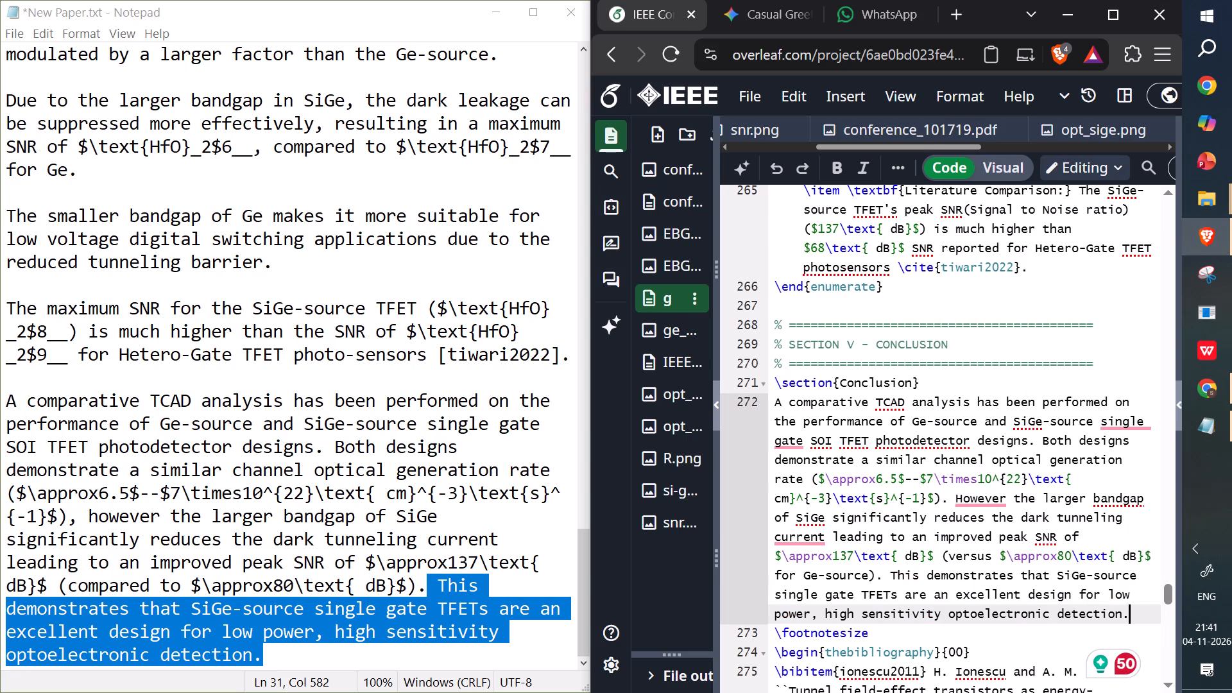
# Show the paper's PDF preview beside the LaTeX source in a maximized browser window, widening the preview to nearly half the workspace.
pyautogui.click(1113, 19)
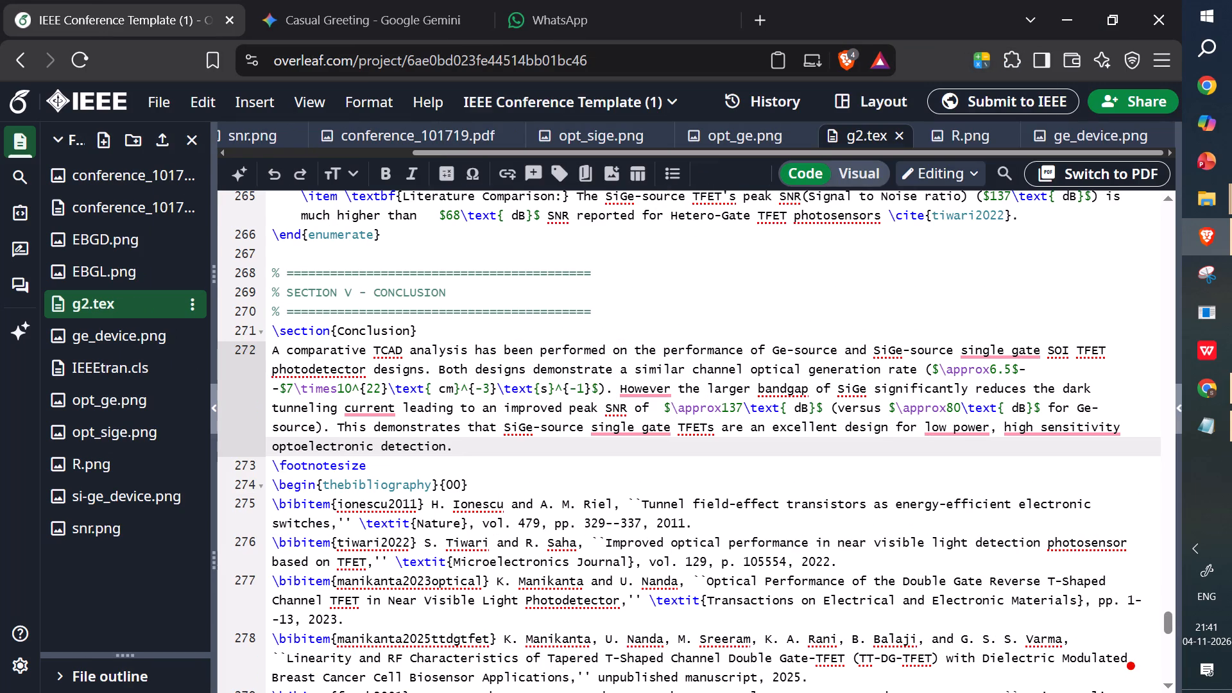
pyautogui.click(1100, 171)
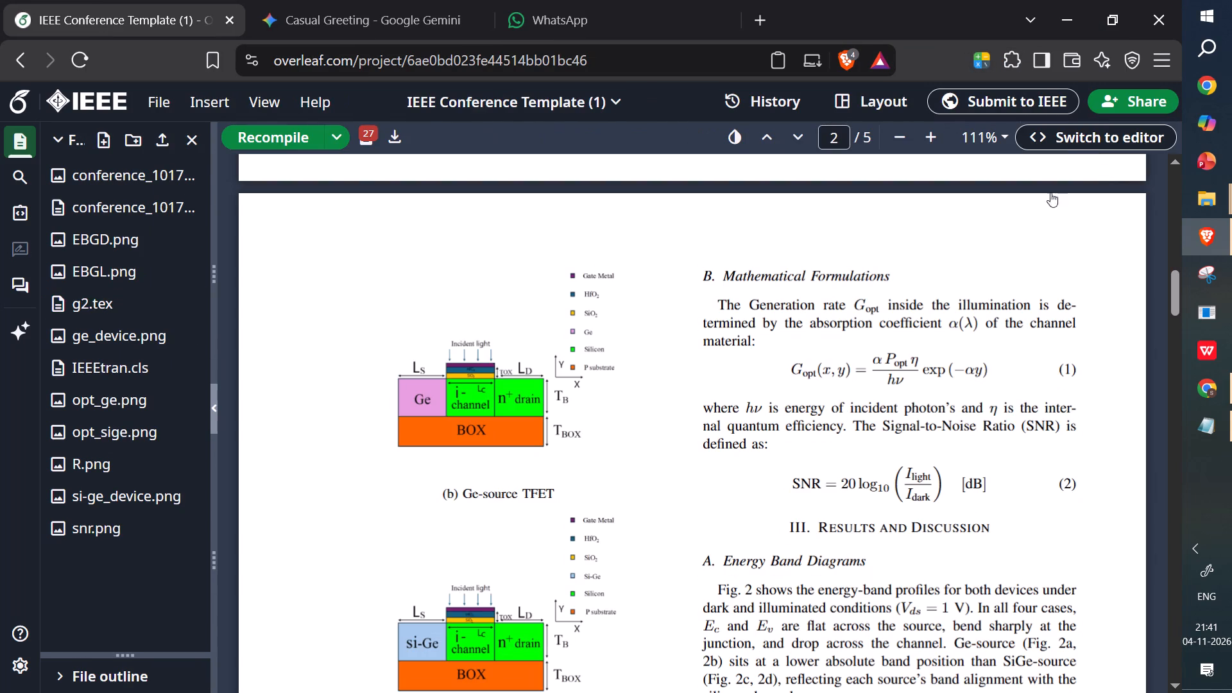
pyautogui.scroll(-1, 761, 406)
pyautogui.click(748, 345)
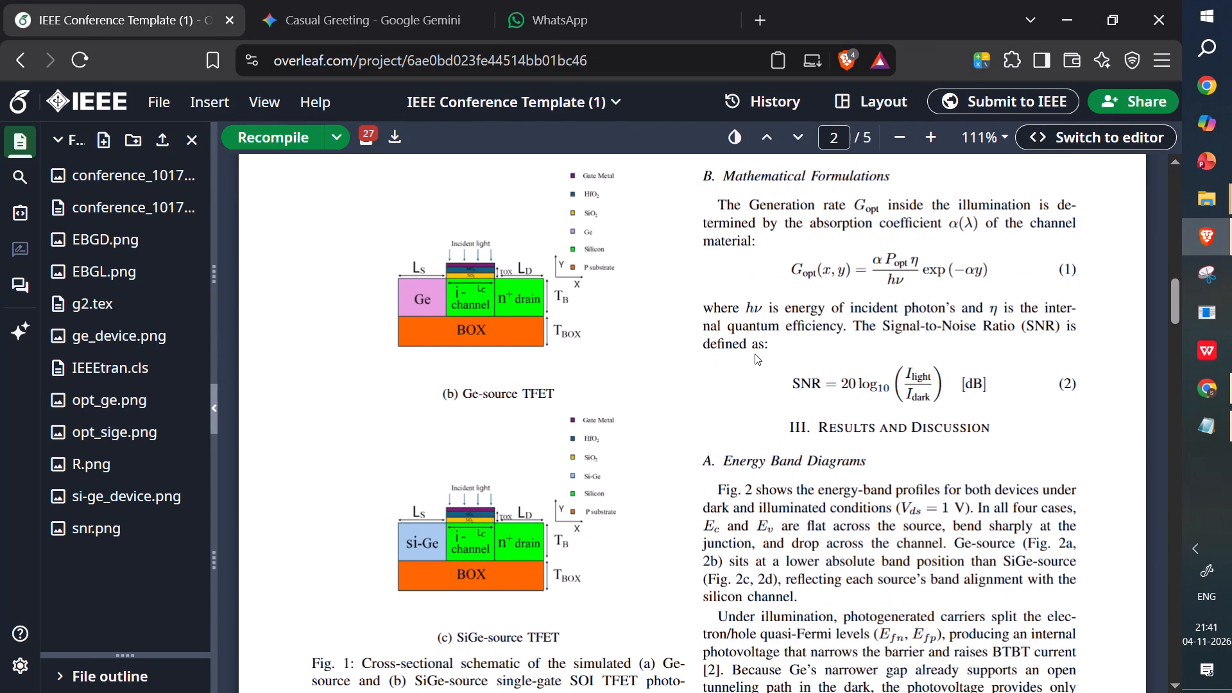
pyautogui.click(1057, 133)
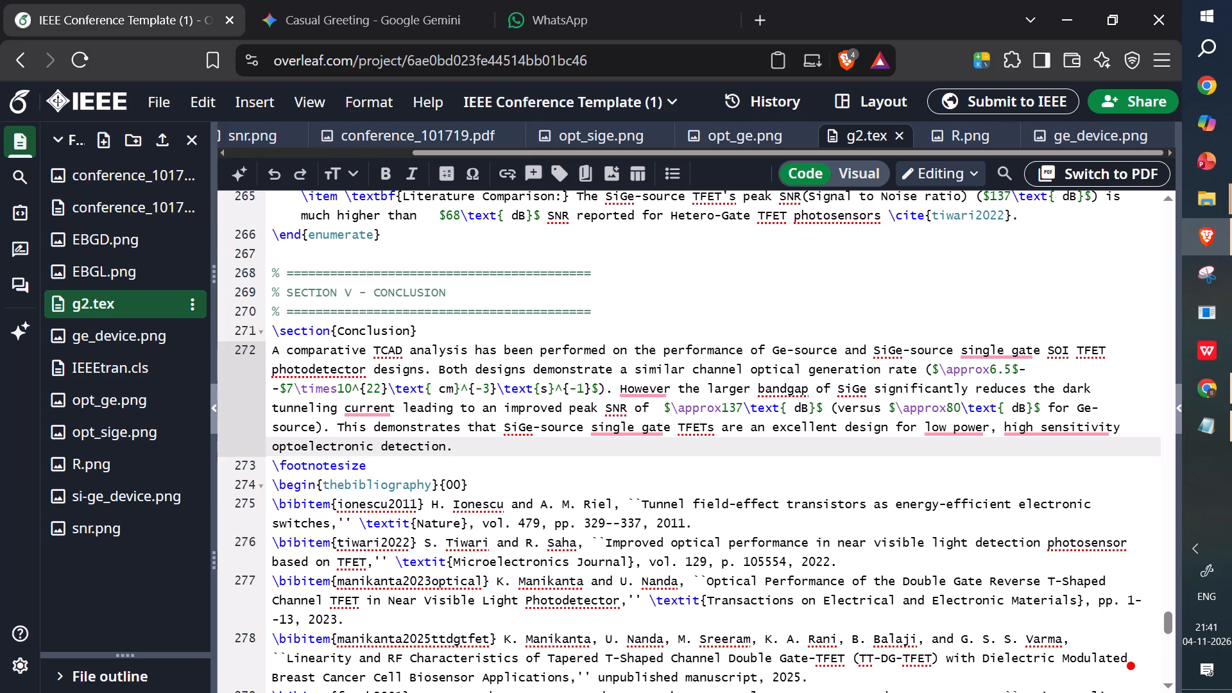
pyautogui.scroll(4, 807, 434)
pyautogui.scroll(-4, 813, 488)
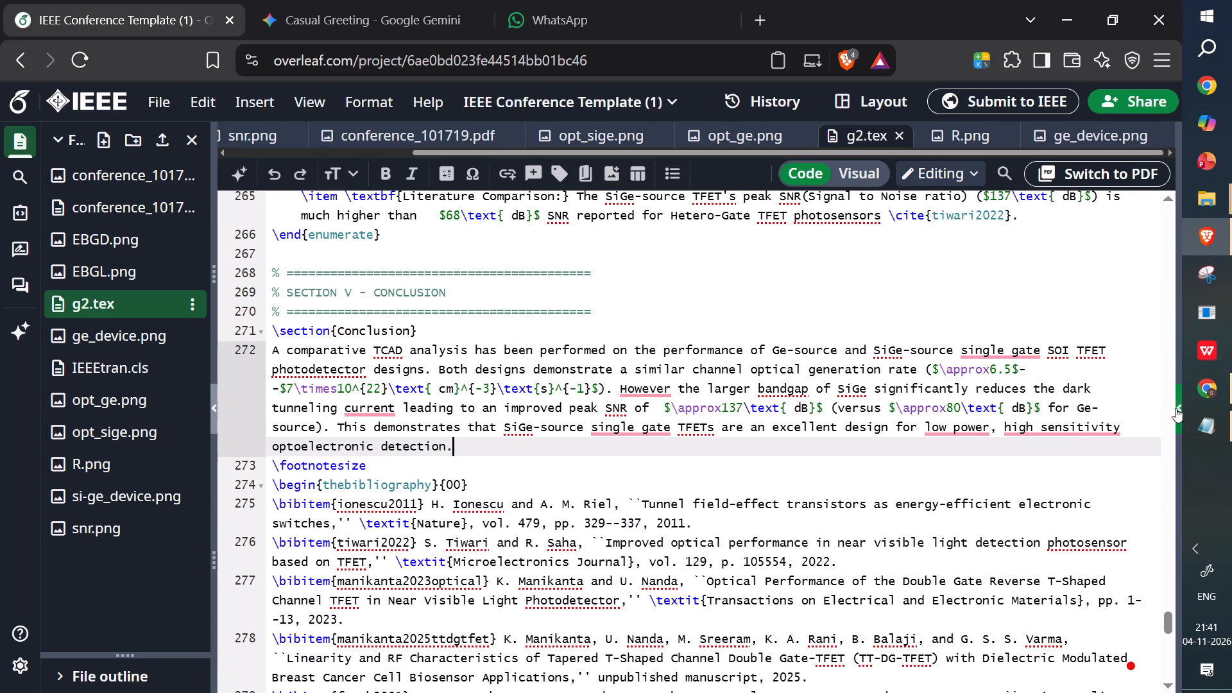
pyautogui.click(1179, 408)
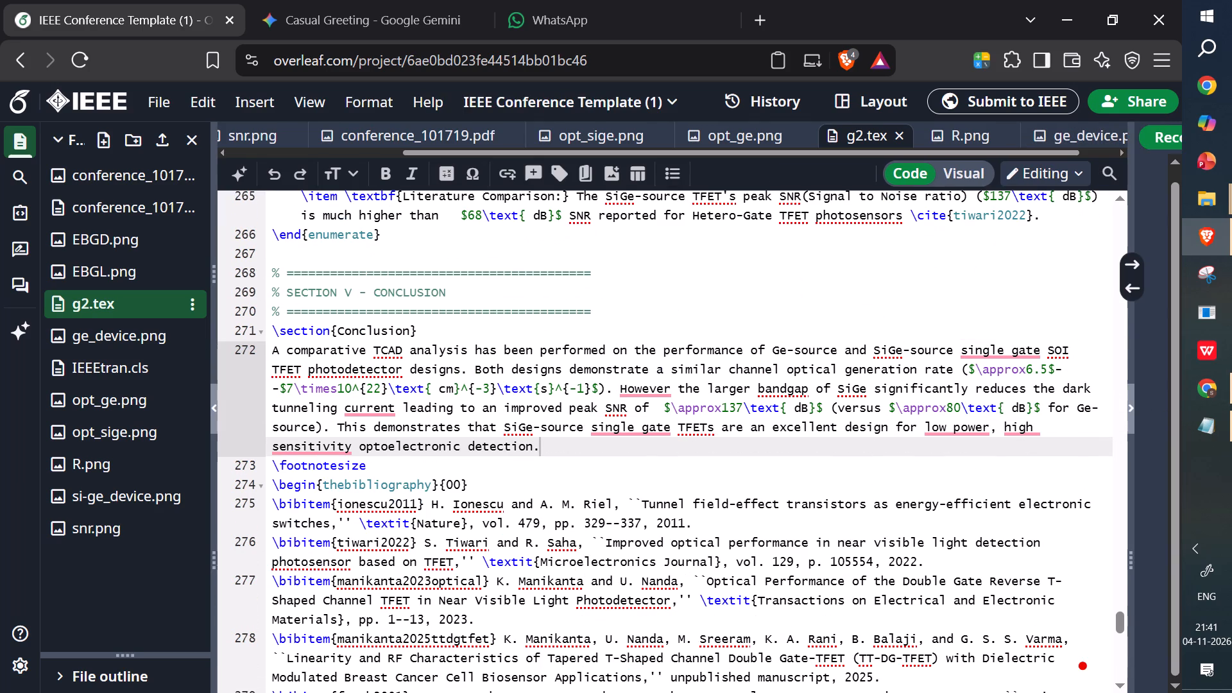
pyautogui.moveTo(1130, 330); pyautogui.dragTo(859, 336)
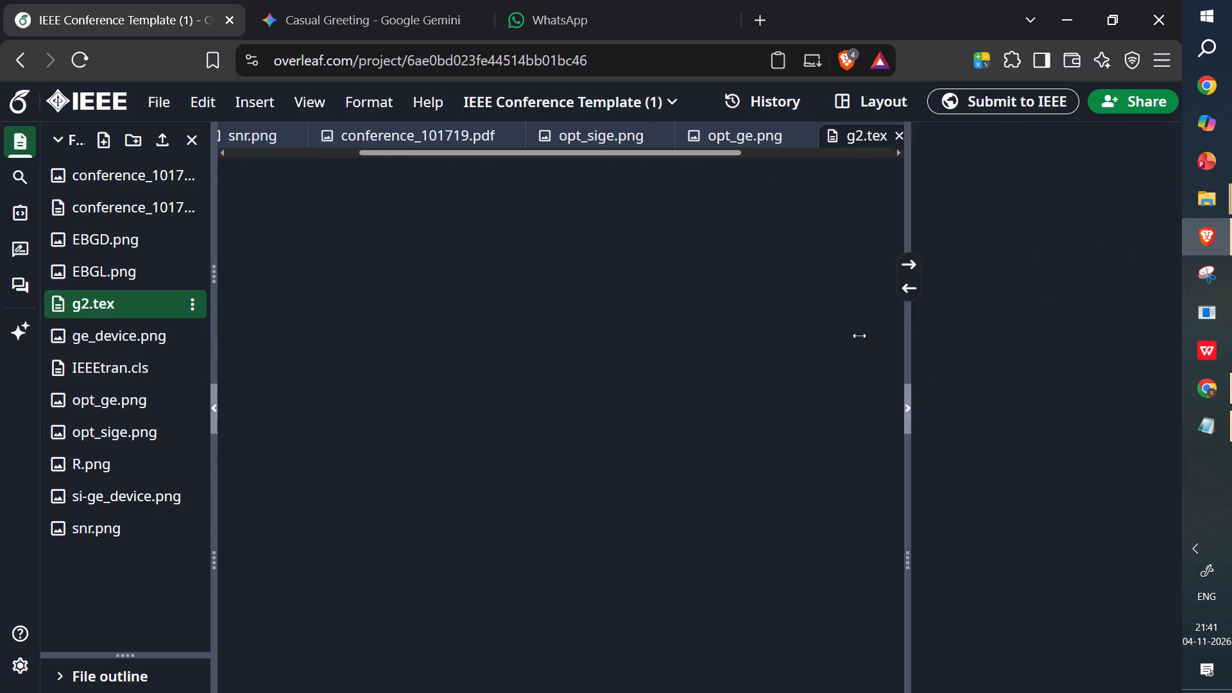
pyautogui.moveTo(859, 336); pyautogui.dragTo(767, 363)
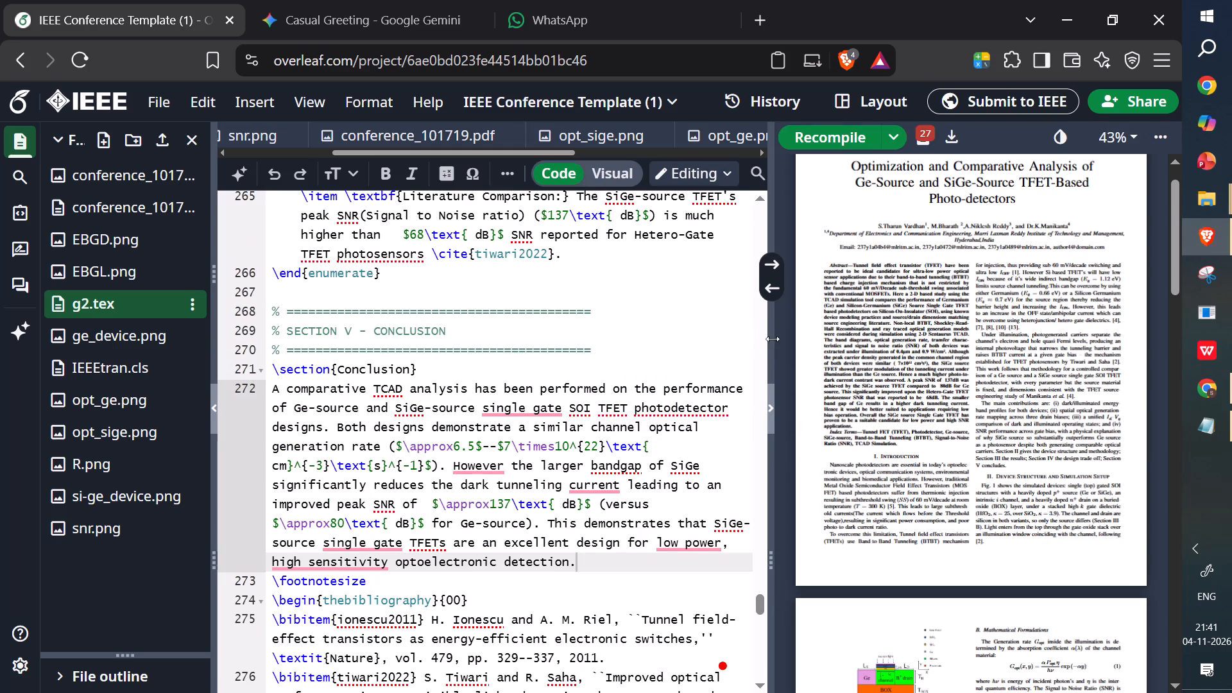
pyautogui.moveTo(773, 339); pyautogui.dragTo(733, 336)
# Recompile the paper and check the Results and Discussion text and the following figure page in the PDF preview.
pyautogui.scroll(-4, 873, 397)
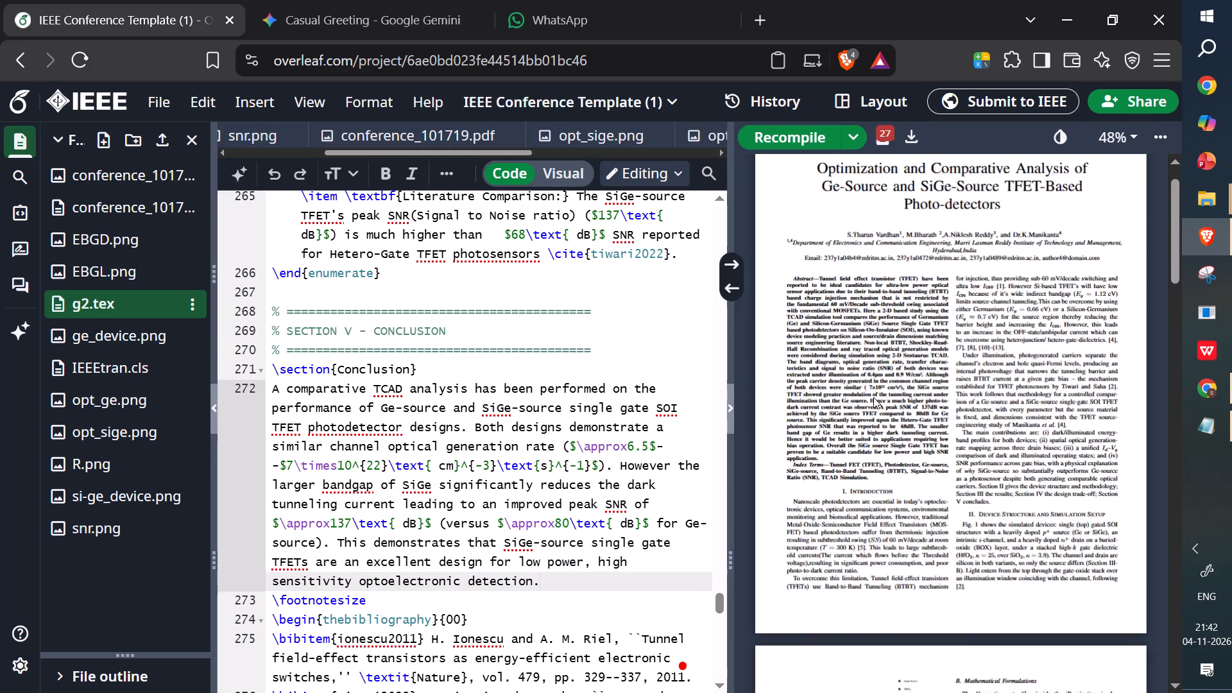
pyautogui.scroll(-1, 873, 397)
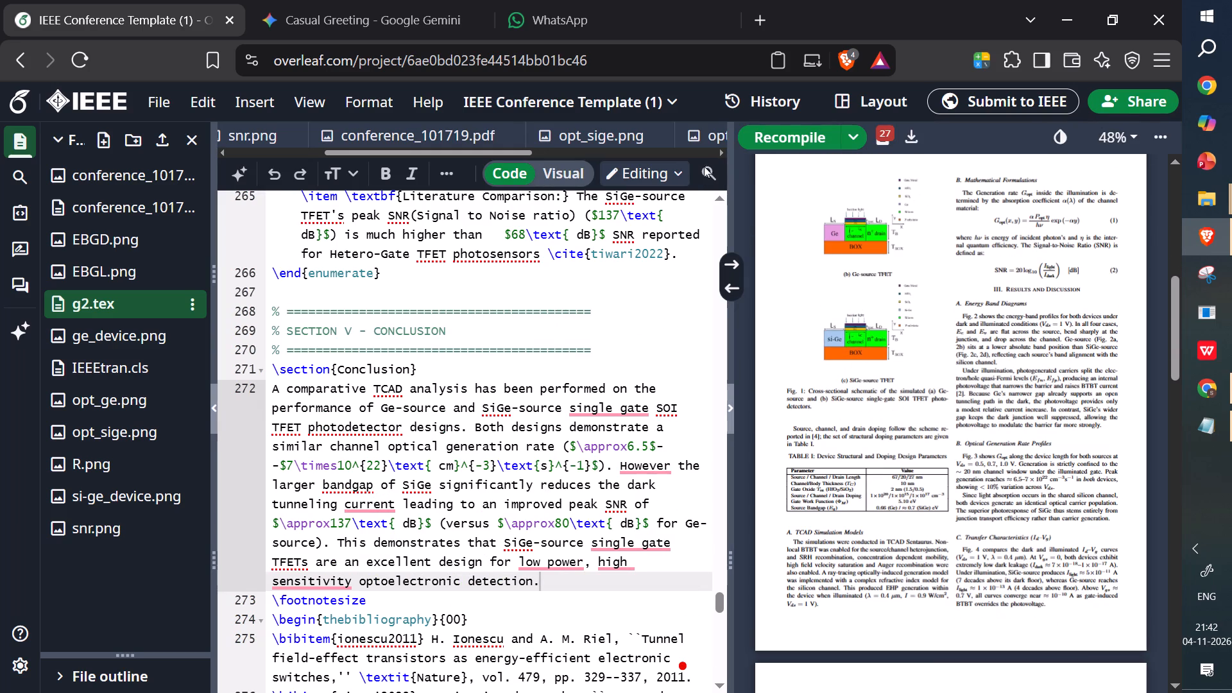
pyautogui.click(774, 140)
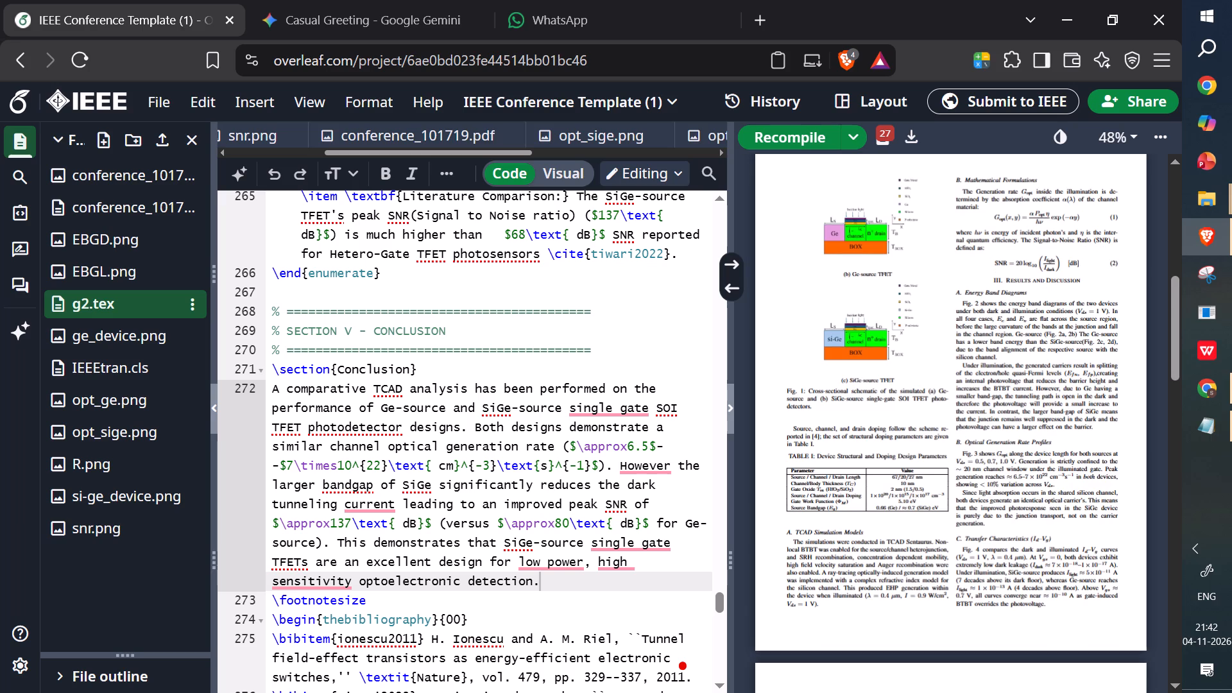
pyautogui.scroll(-3, 977, 245)
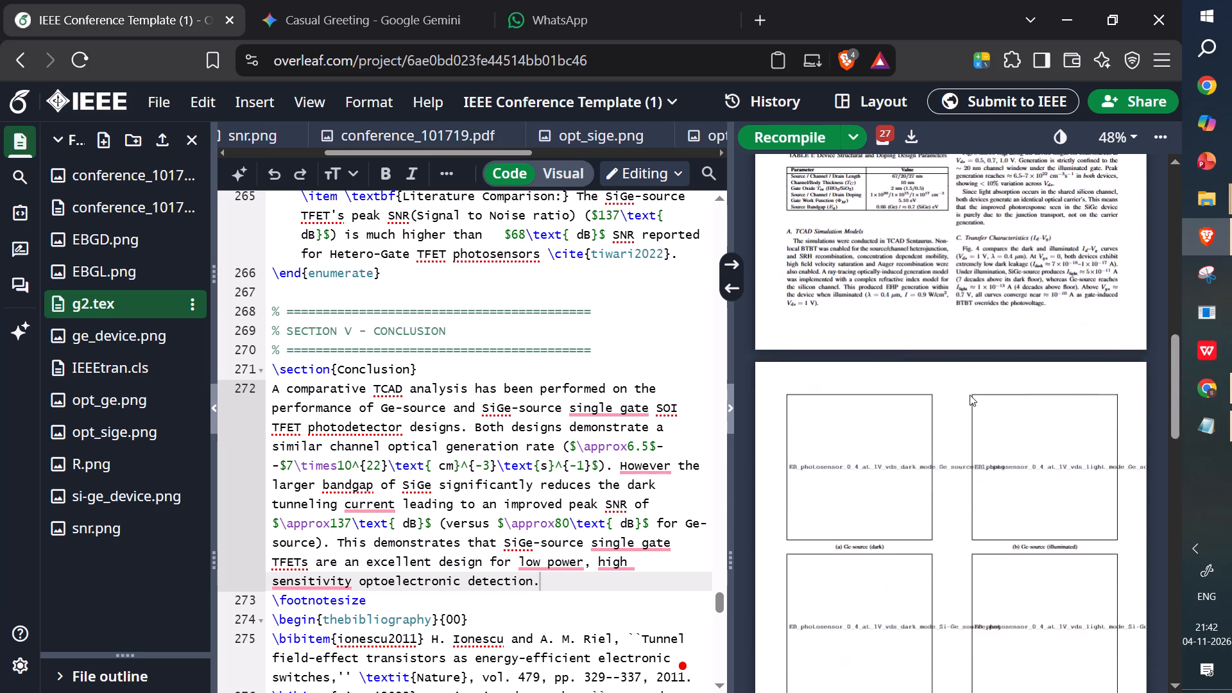
# Check the figure pages, discussion list and Conclusion in the PDF preview against the LaTeX source.
pyautogui.scroll(-10, 970, 395)
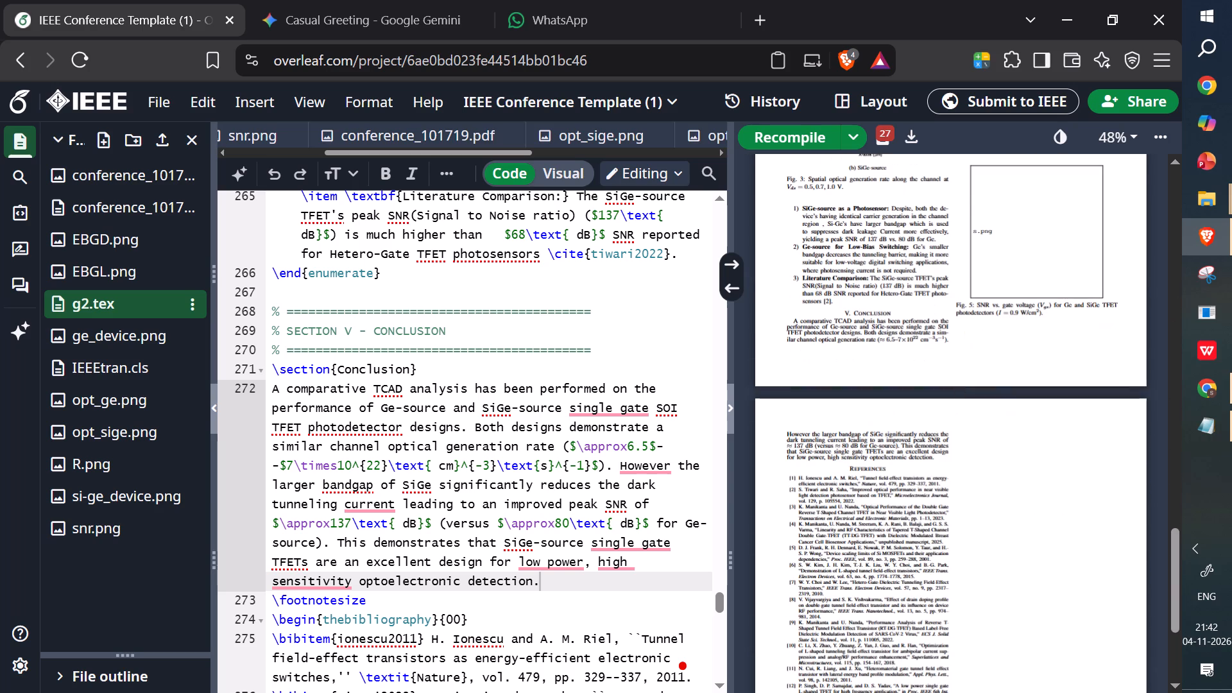
pyautogui.scroll(1, 857, 449)
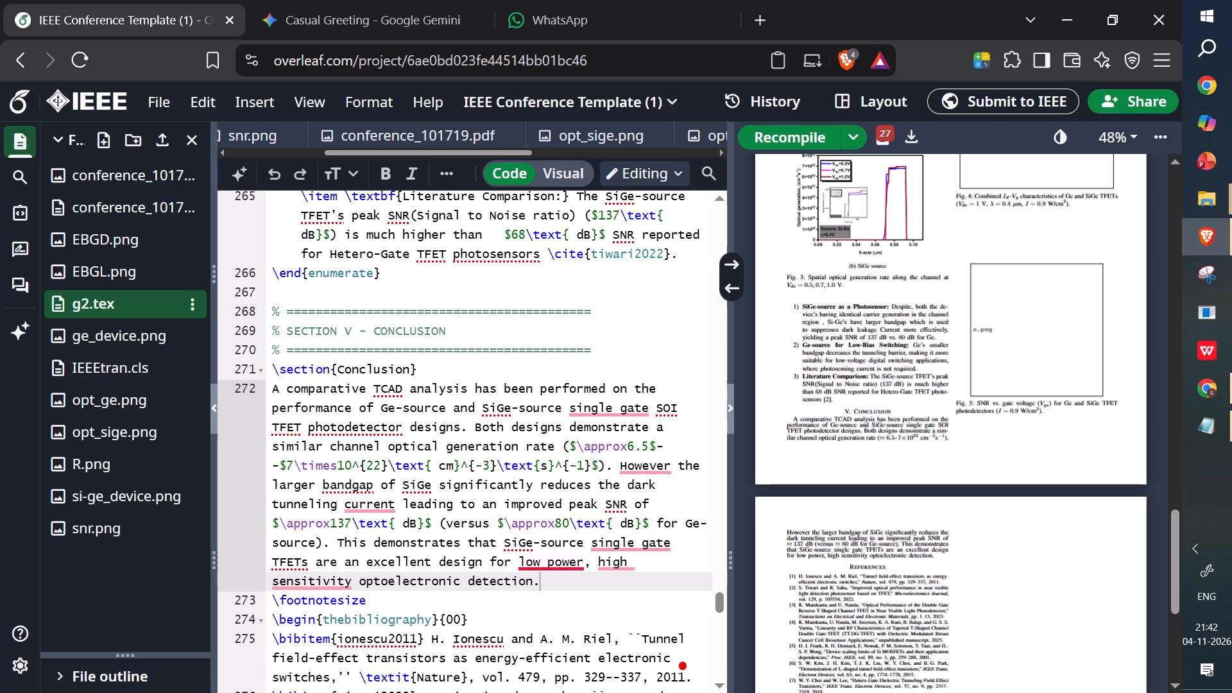
pyautogui.scroll(-5, 535, 550)
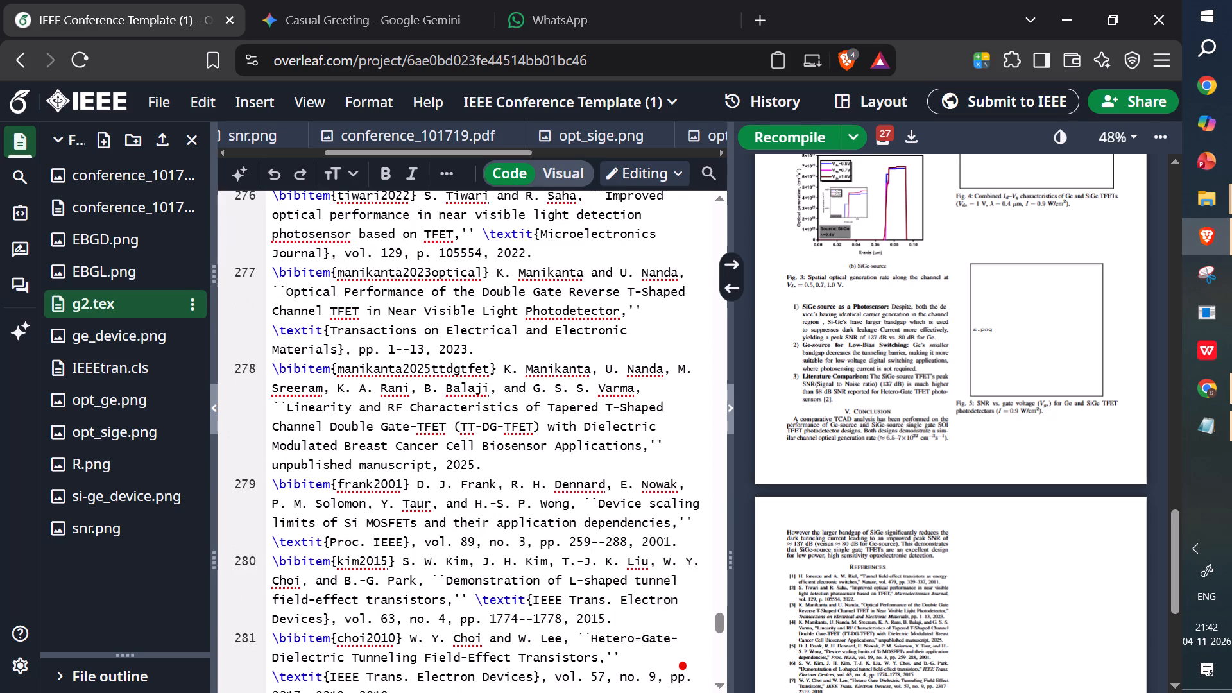
pyautogui.scroll(3, 522, 524)
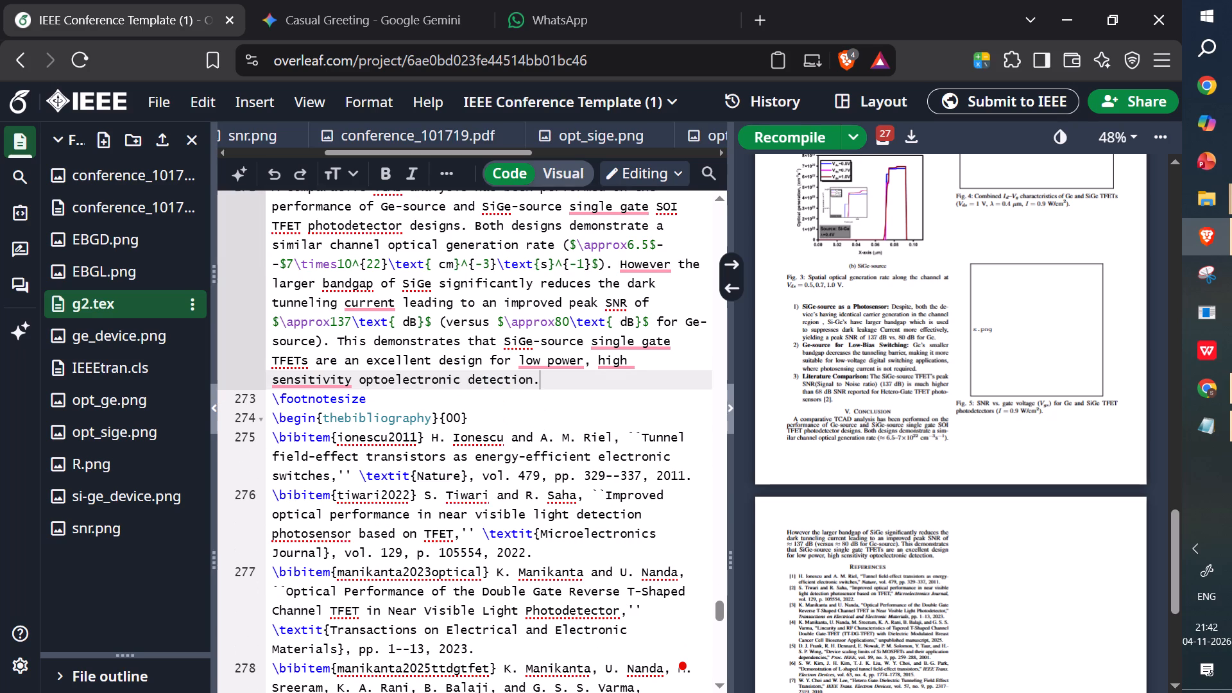
pyautogui.scroll(1, 515, 456)
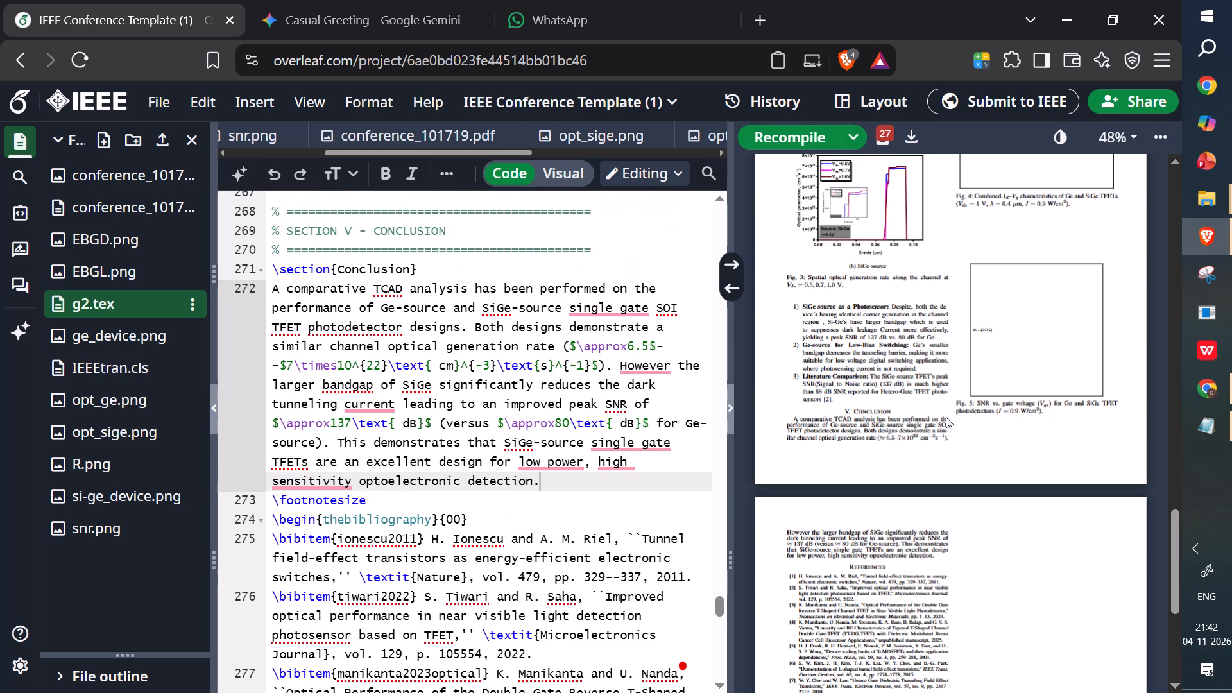
pyautogui.scroll(6, 945, 417)
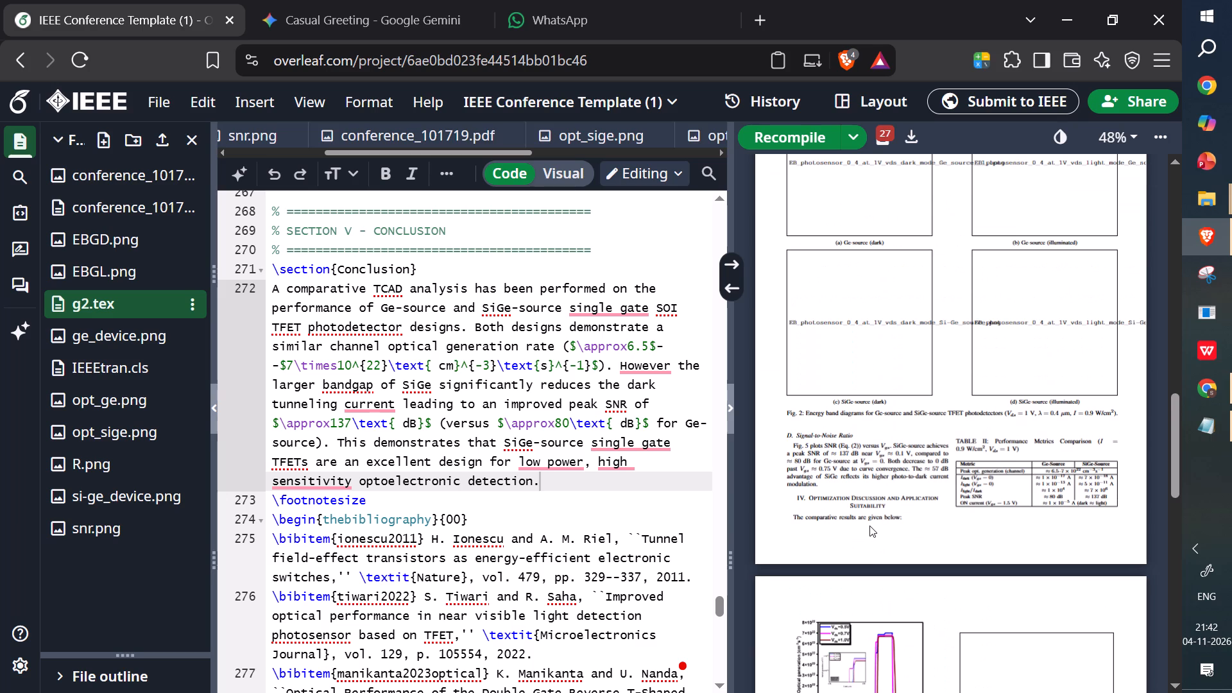
pyautogui.scroll(-2, 869, 526)
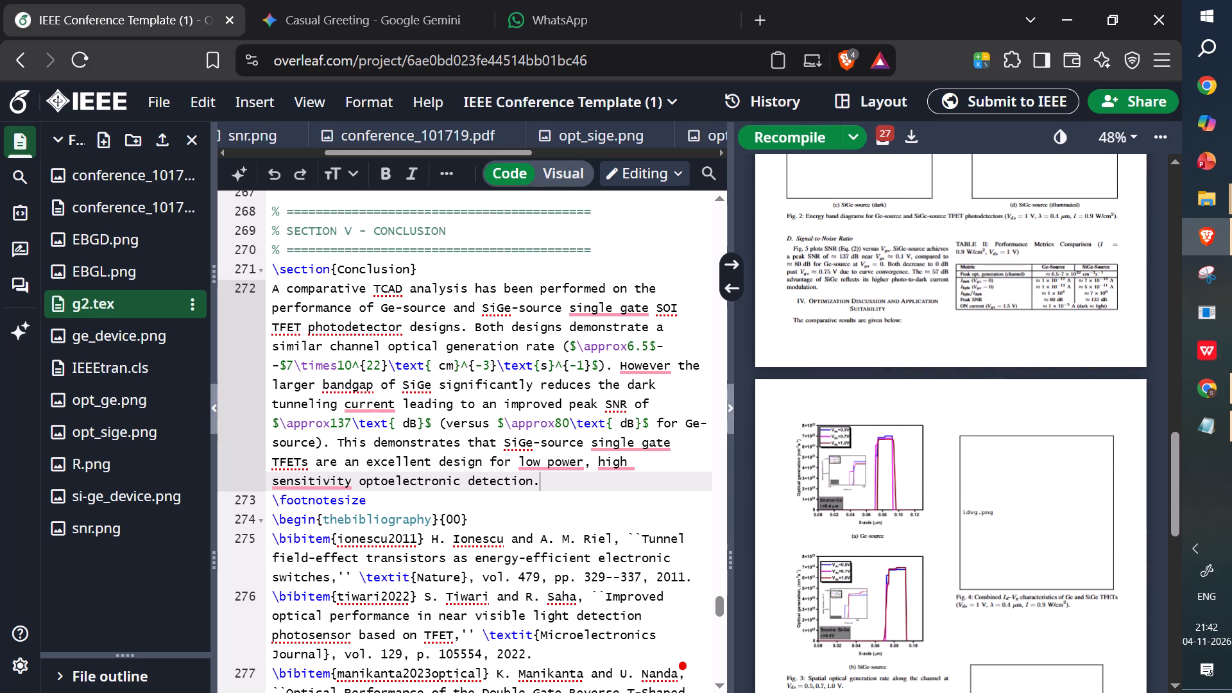
pyautogui.scroll(3, 479, 422)
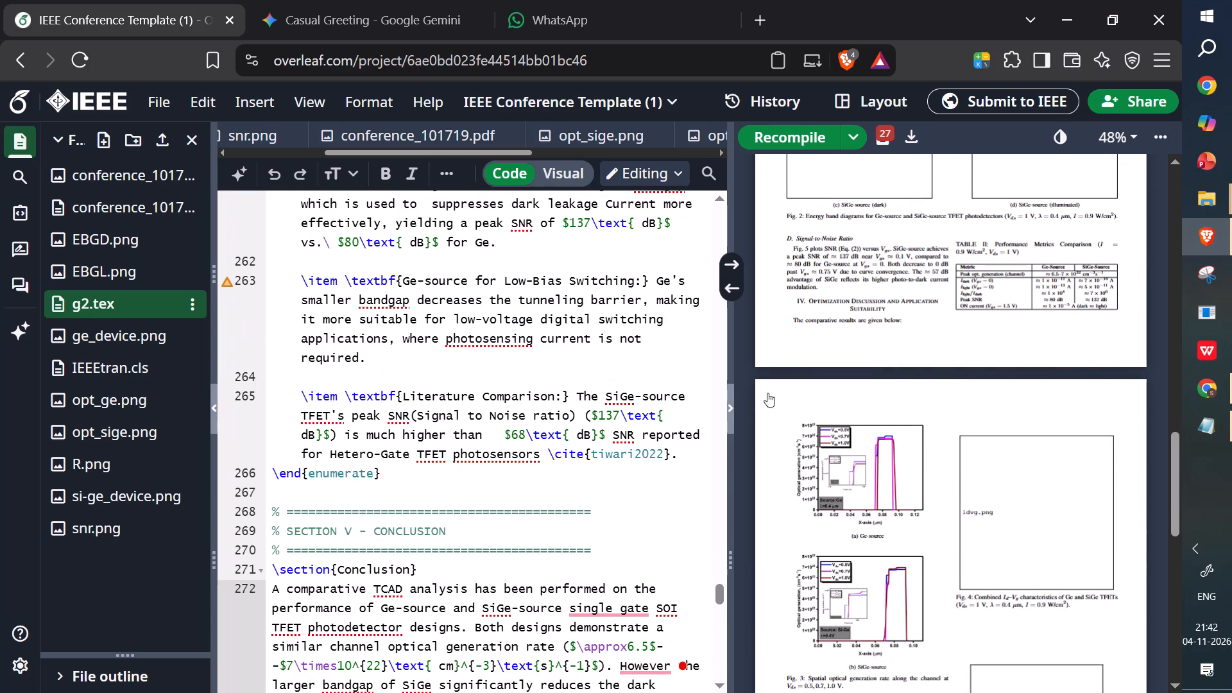
pyautogui.scroll(6, 777, 391)
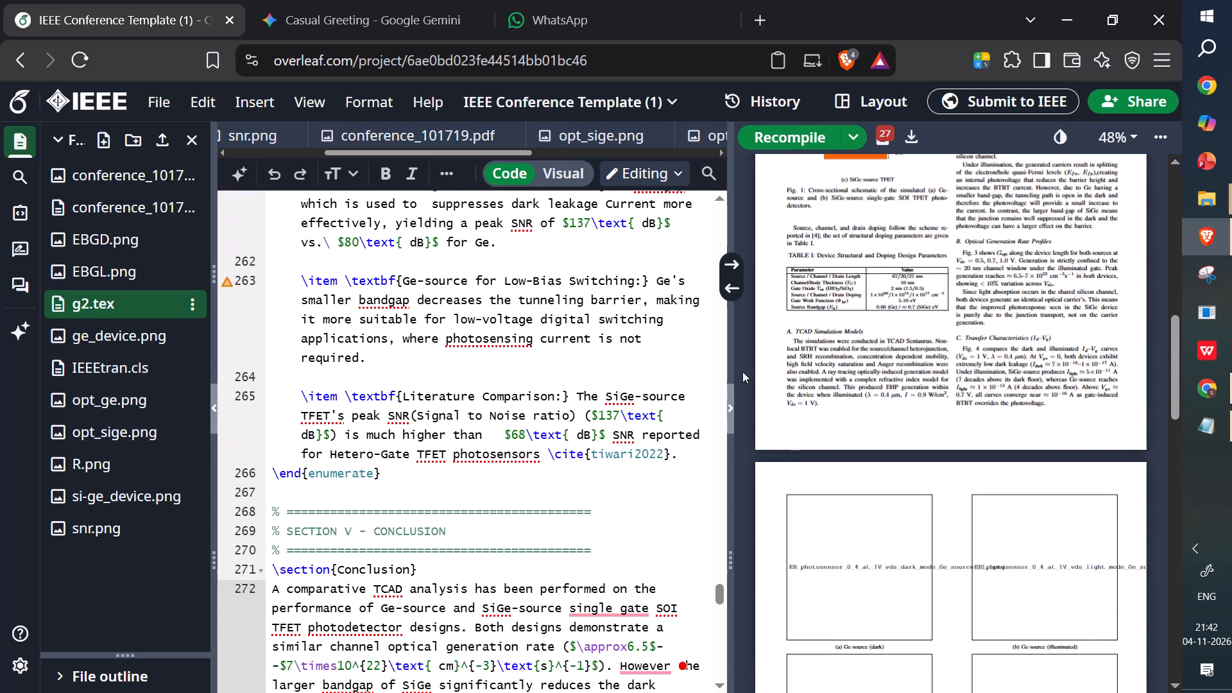
# Widen the PDF preview slightly beside the LaTeX source, bringing its page zoom to 52%.
pyautogui.click(726, 354)
pyautogui.moveTo(731, 347); pyautogui.dragTo(727, 346)
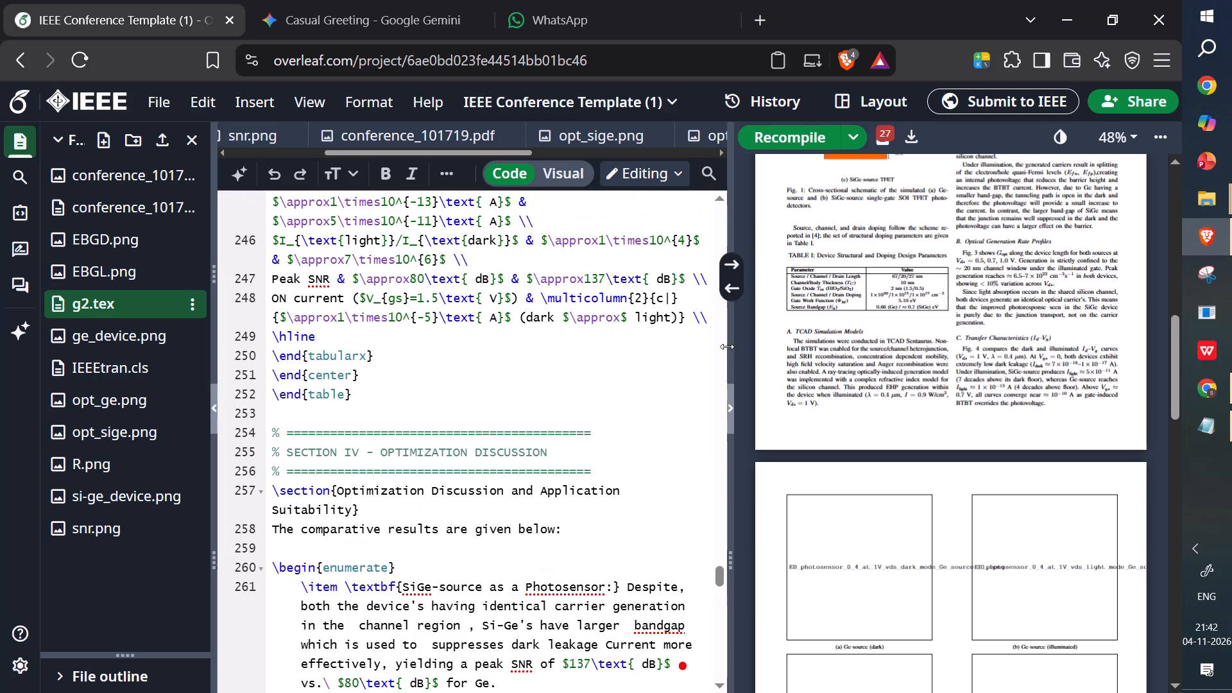
pyautogui.moveTo(727, 346); pyautogui.dragTo(697, 350)
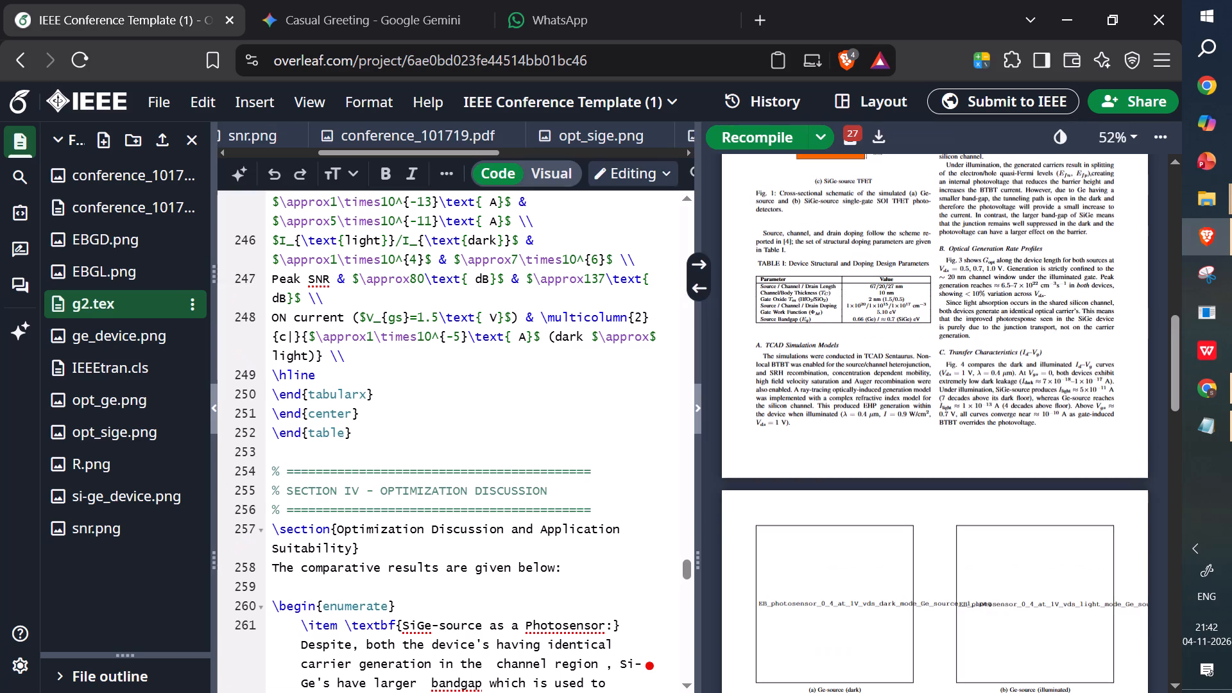
# Examine the PDF layout from the Signal-to-Noise Ratio and Optimization Discussion sections through the following figures to the Conclusion.
pyautogui.scroll(2, 844, 398)
pyautogui.scroll(-2, 849, 402)
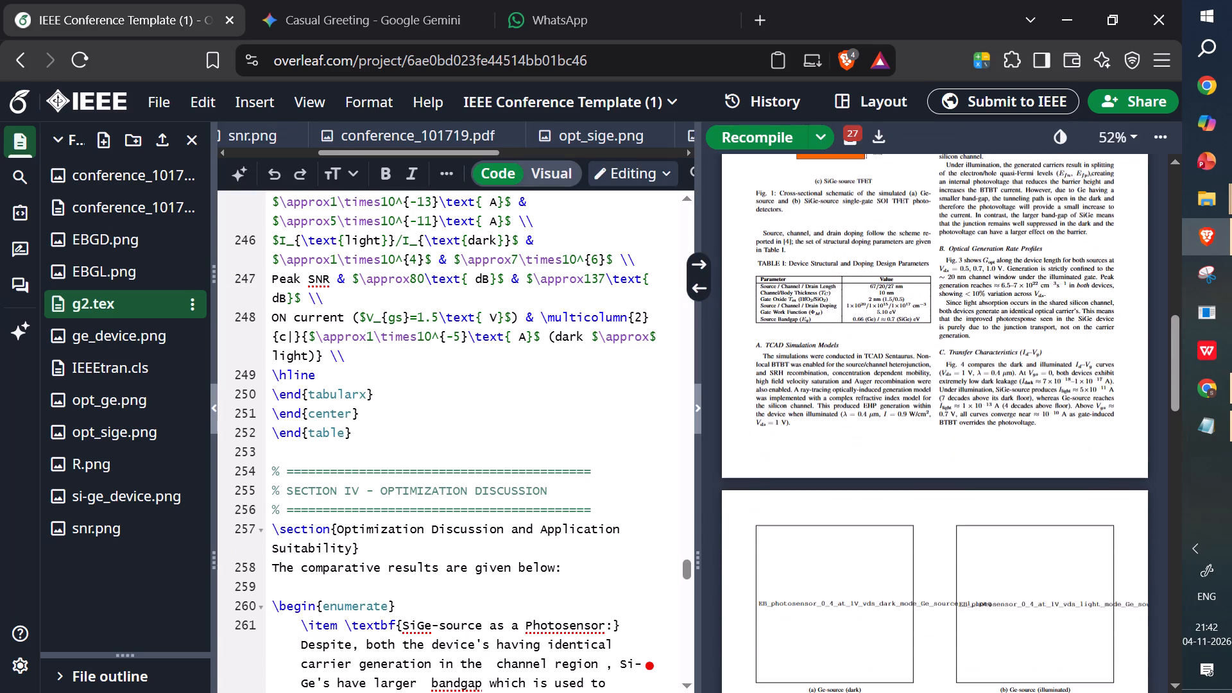
pyautogui.scroll(1, 849, 402)
pyautogui.scroll(-7, 849, 402)
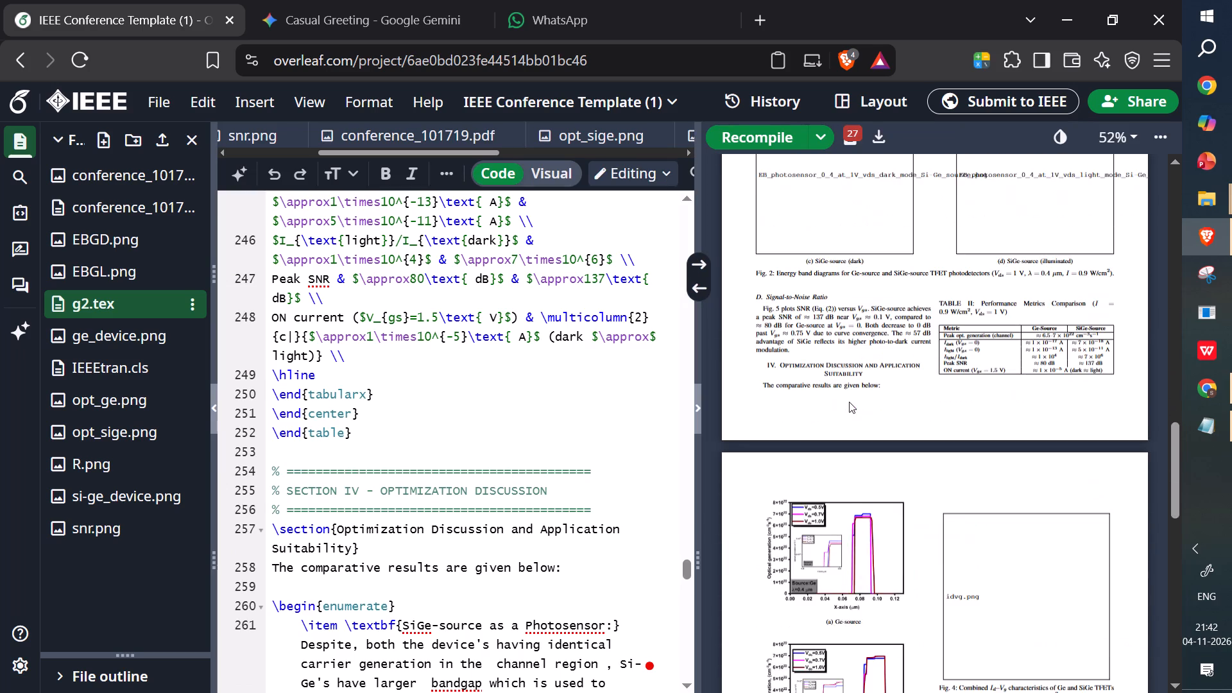
pyautogui.scroll(-2, 849, 402)
pyautogui.scroll(2, 848, 394)
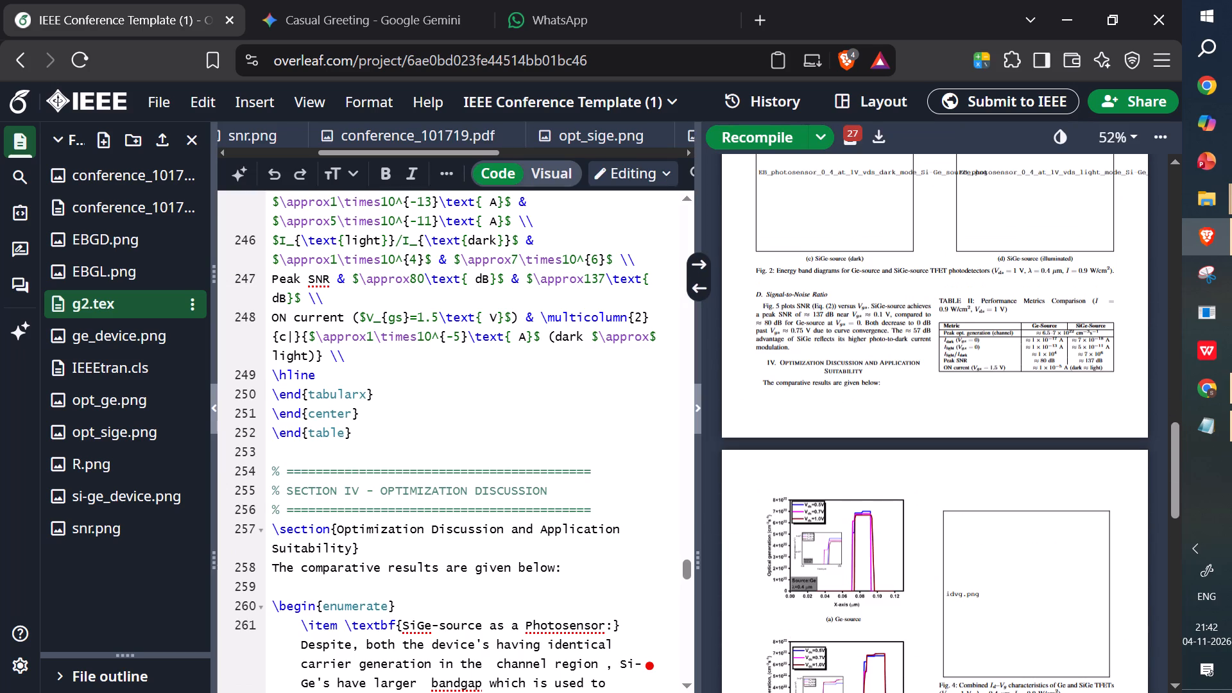
pyautogui.scroll(-5, 804, 370)
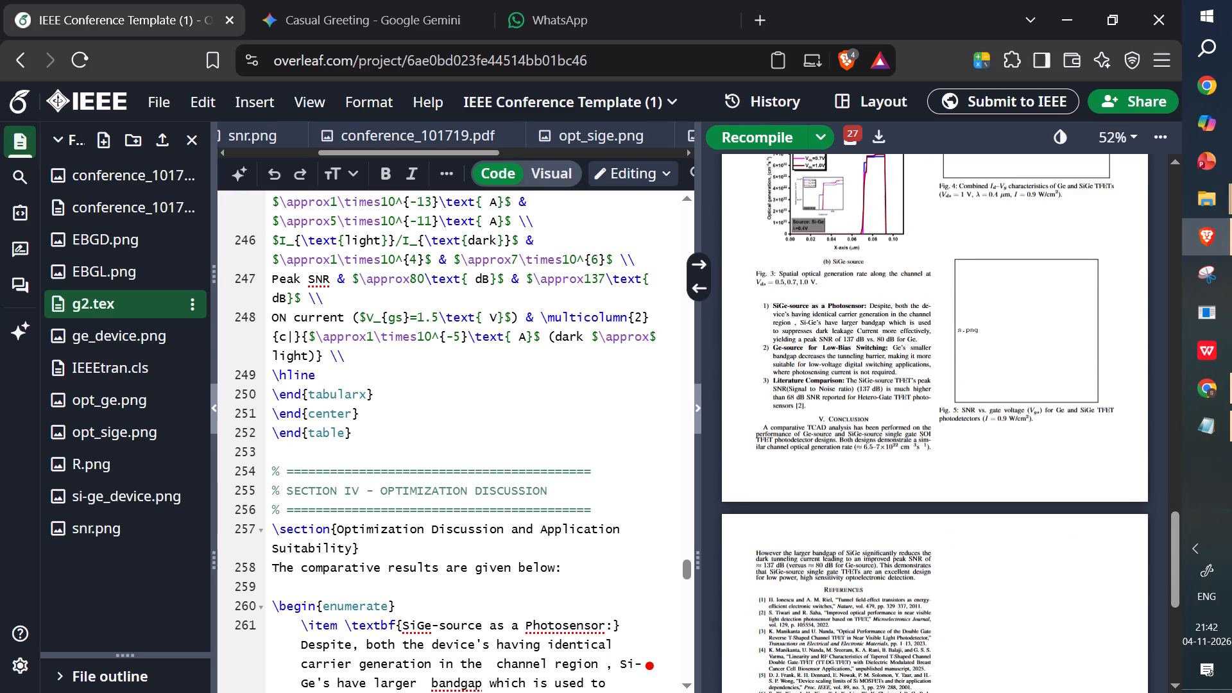
pyautogui.scroll(6, 814, 461)
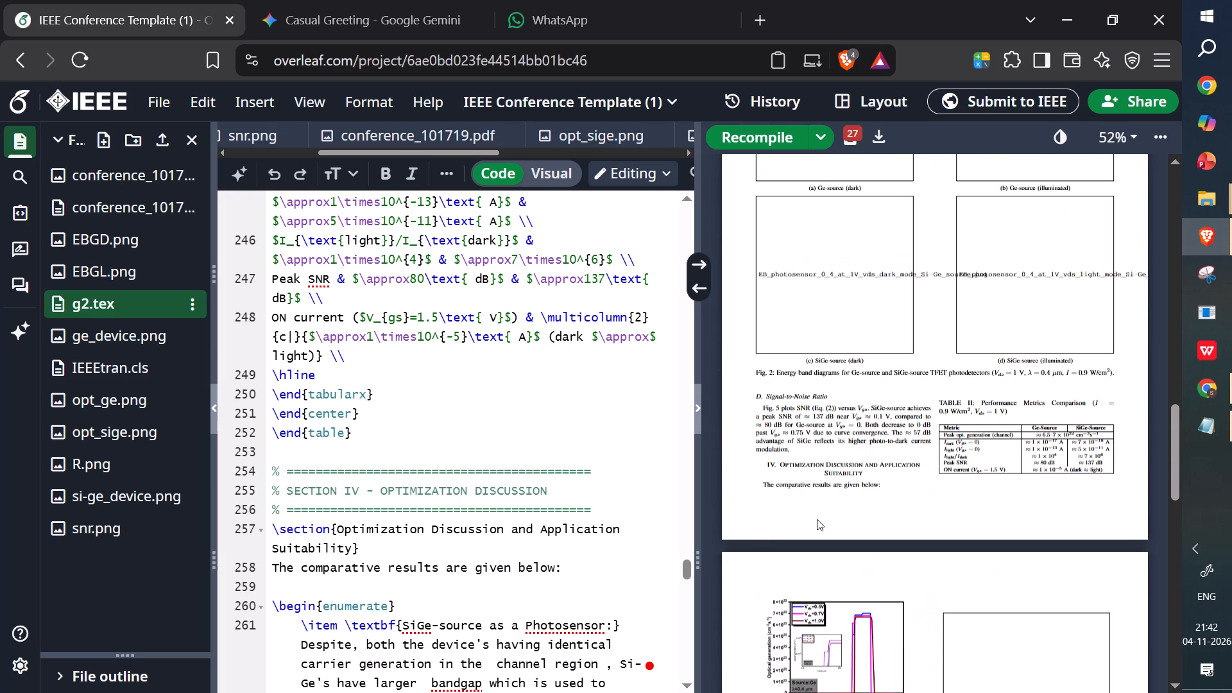
pyautogui.scroll(-4, 803, 495)
pyautogui.scroll(3, 805, 456)
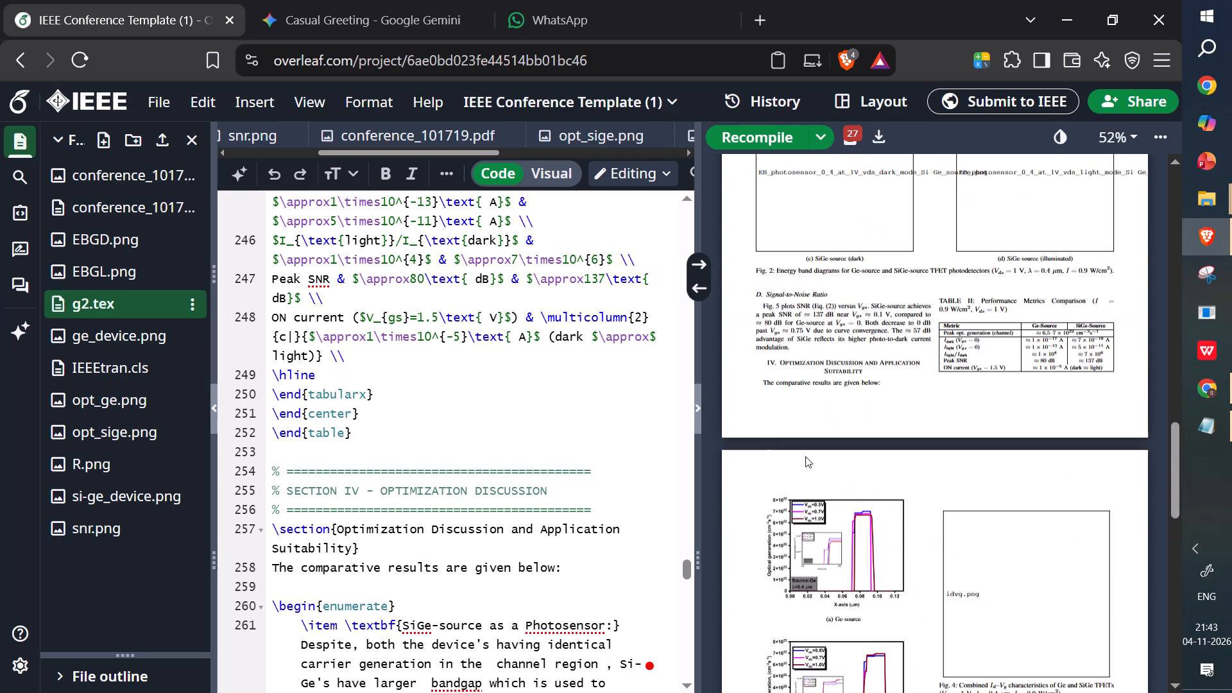
pyautogui.scroll(1, 805, 456)
pyautogui.scroll(-1, 805, 456)
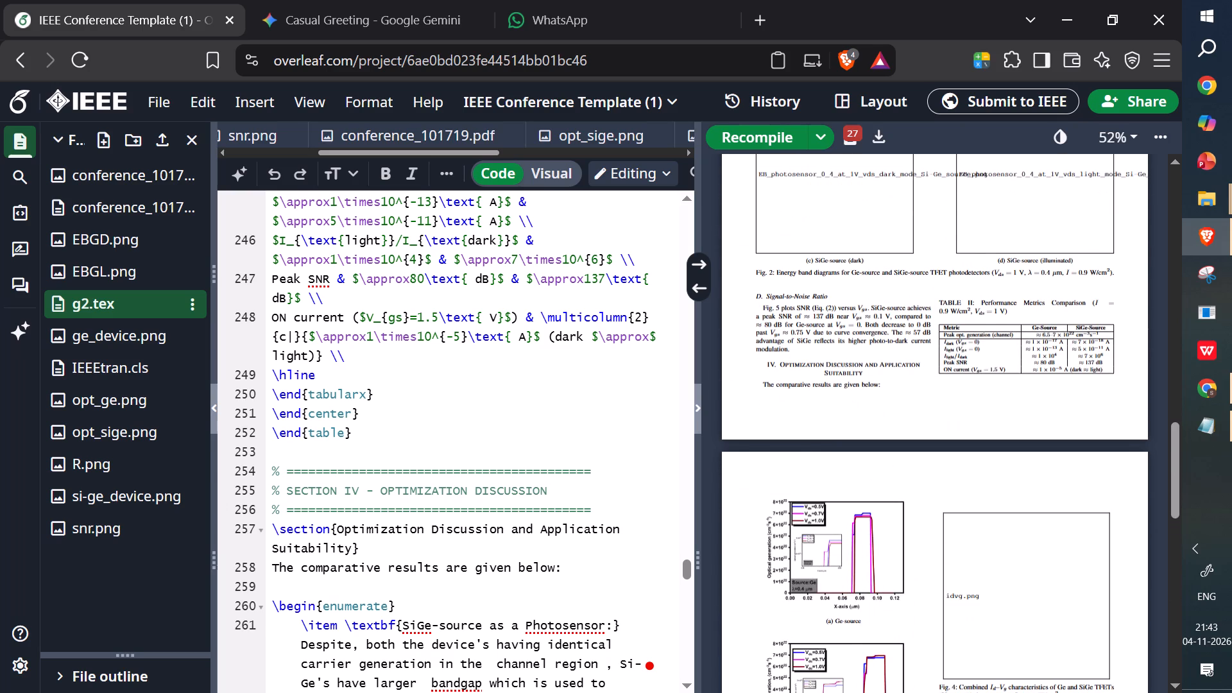
pyautogui.scroll(1, 493, 491)
pyautogui.scroll(-3, 493, 491)
pyautogui.scroll(1, 505, 477)
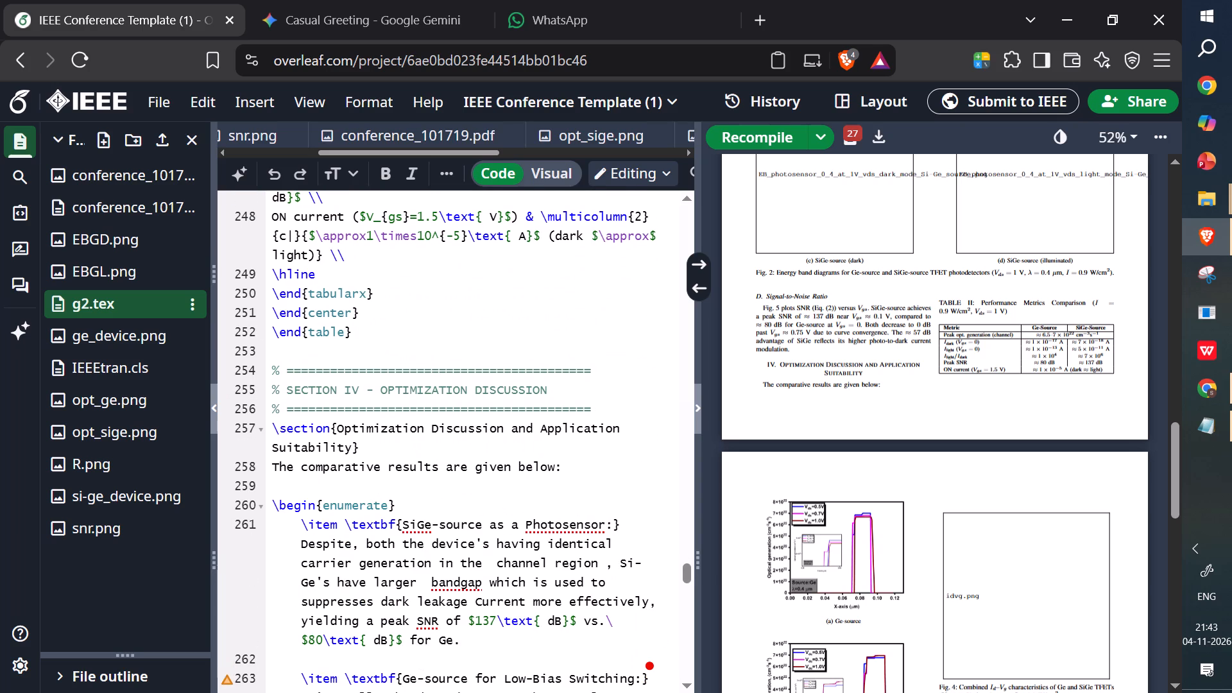
# Look through the LaTeX source from the Conclusion back to the energy band diagram figure code in the results section.
pyautogui.click(787, 349)
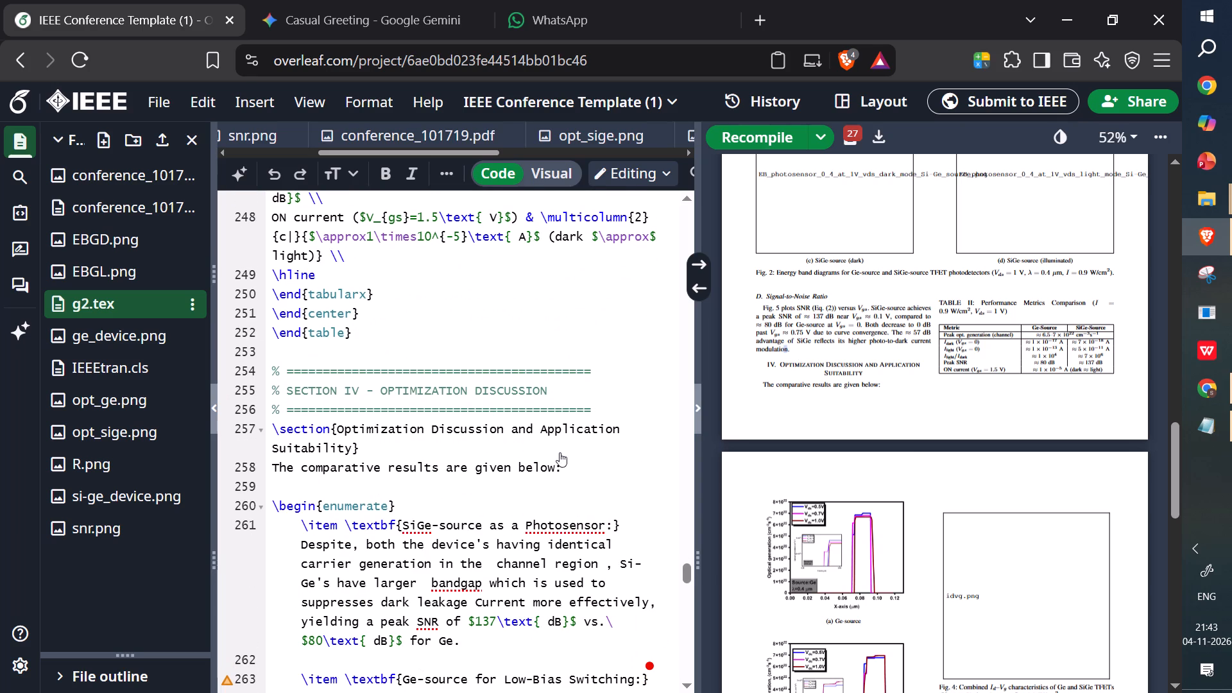
pyautogui.scroll(-7, 437, 472)
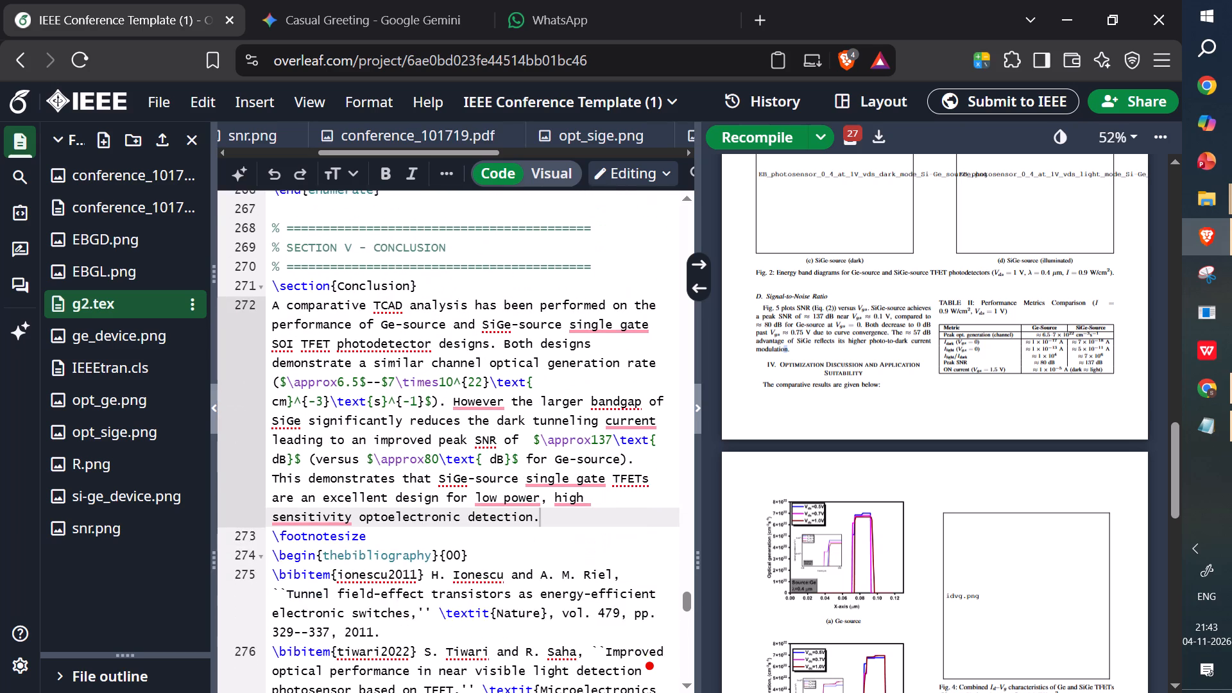
pyautogui.scroll(18, 437, 472)
pyautogui.scroll(6, 442, 474)
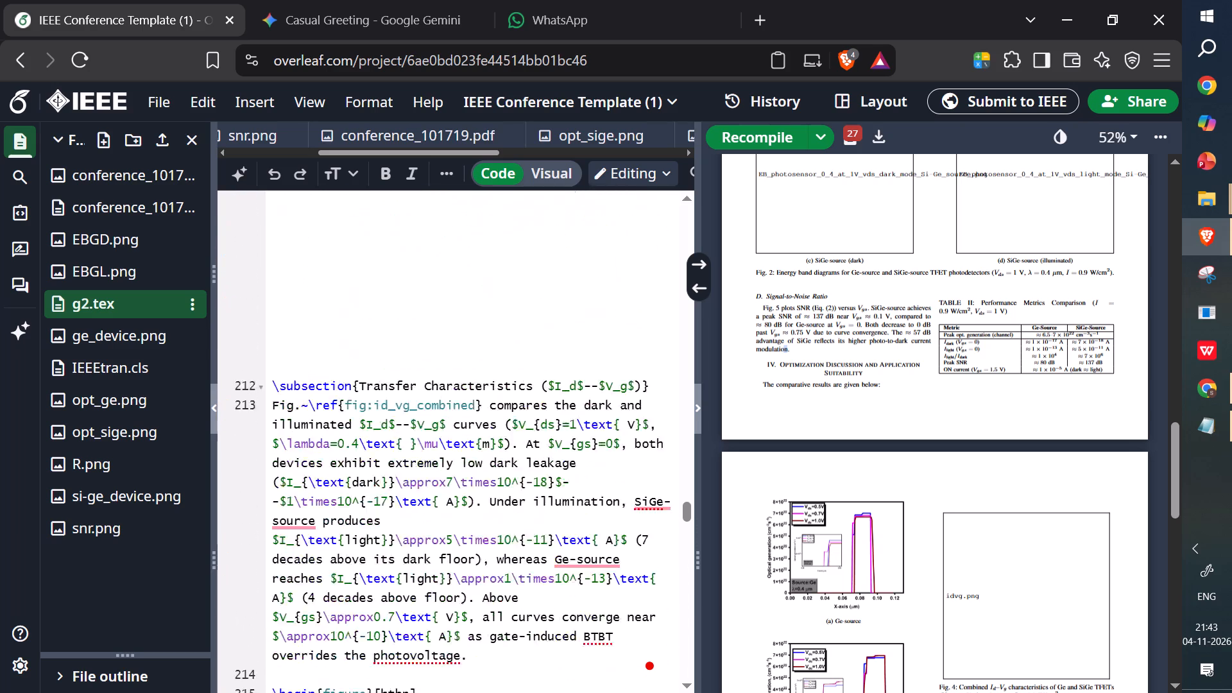
pyautogui.scroll(11, 442, 474)
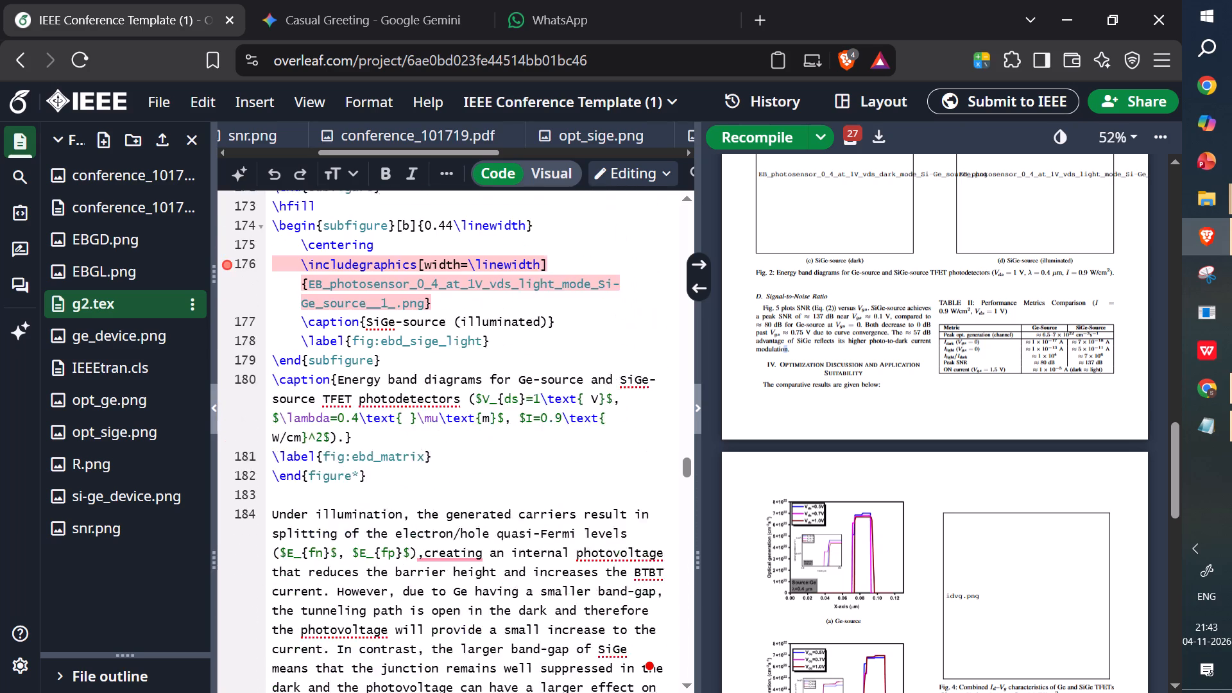
pyautogui.scroll(6, 442, 474)
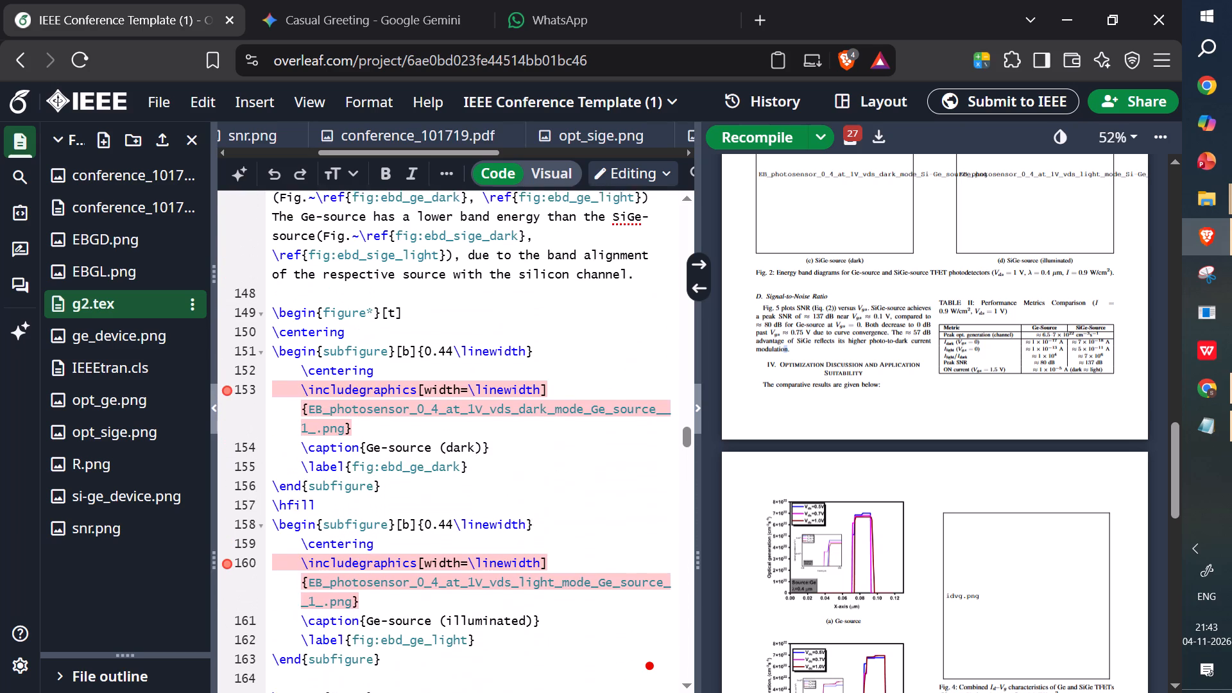
# In the Signal-to-Noise Ratio paragraph's source, expand the abbreviation SNR after "achieves a peak" into the words "Signal to Noise".
pyautogui.scroll(1, 442, 474)
pyautogui.doubleClick(797, 336)
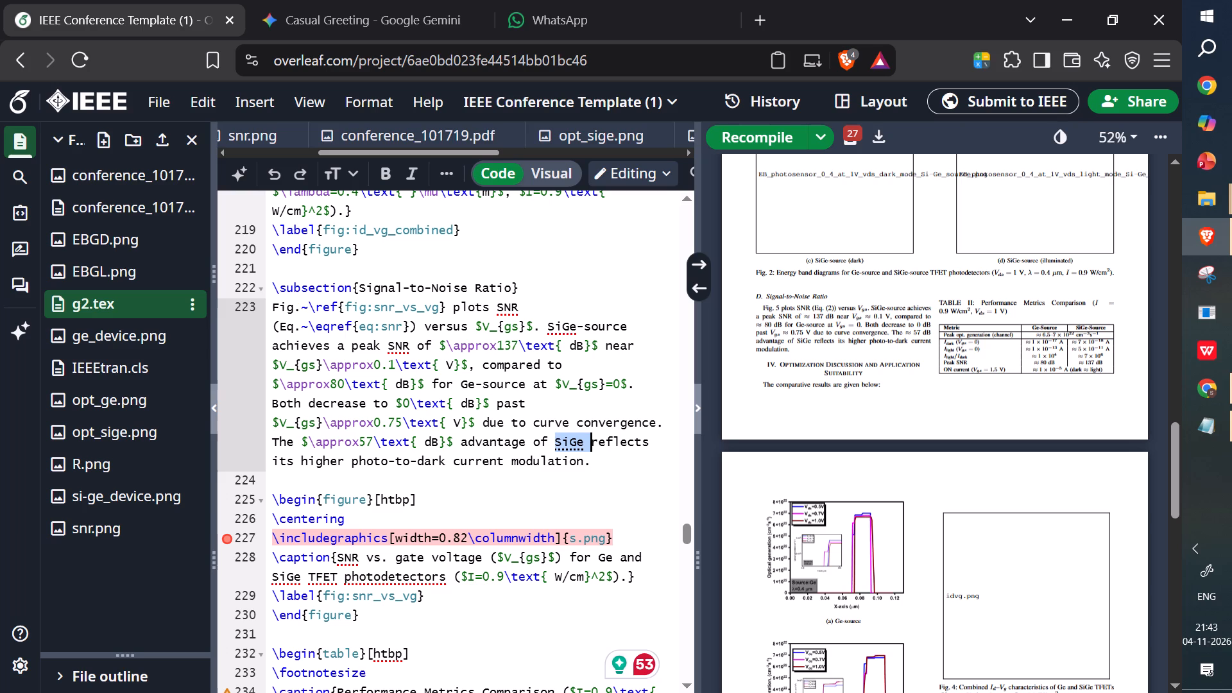
pyautogui.click(407, 345)
pyautogui.press('Right')
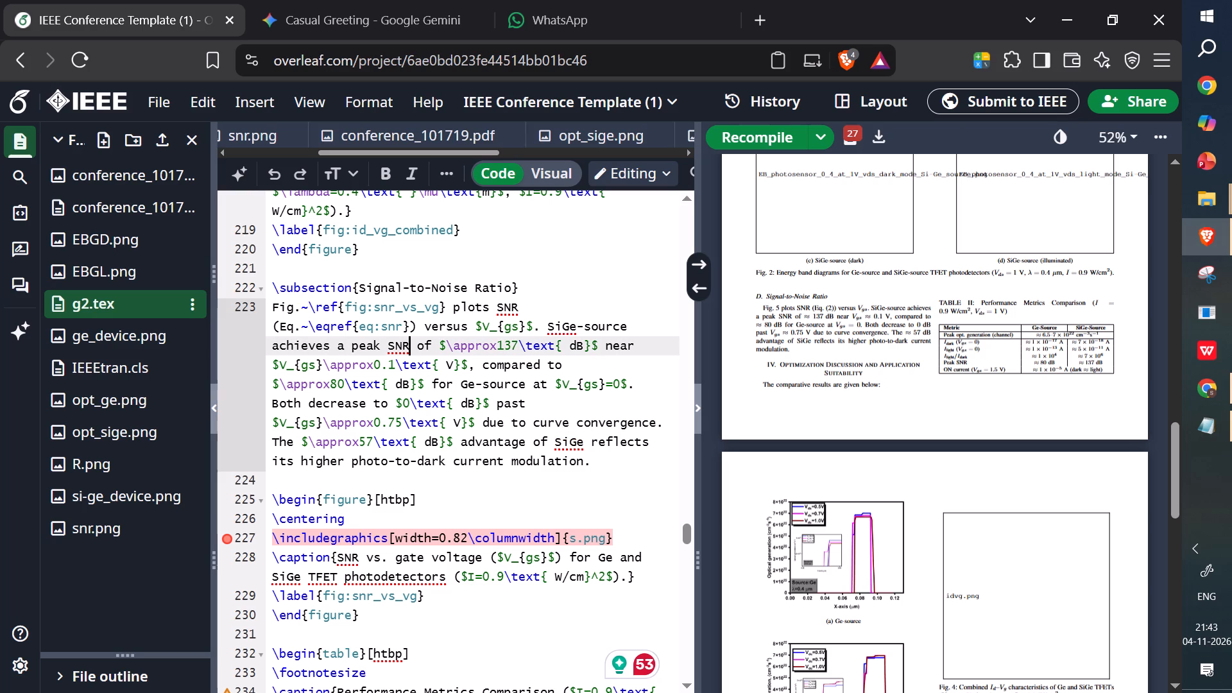
pyautogui.press('BackSpace')
pyautogui.press('BackSpace')
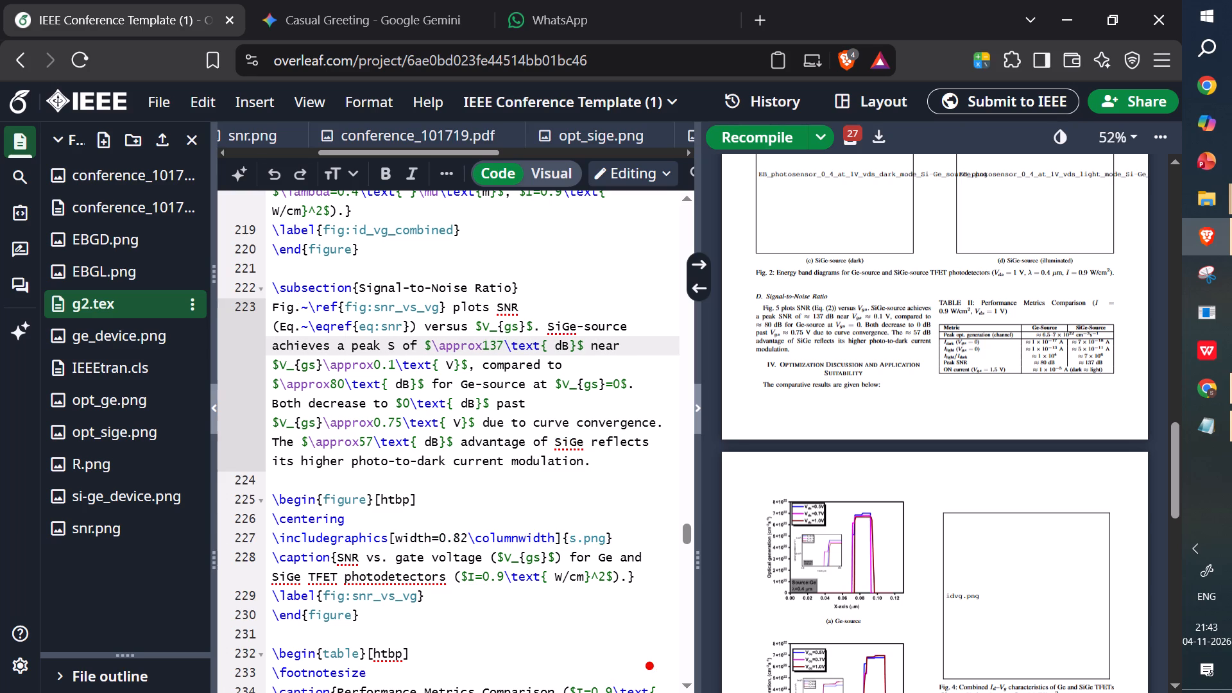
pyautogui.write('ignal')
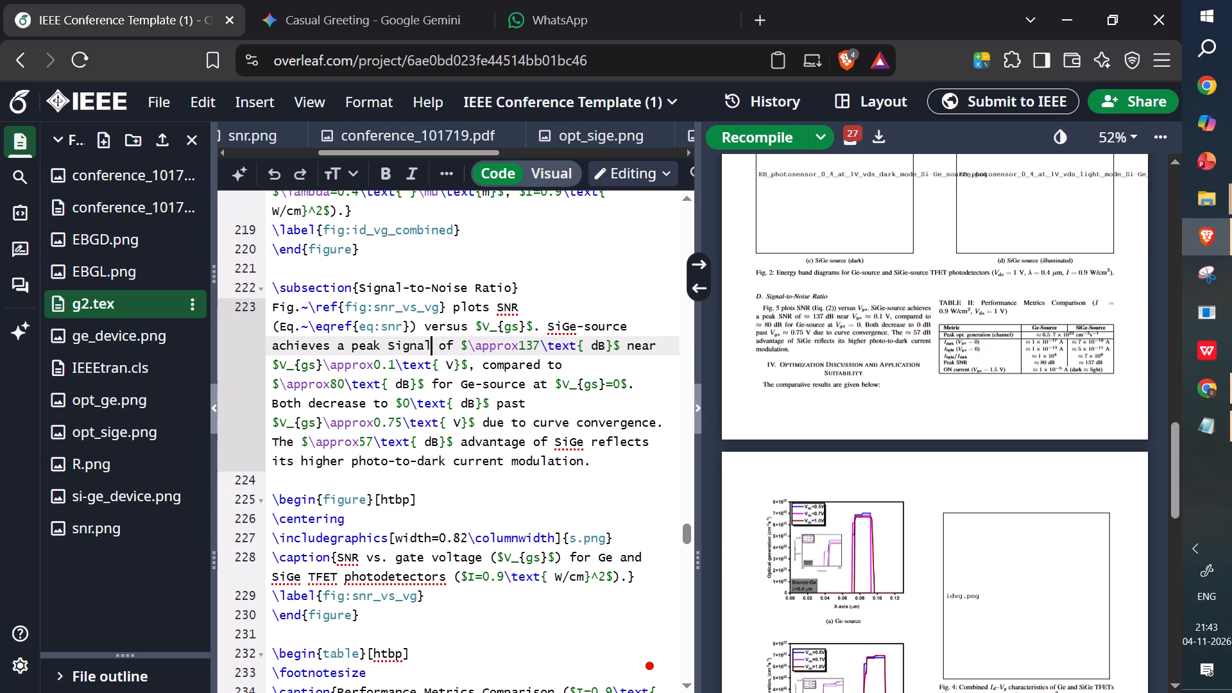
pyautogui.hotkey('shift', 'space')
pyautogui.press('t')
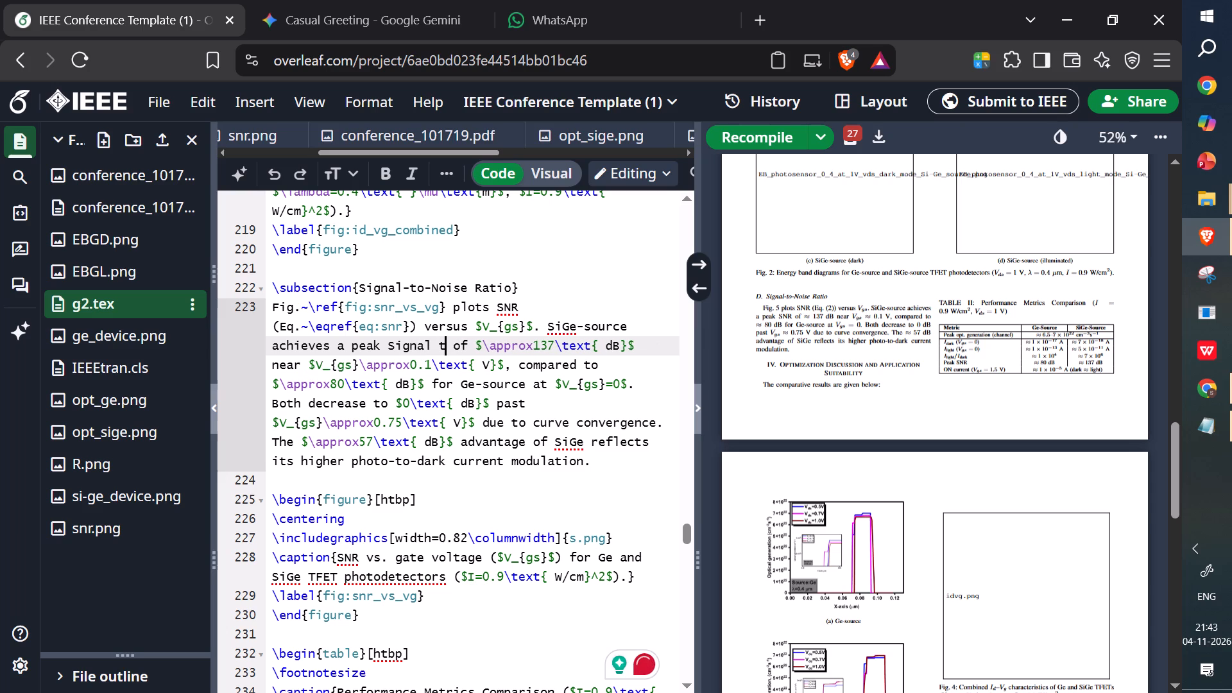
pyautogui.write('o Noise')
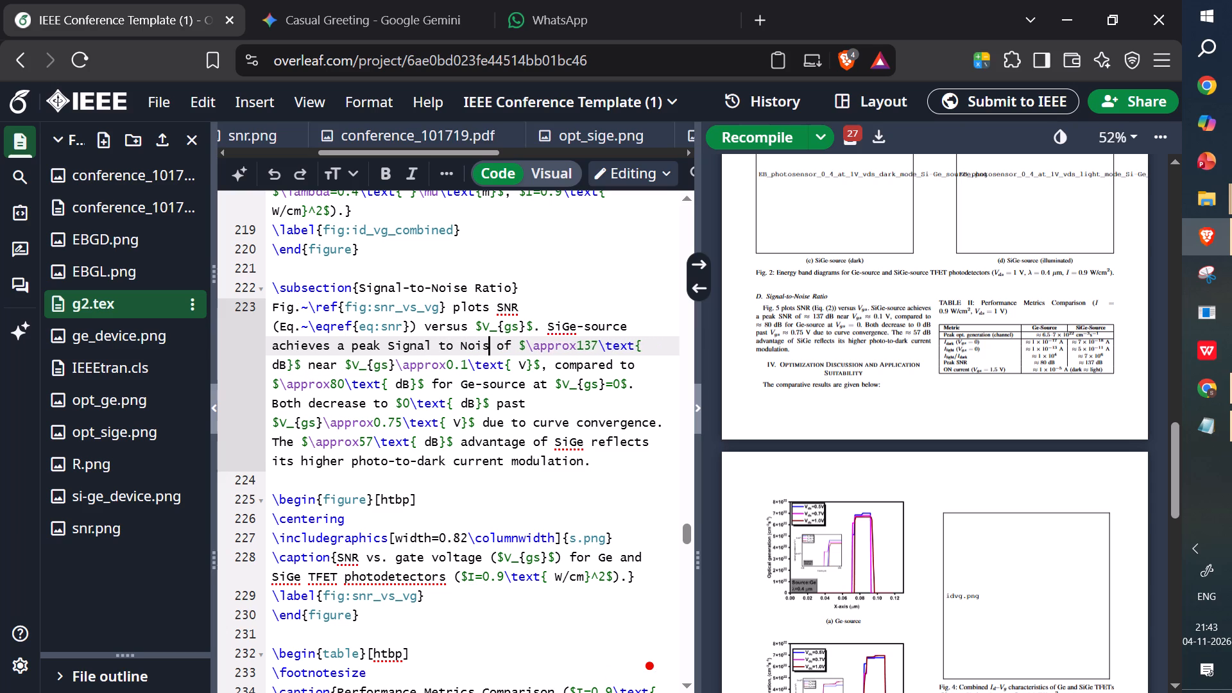
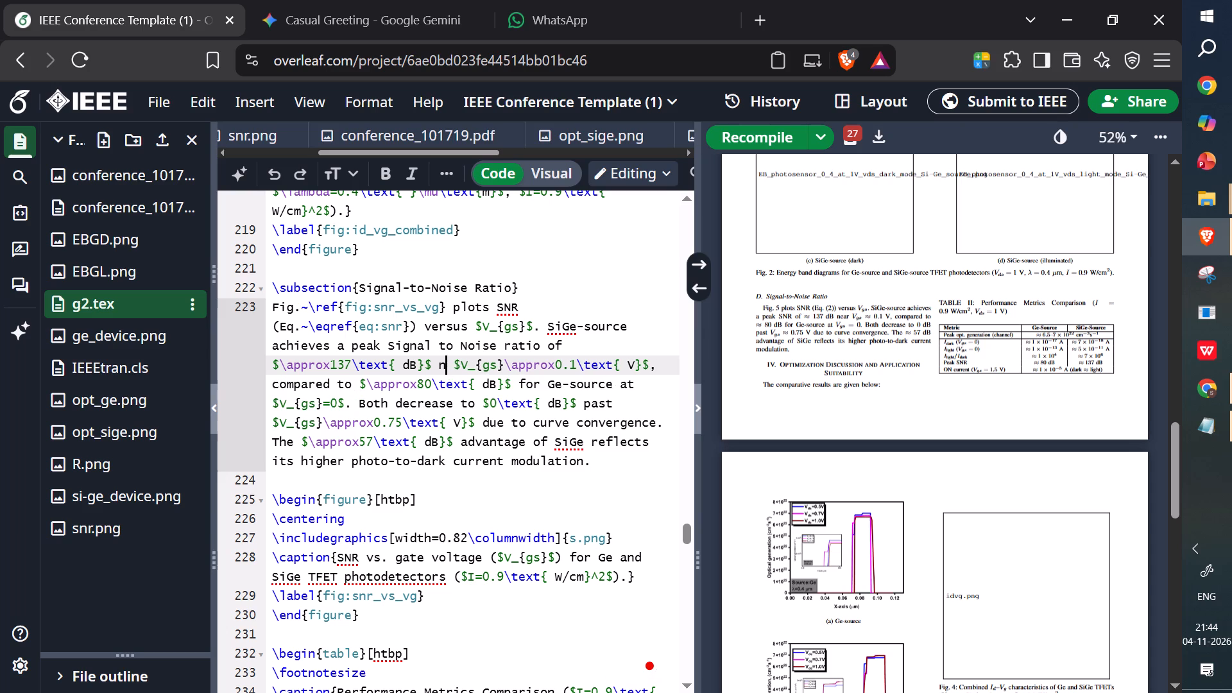
# Insert "at the Gate to source voltage" before $V_{gs}\approx0.1\text{ V}$ in the Signal-to-Noise Ratio paragraph, replacing the stray letter there.
pyautogui.press('BackSpace')
pyautogui.write('at the')
pyautogui.press('space')
pyautogui.write('Gate')
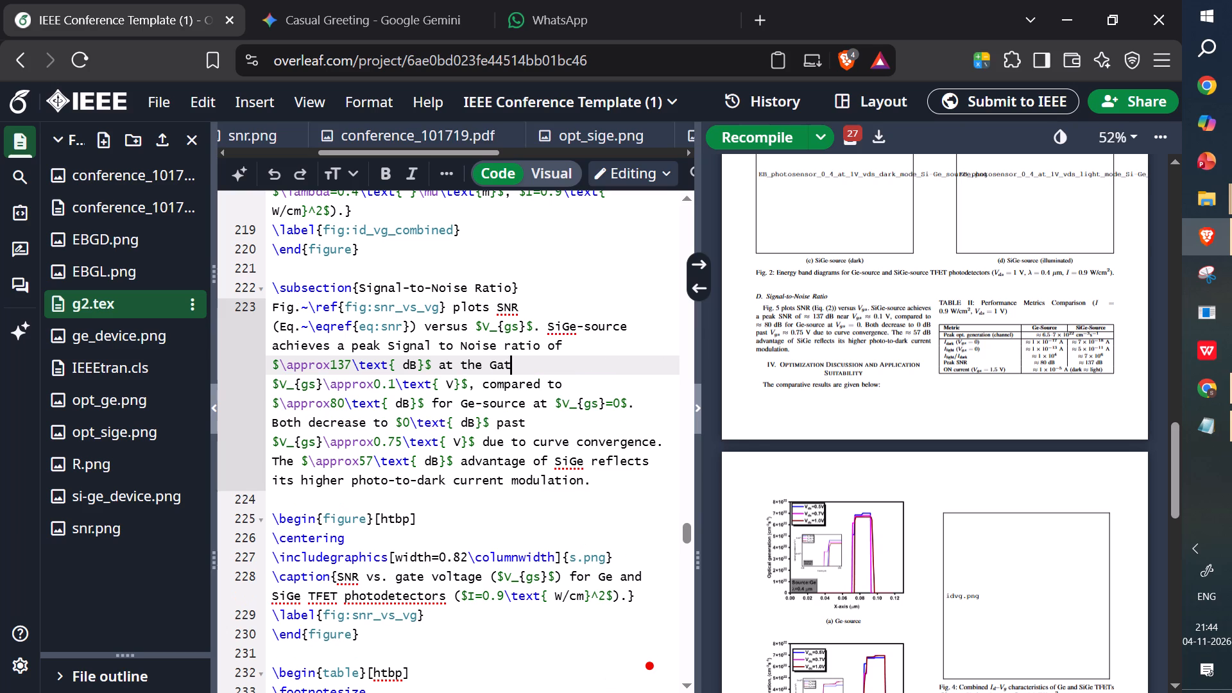
pyautogui.press('space')
pyautogui.write('to o')
pyautogui.press('BackSpace')
pyautogui.write('source voltage')
pyautogui.press('space')
pyautogui.press('BackSpace')
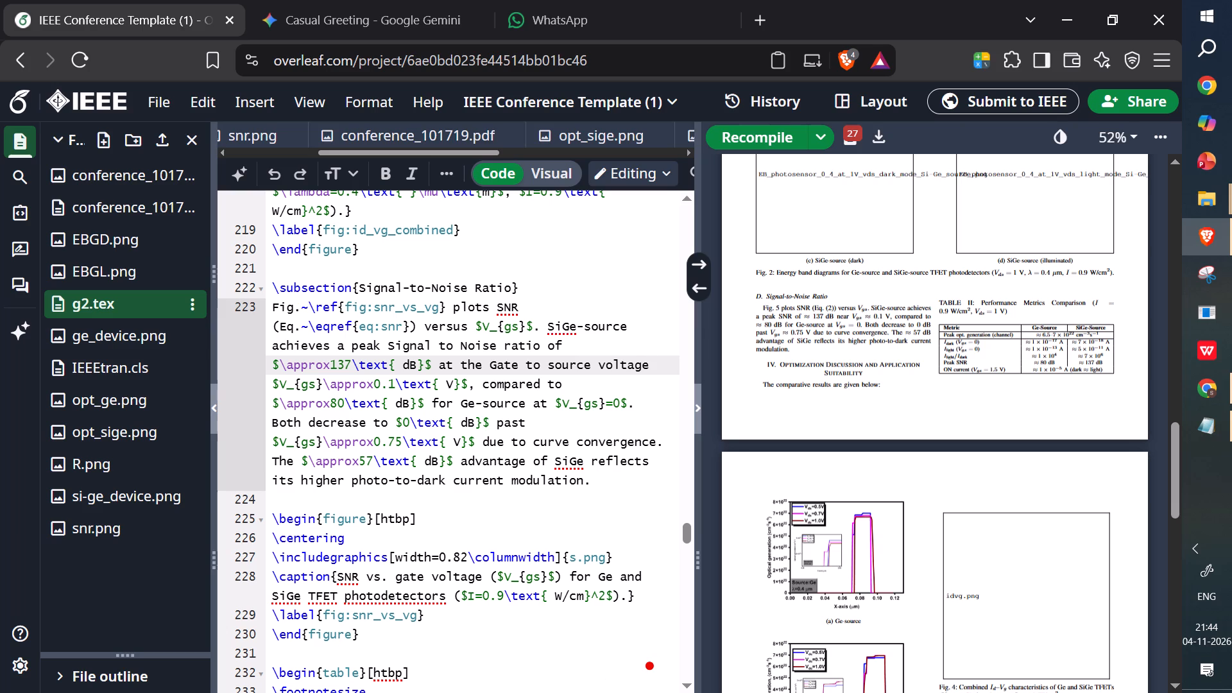
# Recompile the paper to update the PDF preview.
pyautogui.moveTo(816, 128); pyautogui.dragTo(803, 129)
pyautogui.click(749, 139)
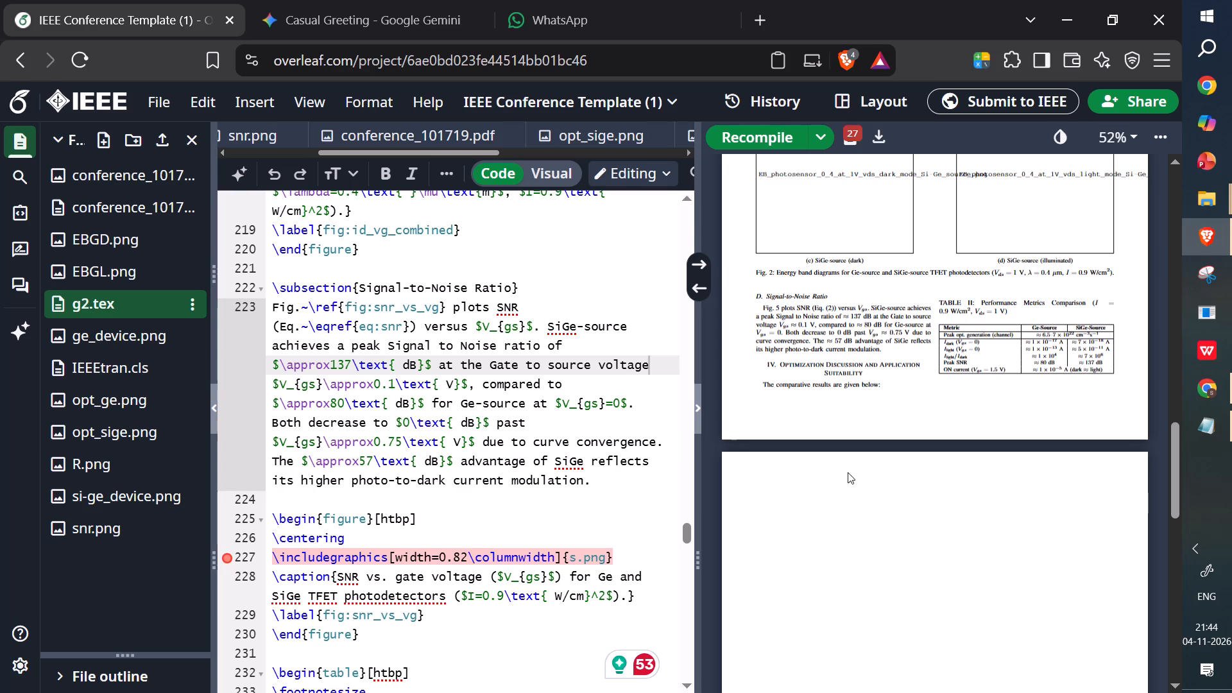
# Review the recompiled PDF from the device structure section to the references, and the source around the Signal-to-Noise Ratio paragraph.
pyautogui.scroll(6, 810, 431)
pyautogui.scroll(-4, 813, 462)
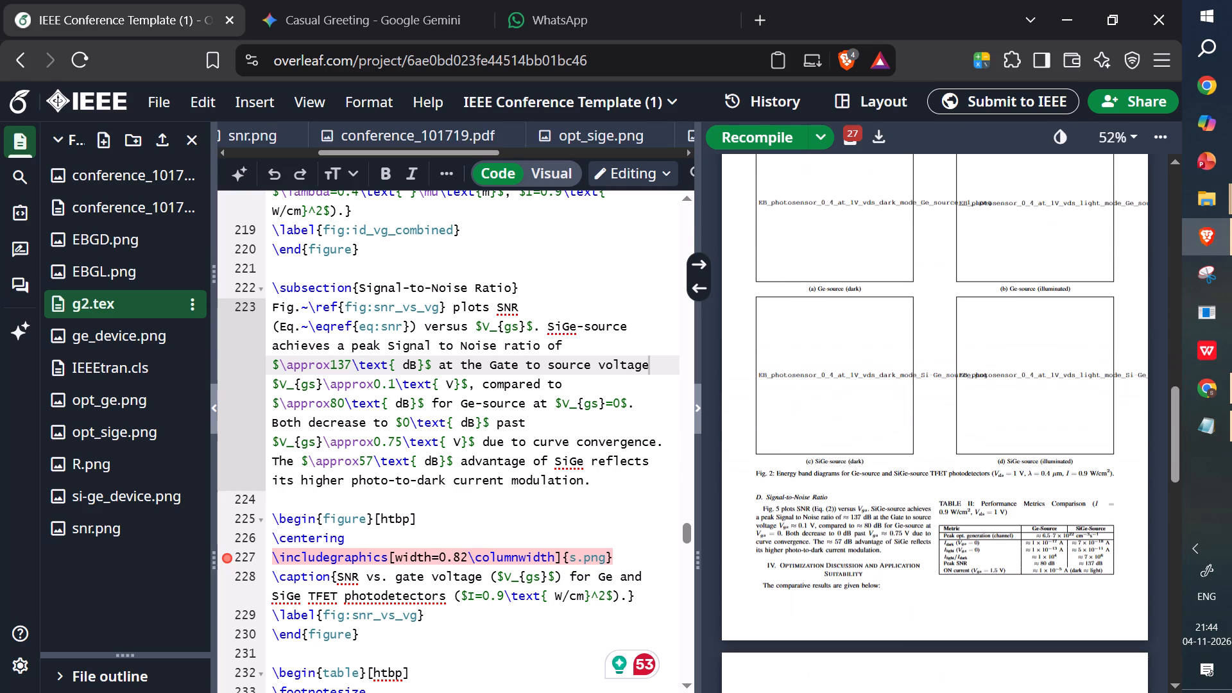
pyautogui.scroll(8, 798, 515)
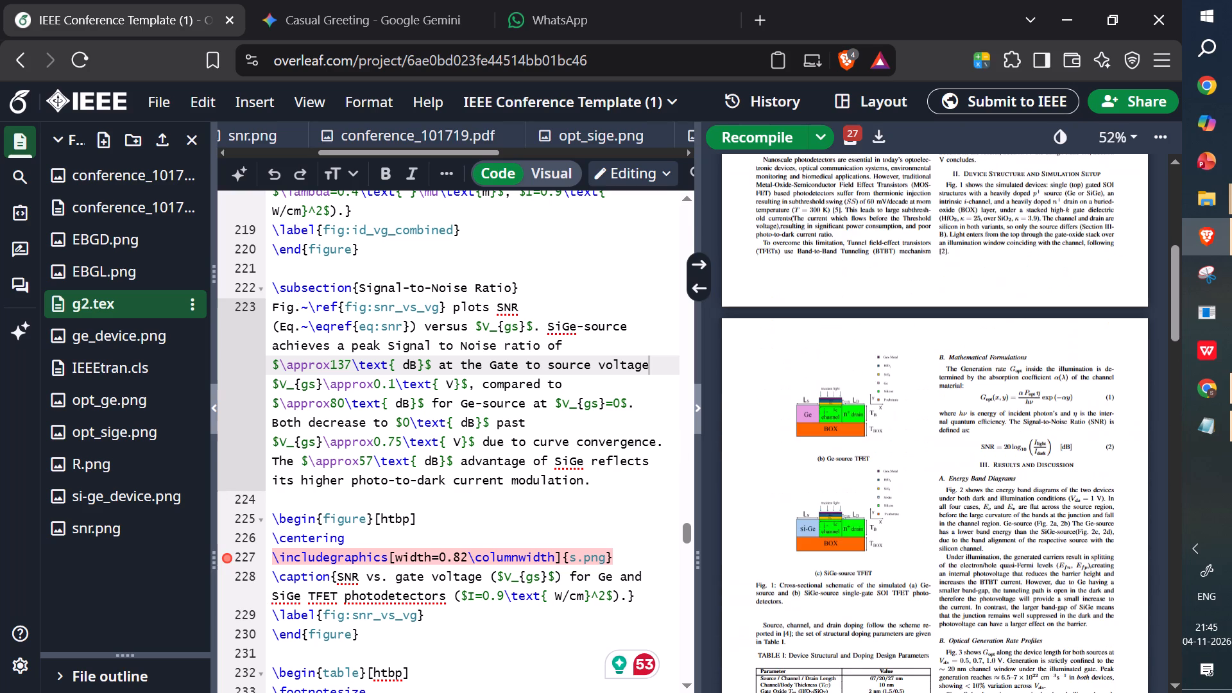
pyautogui.scroll(-5, 801, 515)
pyautogui.scroll(1, 801, 515)
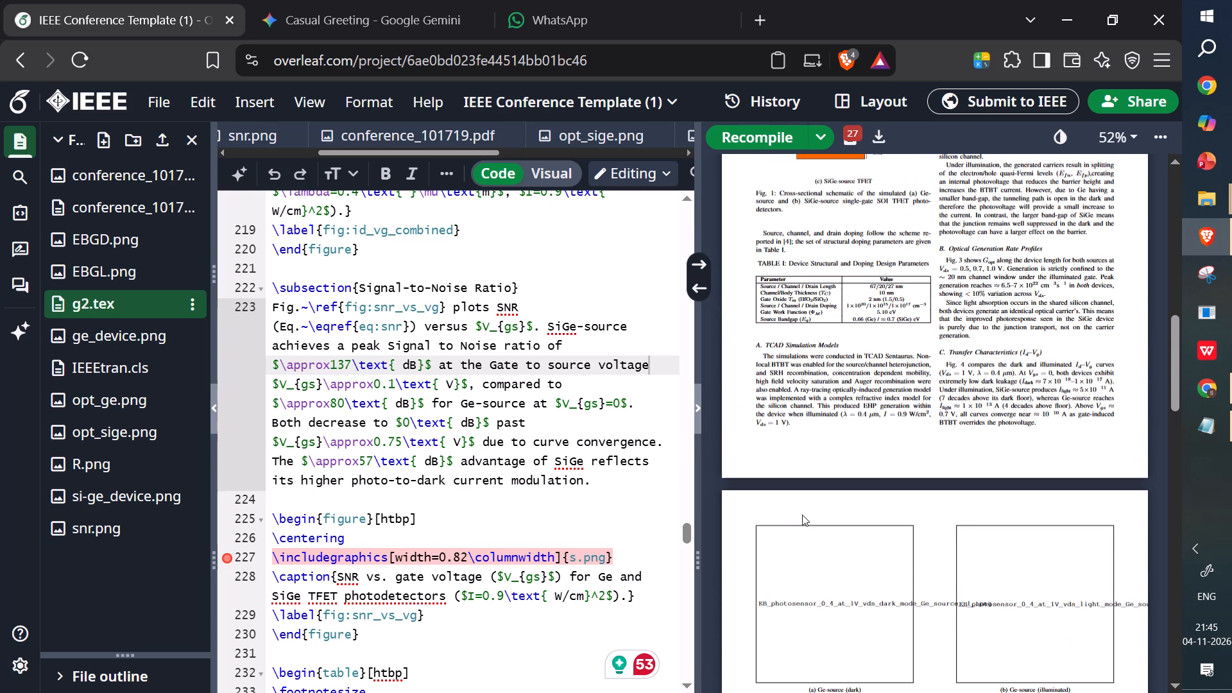
pyautogui.scroll(-12, 802, 515)
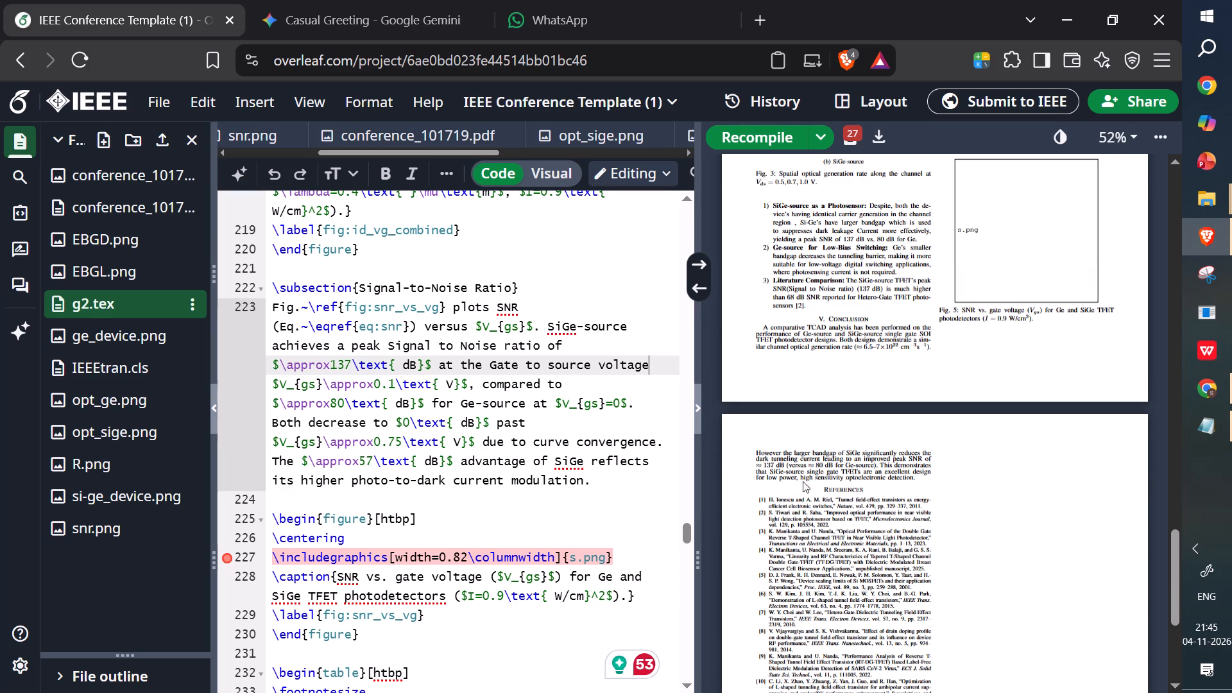
pyautogui.scroll(3, 805, 470)
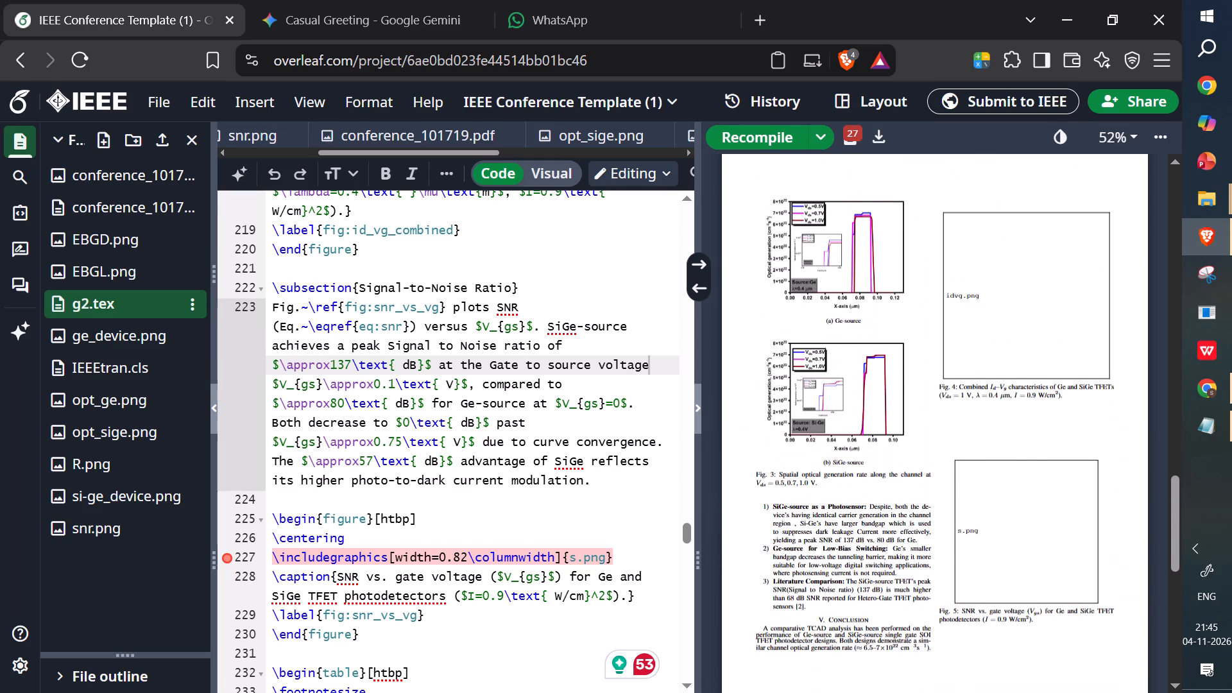
pyautogui.scroll(5, 805, 470)
pyautogui.scroll(-2, 805, 470)
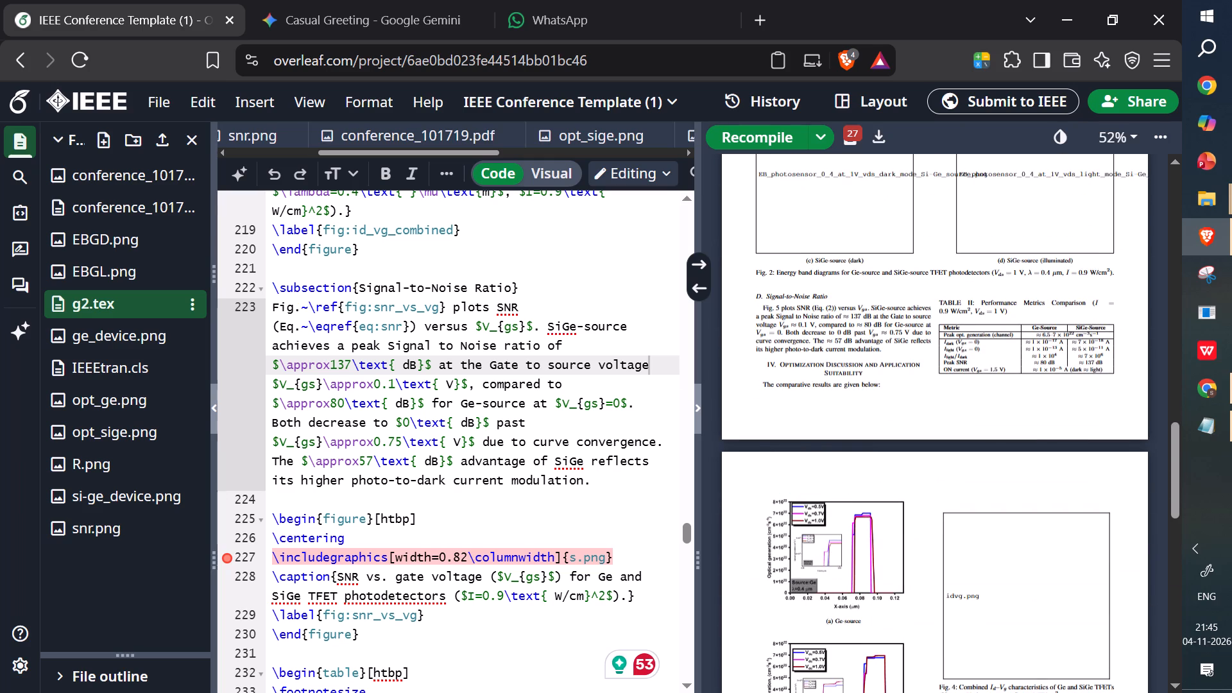
pyautogui.scroll(-3, 354, 434)
pyautogui.scroll(2, 355, 434)
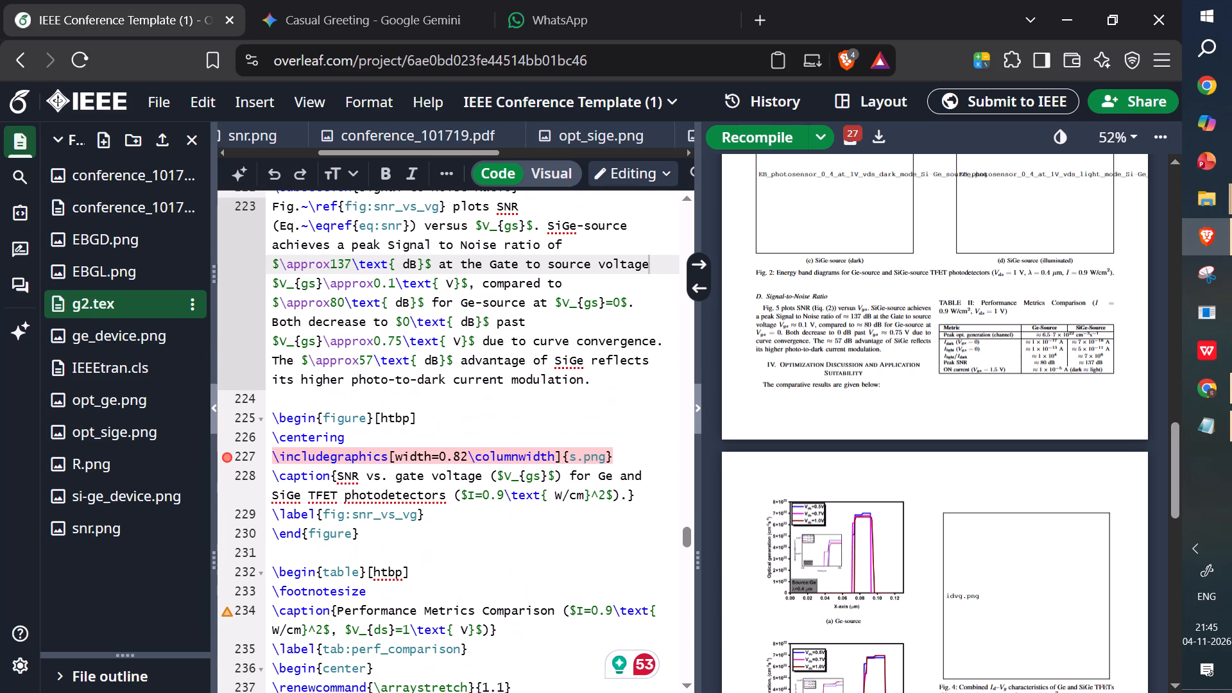
pyautogui.scroll(1, 358, 432)
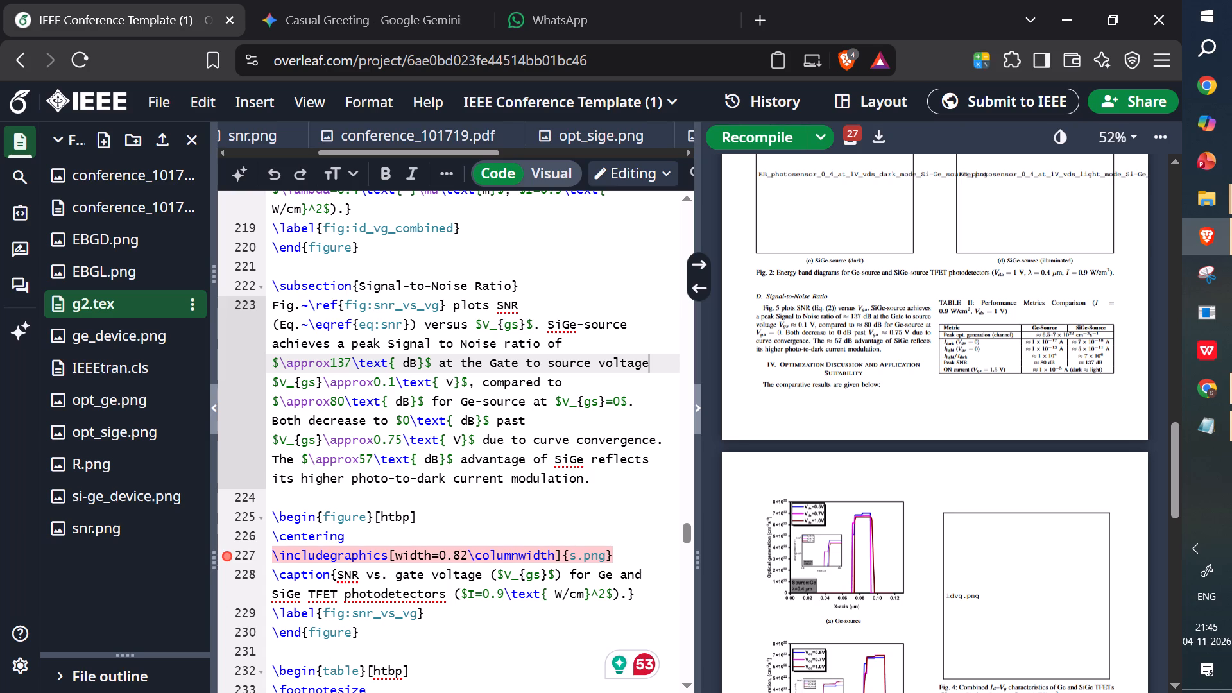
# Capitalise "Ratio" in the phrase "peak Signal to Noise Ratio" in the Signal-to-Noise Ratio paragraph's source.
pyautogui.doubleClick(808, 314)
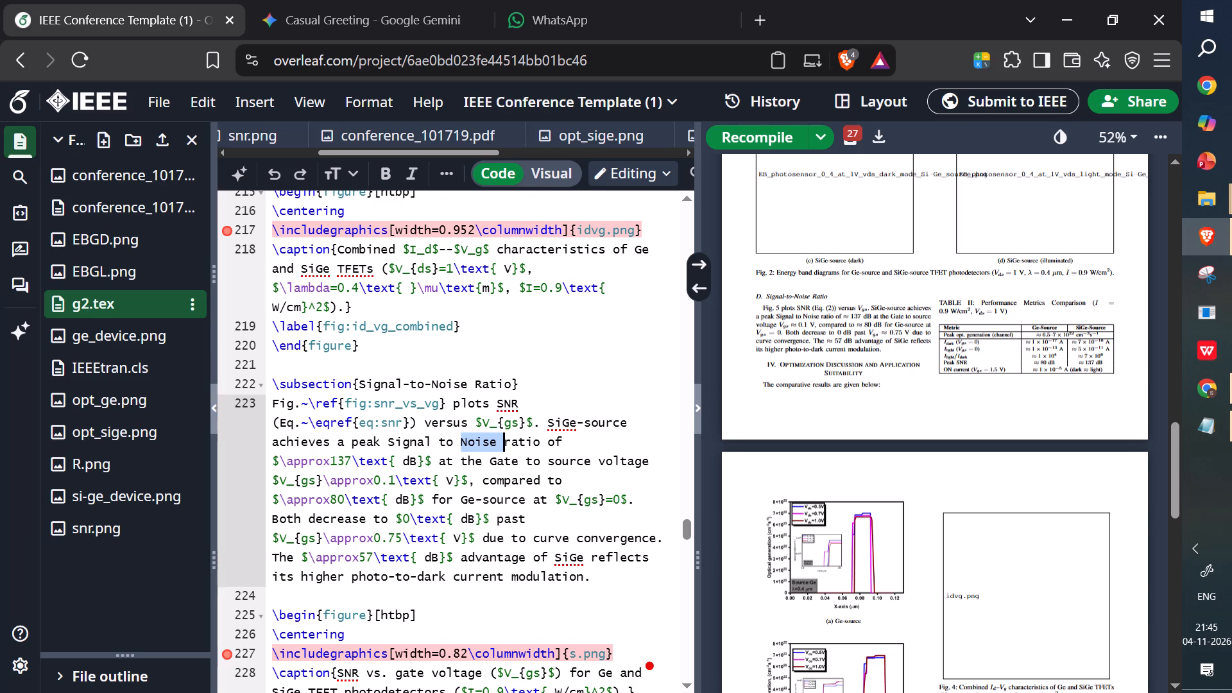
pyautogui.click(512, 440)
pyautogui.press('BackSpace')
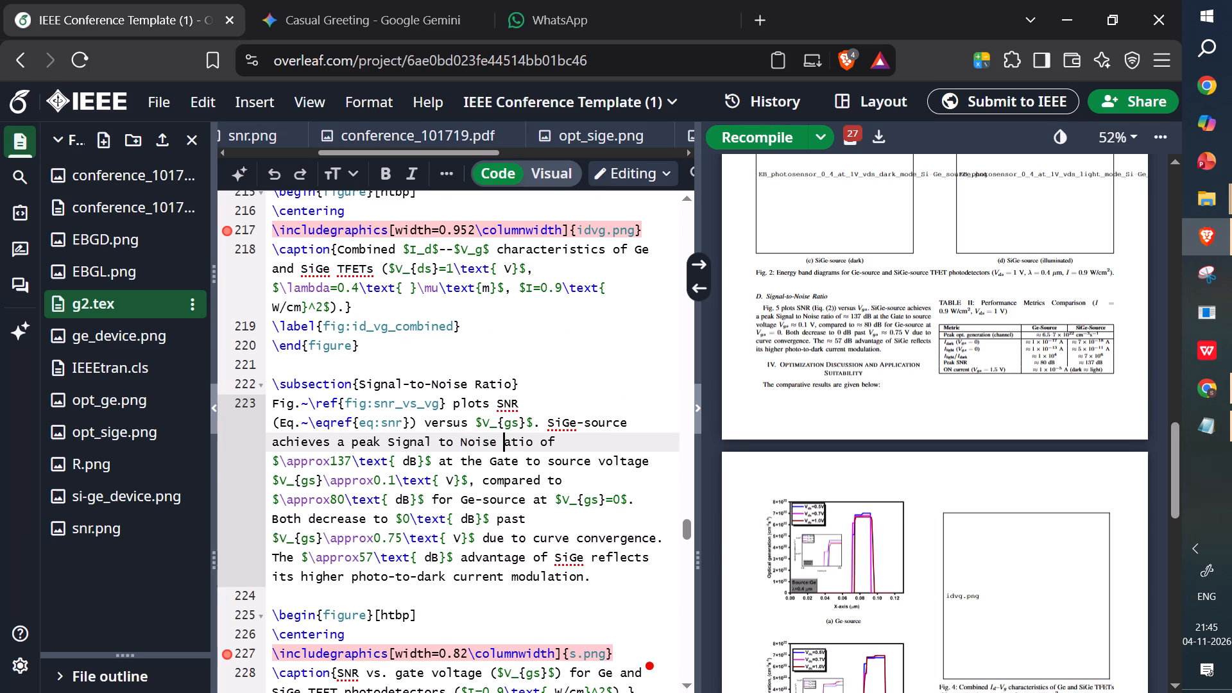
pyautogui.hotkey('shift', 'r')
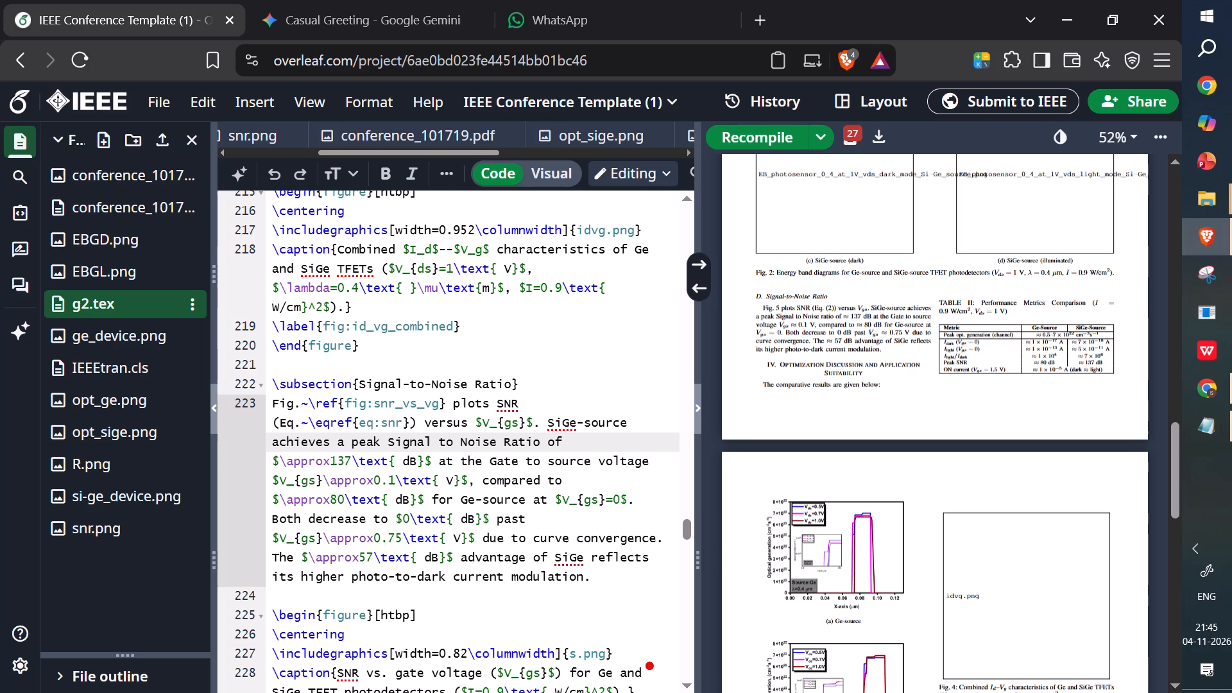
# Insert "when" before "compared to" in the SiGe-source peak sentence of the Signal-to-Noise Ratio paragraph.
pyautogui.click(480, 480)
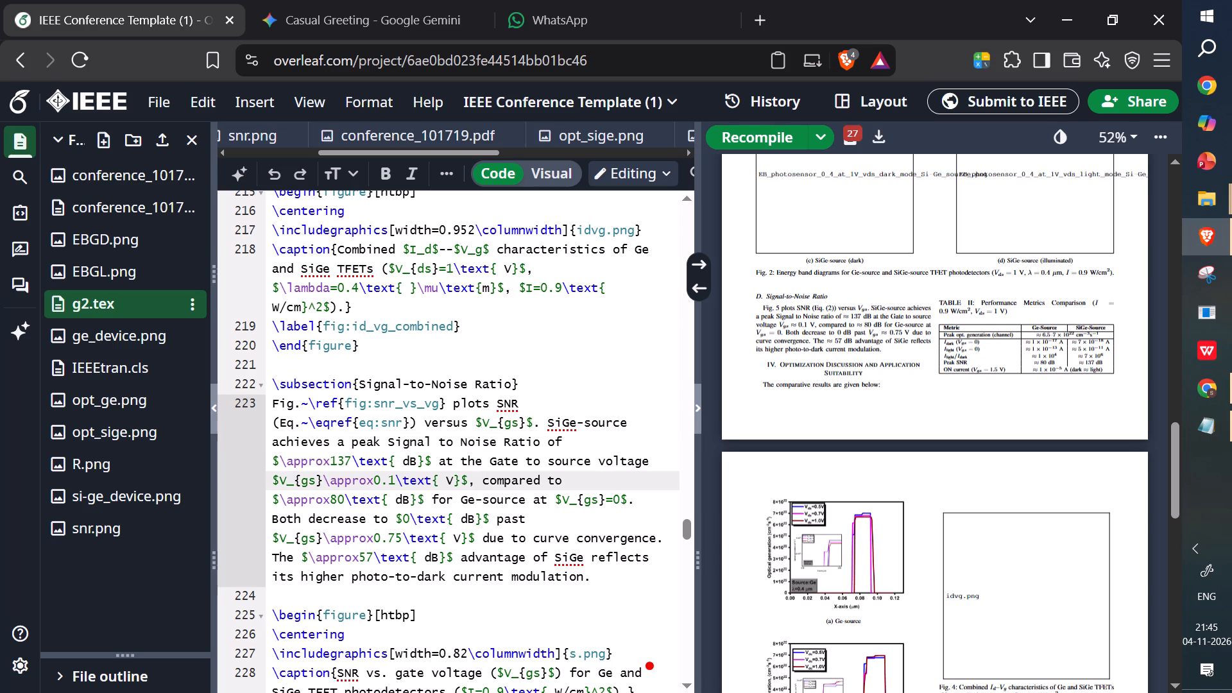
pyautogui.press('Left')
pyautogui.write('when')
pyautogui.press('space')
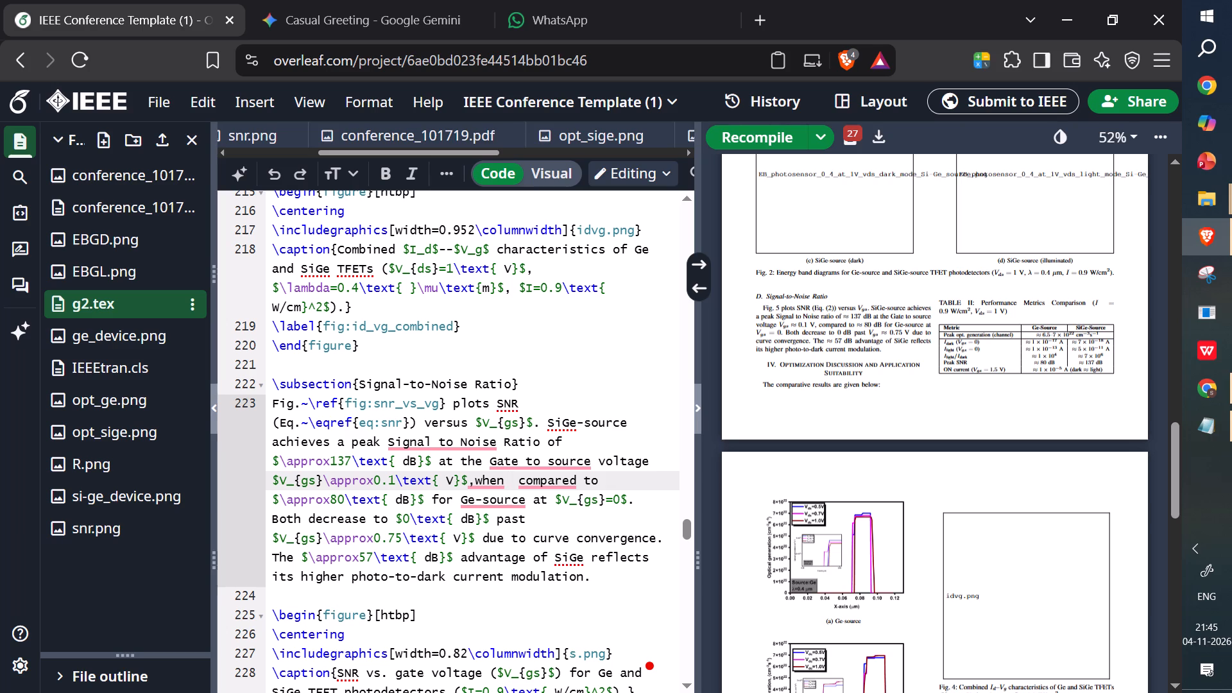
# Insert "Gate to Source" before $V_{gs}=0$ in the Ge-source comparison of the Signal-to-Noise Ratio paragraph.
pyautogui.click(555, 499)
pyautogui.write('gat')
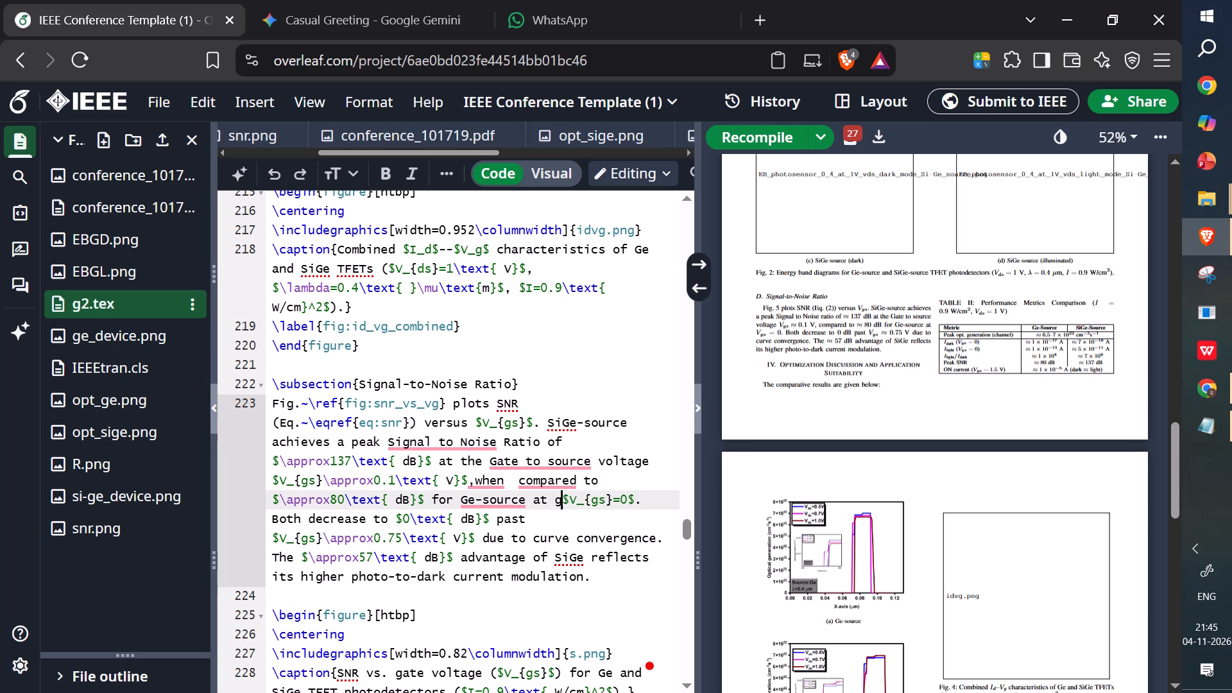
pyautogui.press('space')
pyautogui.press('BackSpace')
pyautogui.press('BackSpace')
pyautogui.press('BackSpace')
pyautogui.press('BackSpace')
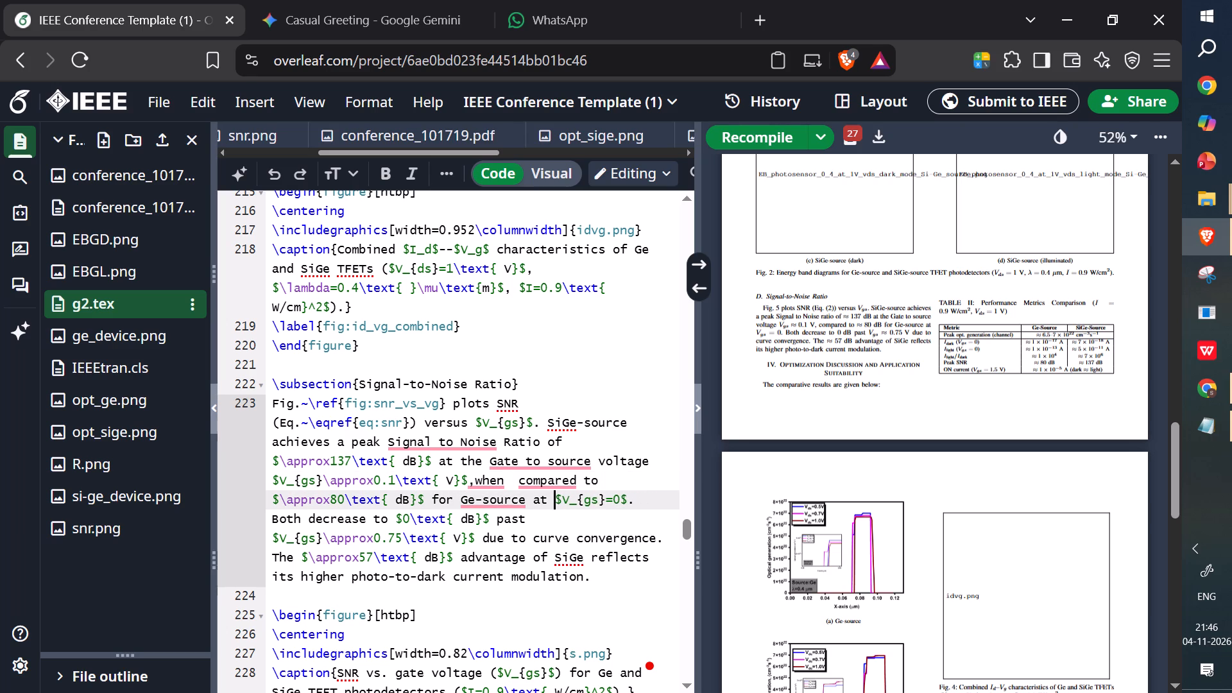
pyautogui.write('gate')
pyautogui.press('space')
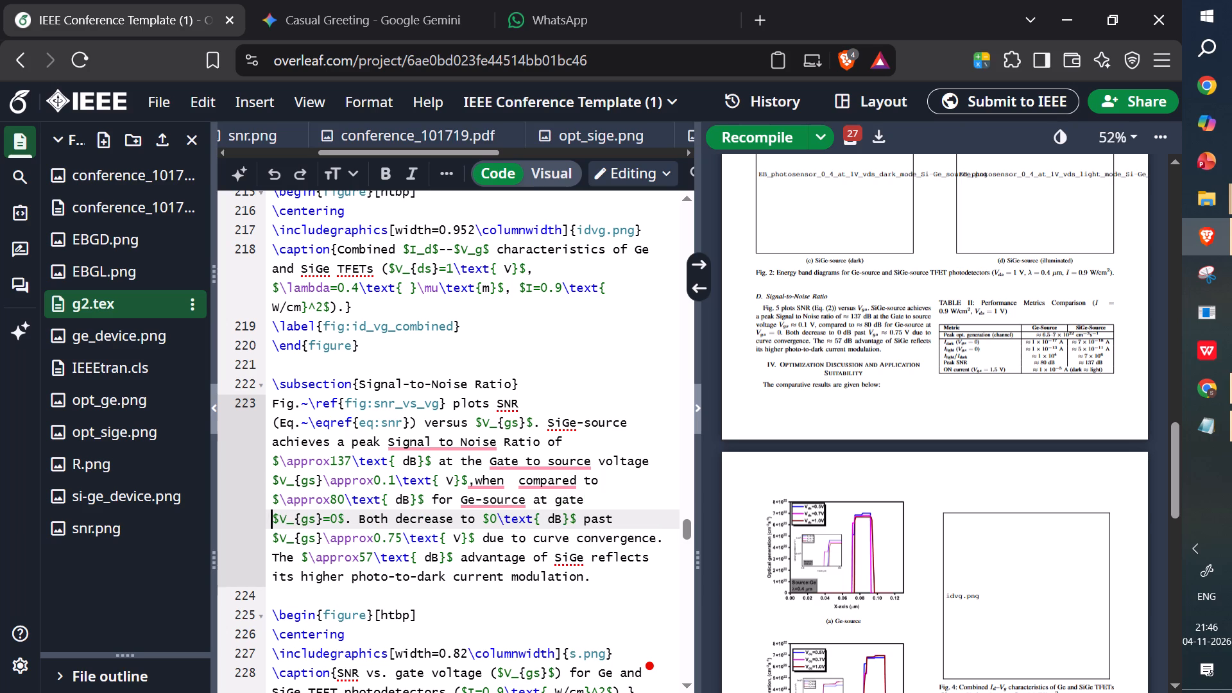
pyautogui.press('BackSpace')
pyautogui.press('BackSpace')
pyautogui.press('BackSpace')
pyautogui.press('BackSpace')
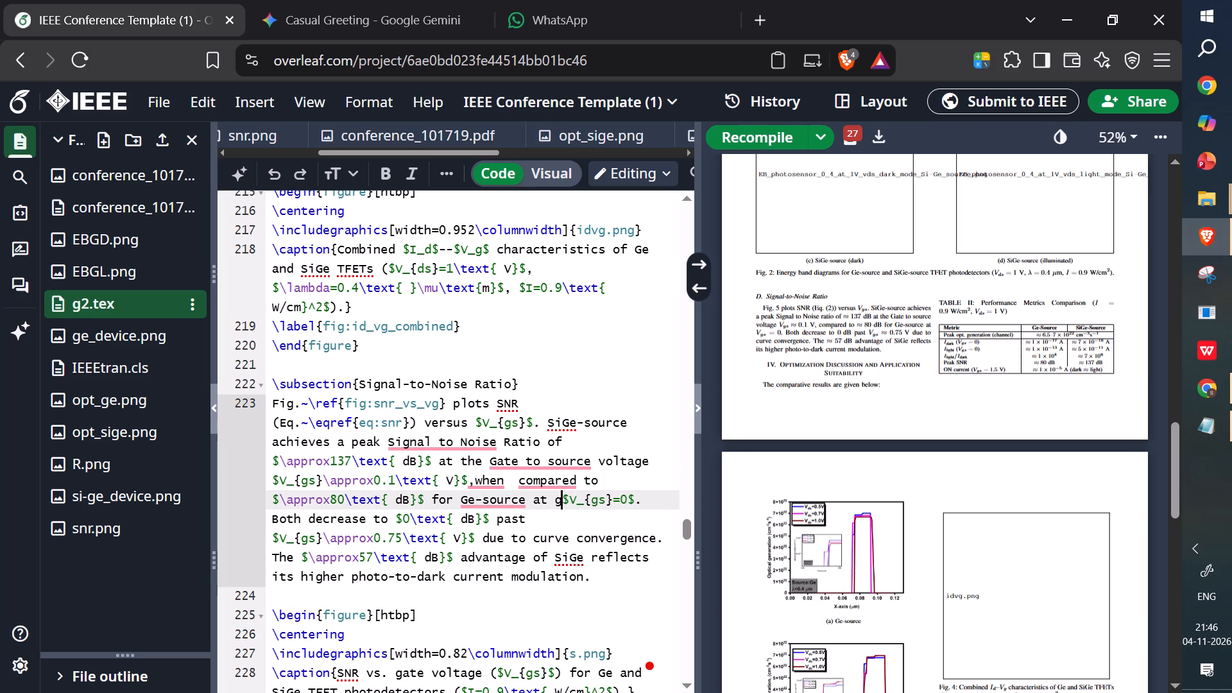
pyautogui.write('Gat')
pyautogui.press('space')
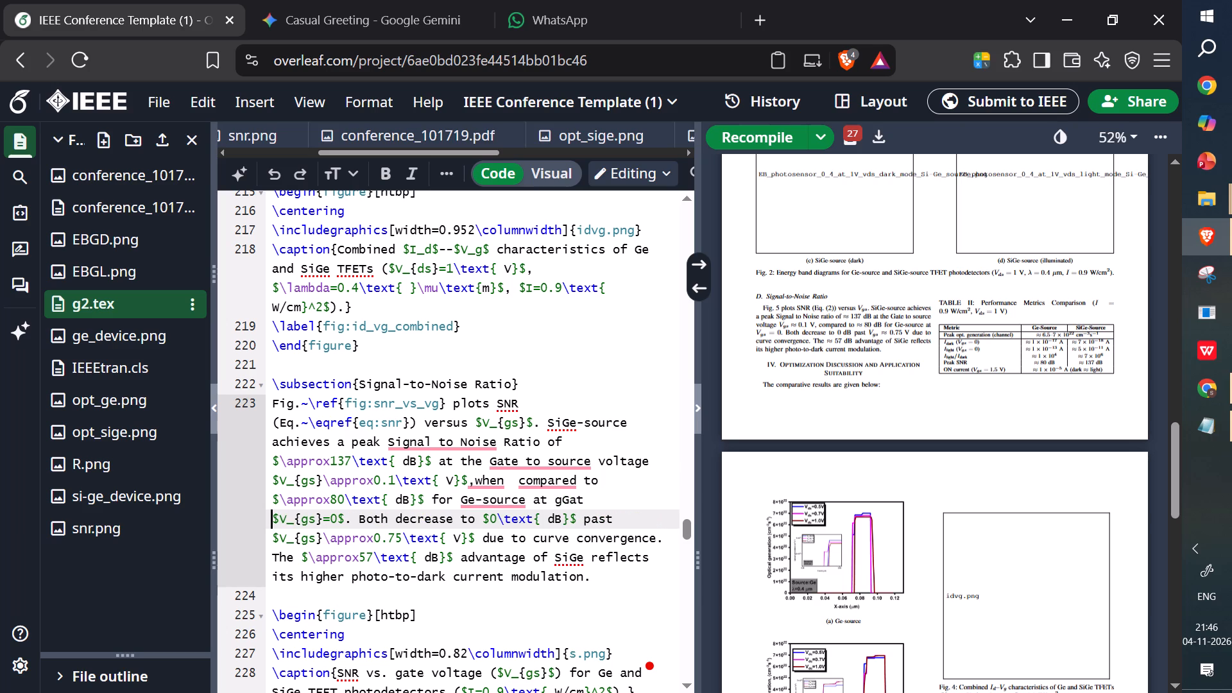
pyautogui.press('BackSpace')
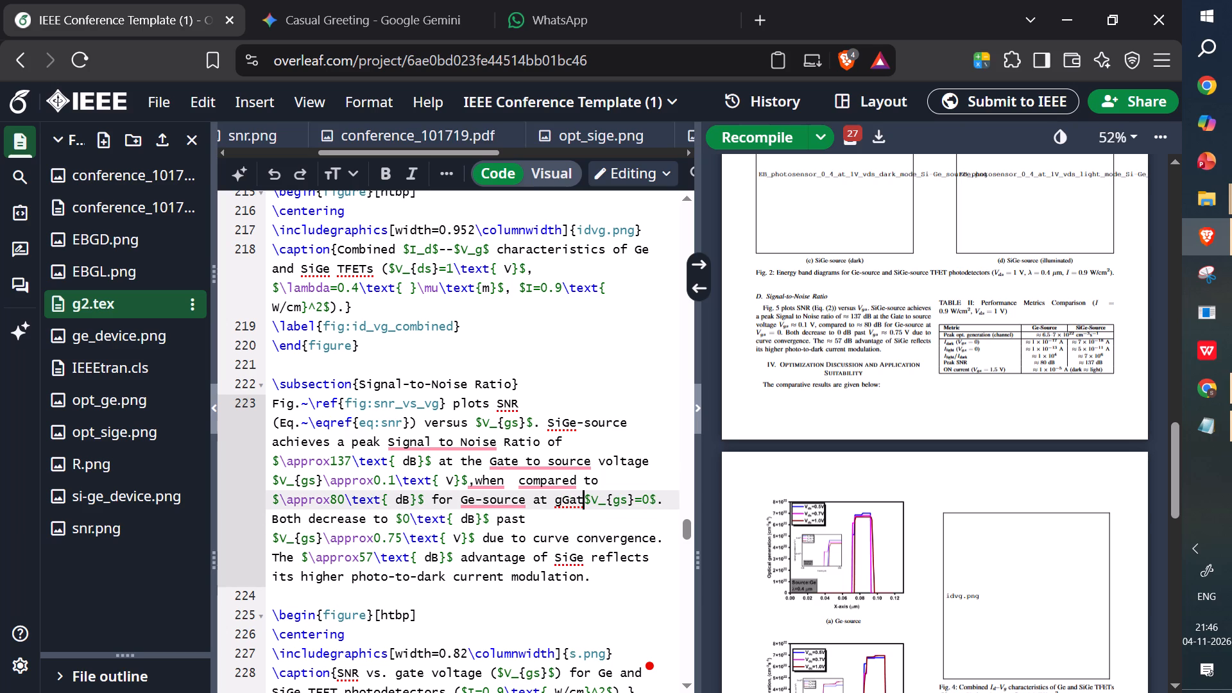
pyautogui.write('e to')
pyautogui.press('space')
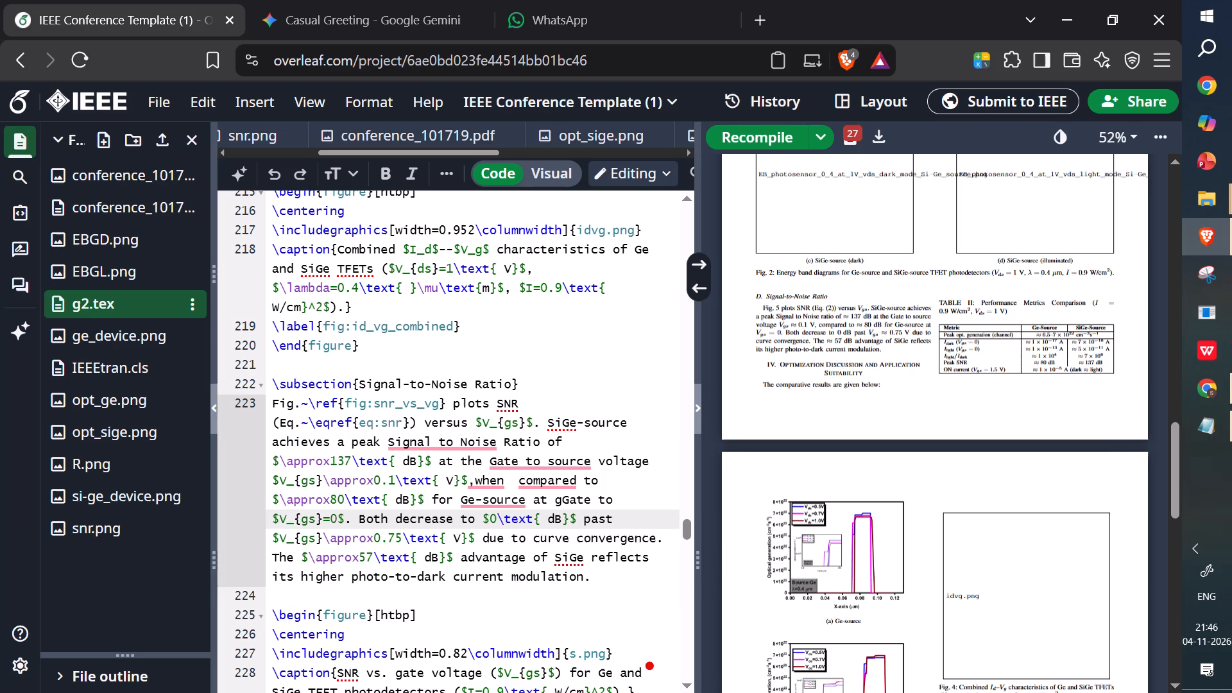
pyautogui.write('Soure')
pyautogui.press('BackSpace')
pyautogui.write('ce')
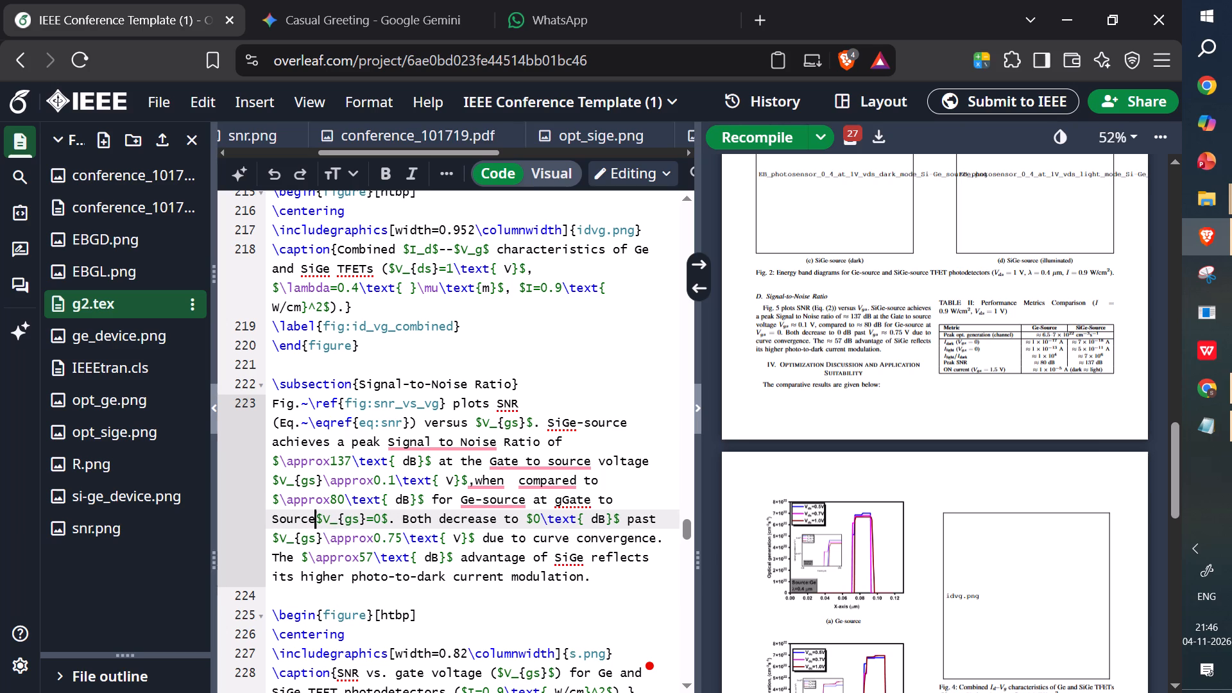
pyautogui.click(564, 497)
pyautogui.press('BackSpace')
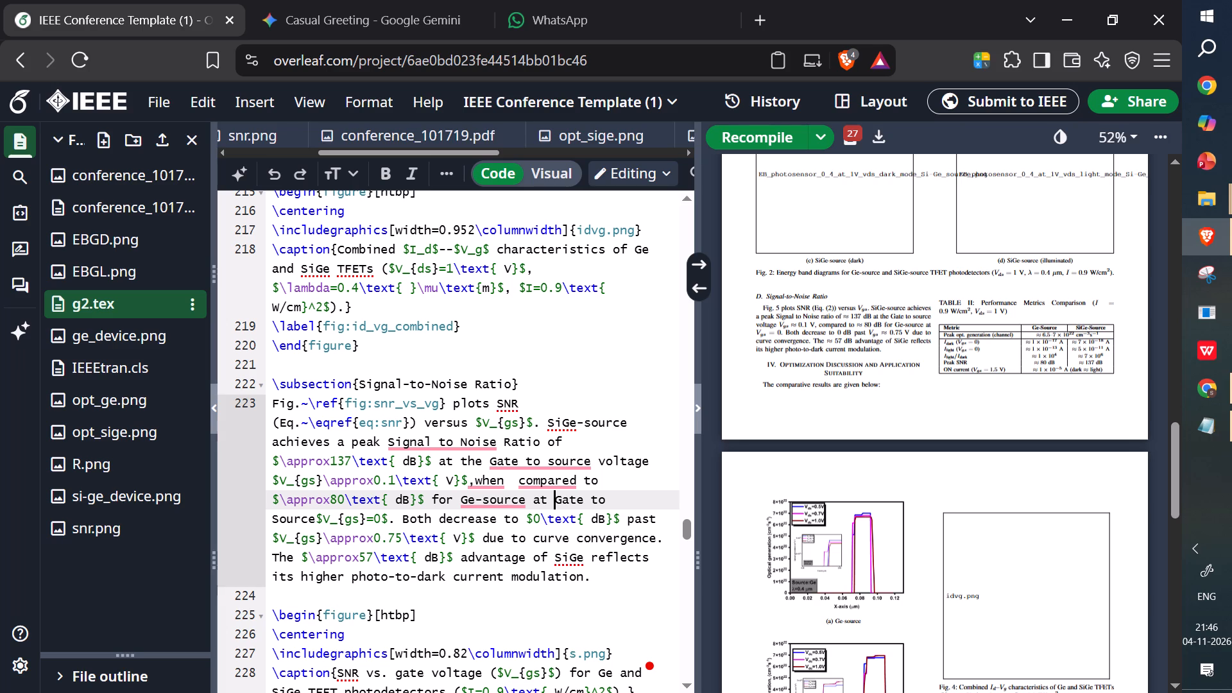
# Capitalise "Source" in the phrase "at the Gate to Source voltage" of the Signal-to-Noise Ratio paragraph.
pyautogui.click(554, 464)
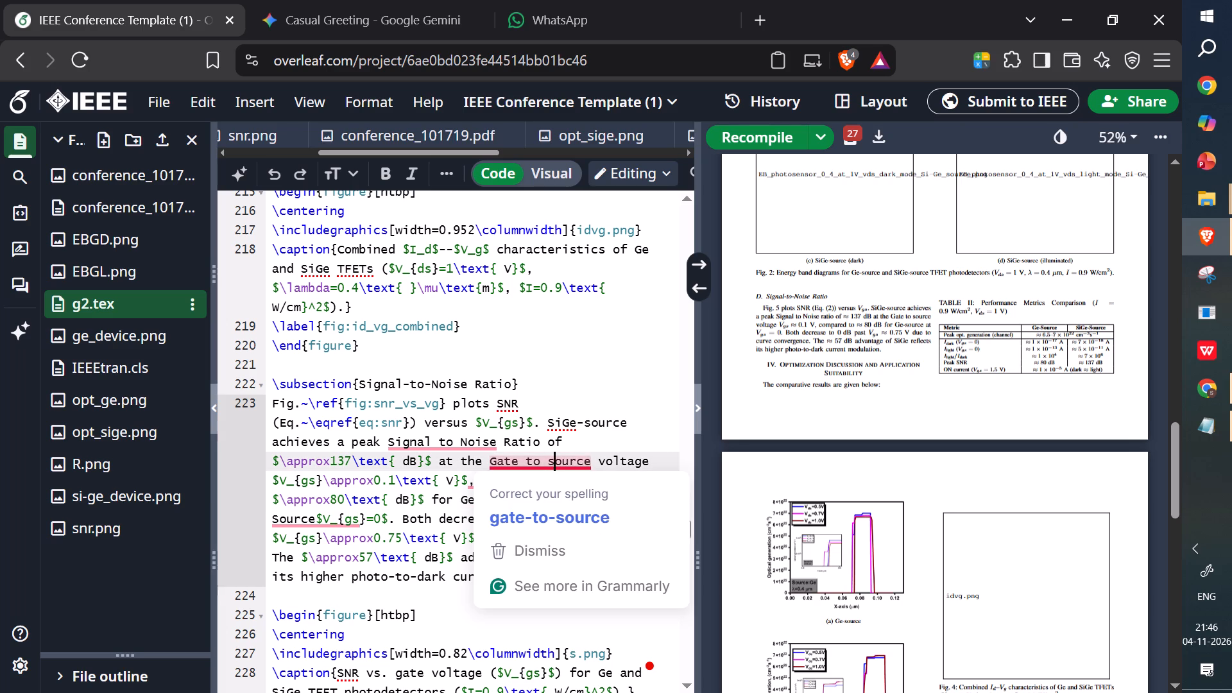
pyautogui.press('BackSpace')
pyautogui.hotkey('shift', 's')
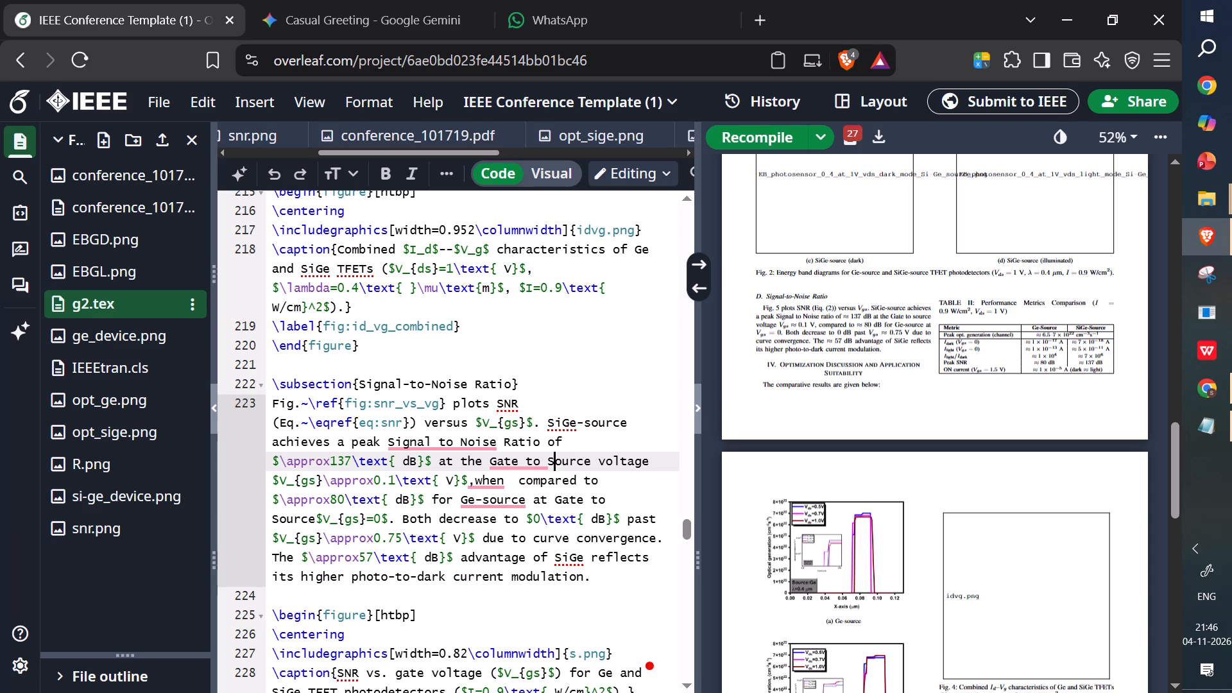
# Insert "having the larger band gap than Ge-source" after "advantage of SiGe" in the last sentence of the Signal-to-Noise Ratio paragraph.
pyautogui.scroll(-1, 443, 533)
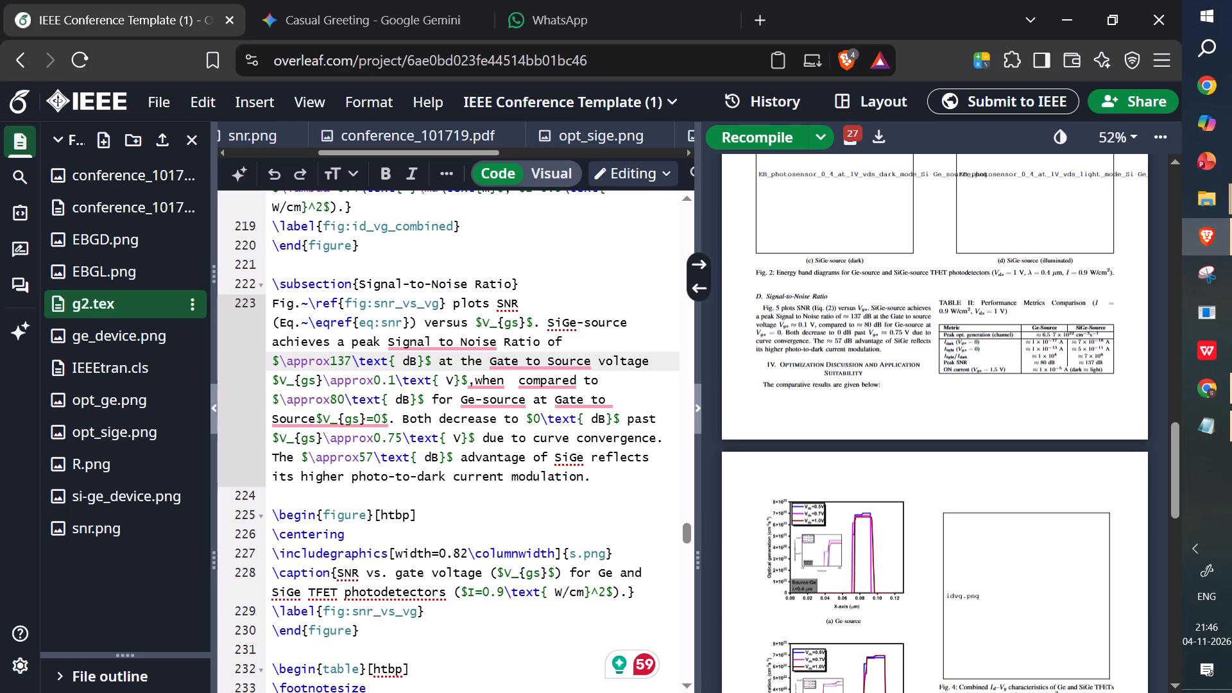
pyautogui.click(595, 479)
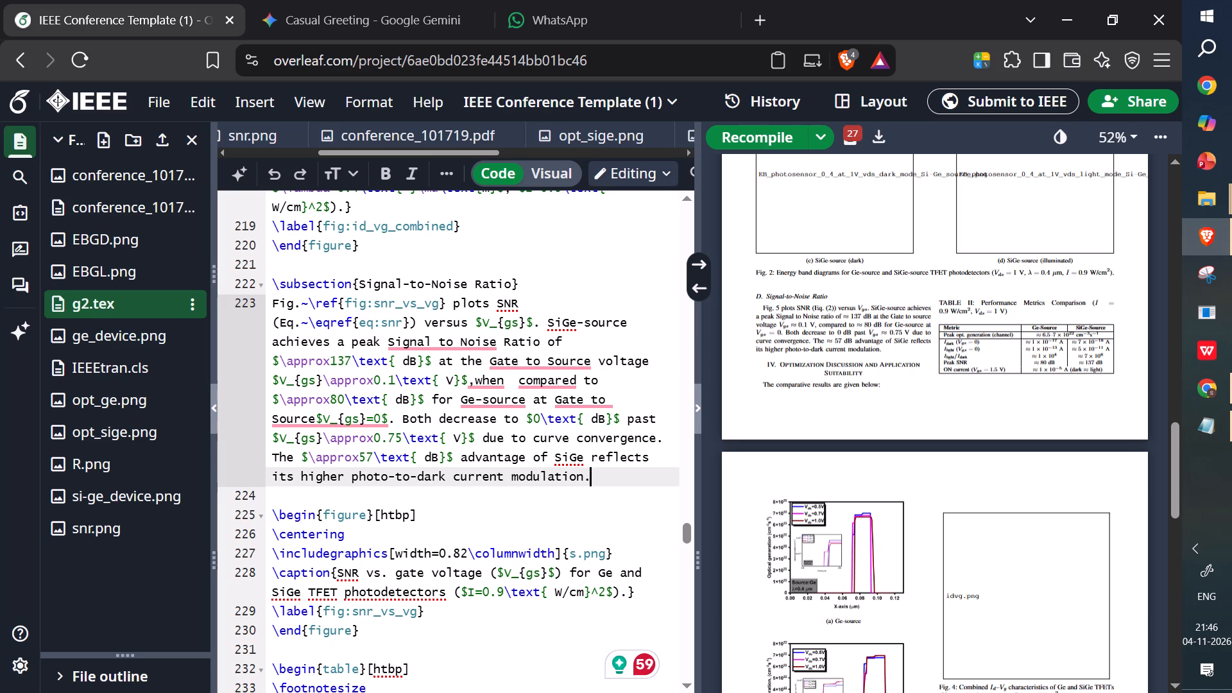
pyautogui.click(588, 461)
pyautogui.write('having t')
pyautogui.write('he large')
pyautogui.press('space')
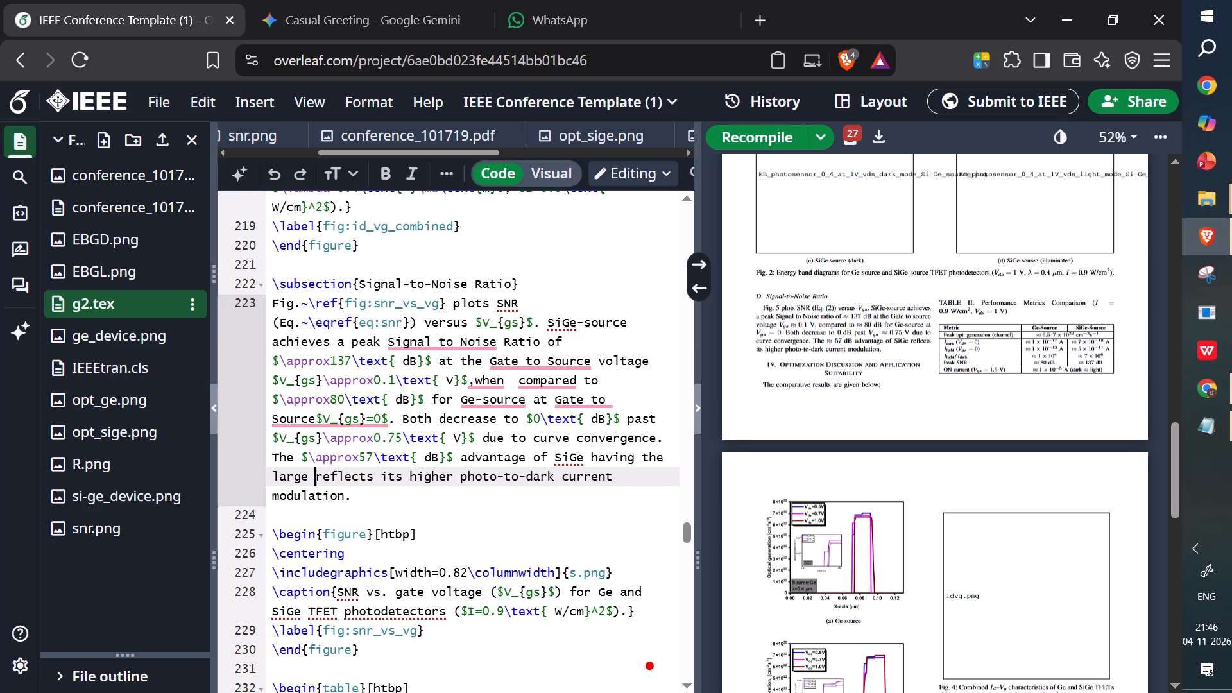
pyautogui.press('BackSpace')
pyautogui.write('r ban')
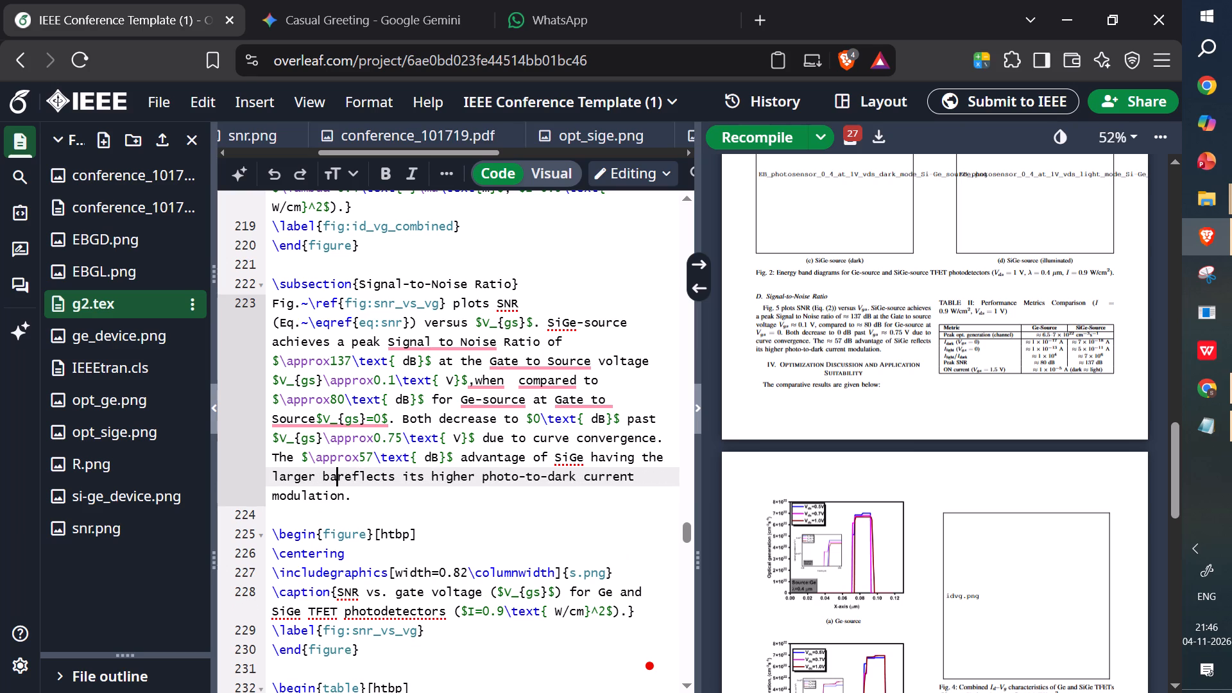
pyautogui.press('space')
pyautogui.press('BackSpace')
pyautogui.write('d gap than Ge')
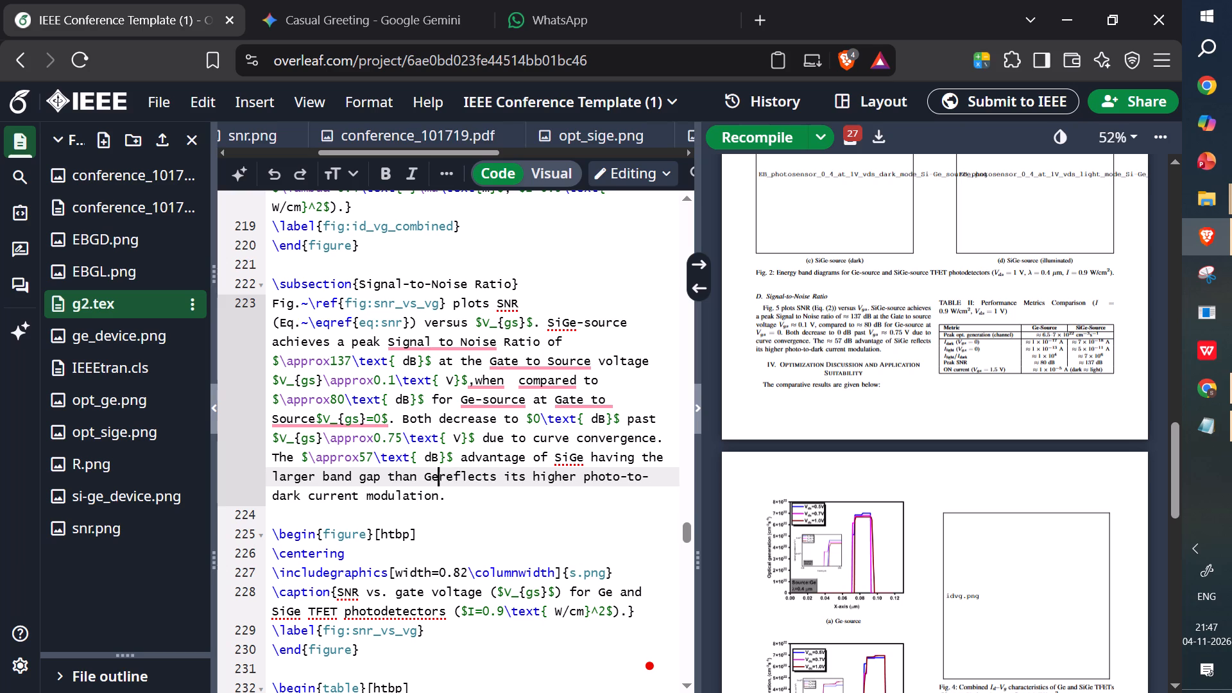
pyautogui.write('-source')
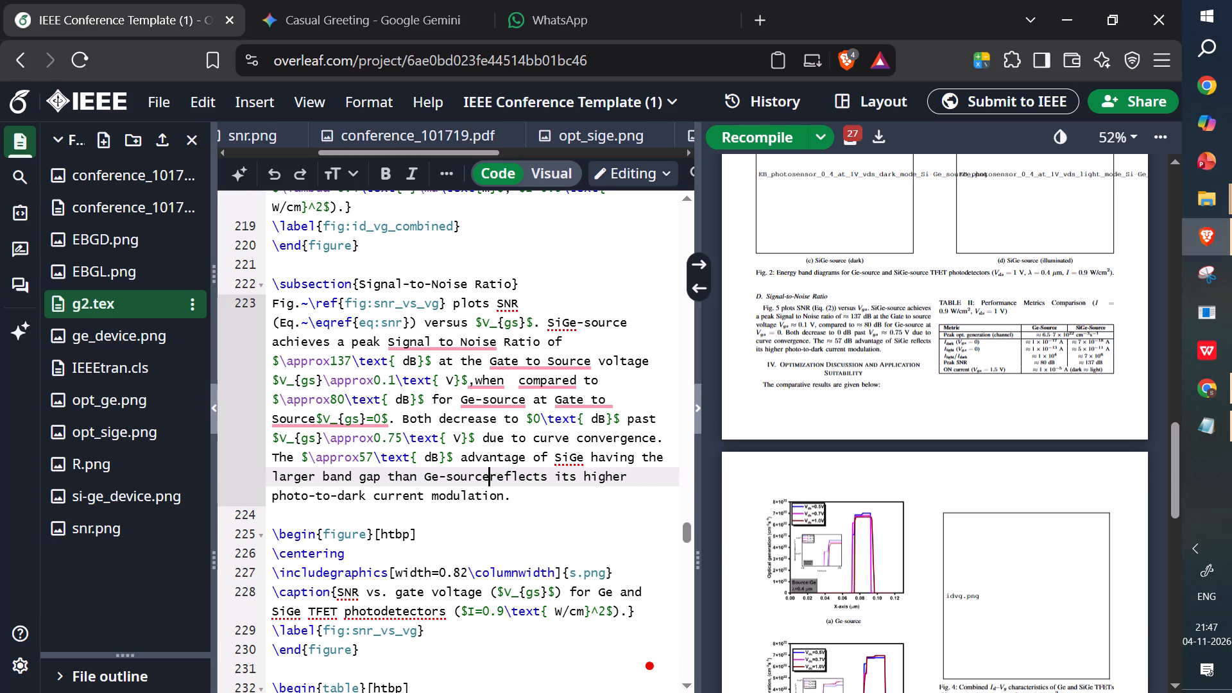
pyautogui.press('space')
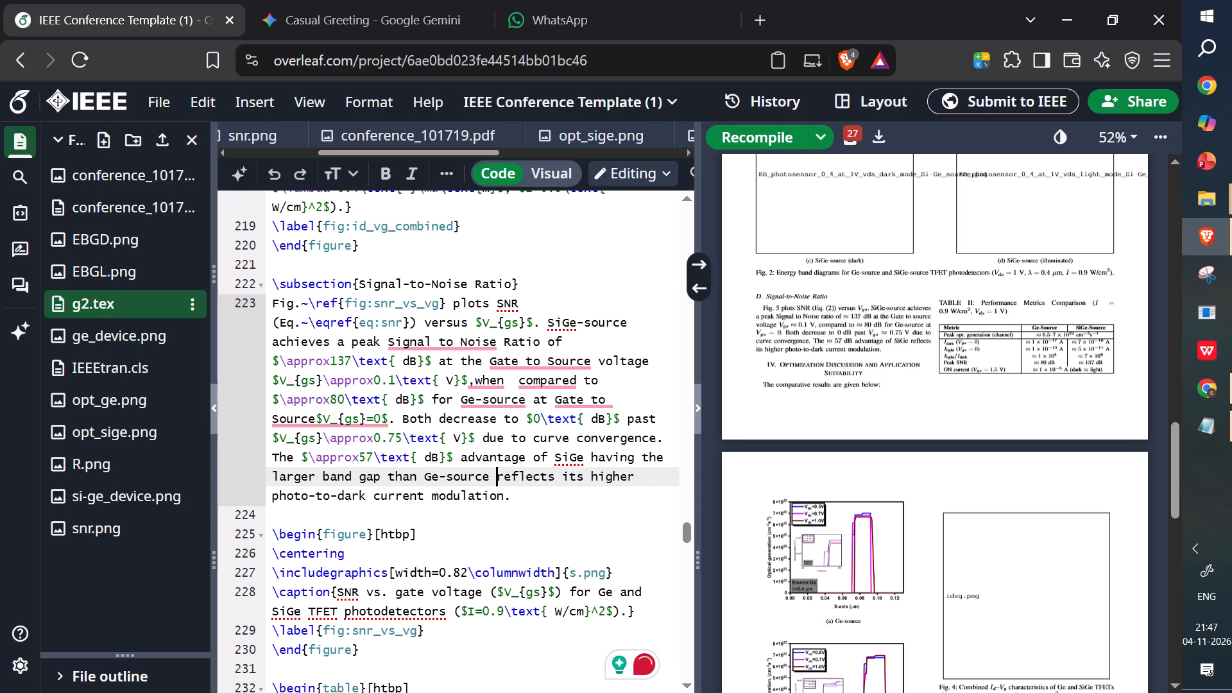
# Insert "here" before "reflects" in the last sentence of the Signal-to-Noise Ratio paragraph.
pyautogui.press('Right')
pyautogui.press('Right')
pyautogui.press('Left')
pyautogui.press('Left')
pyautogui.write('here')
pyautogui.press('space')
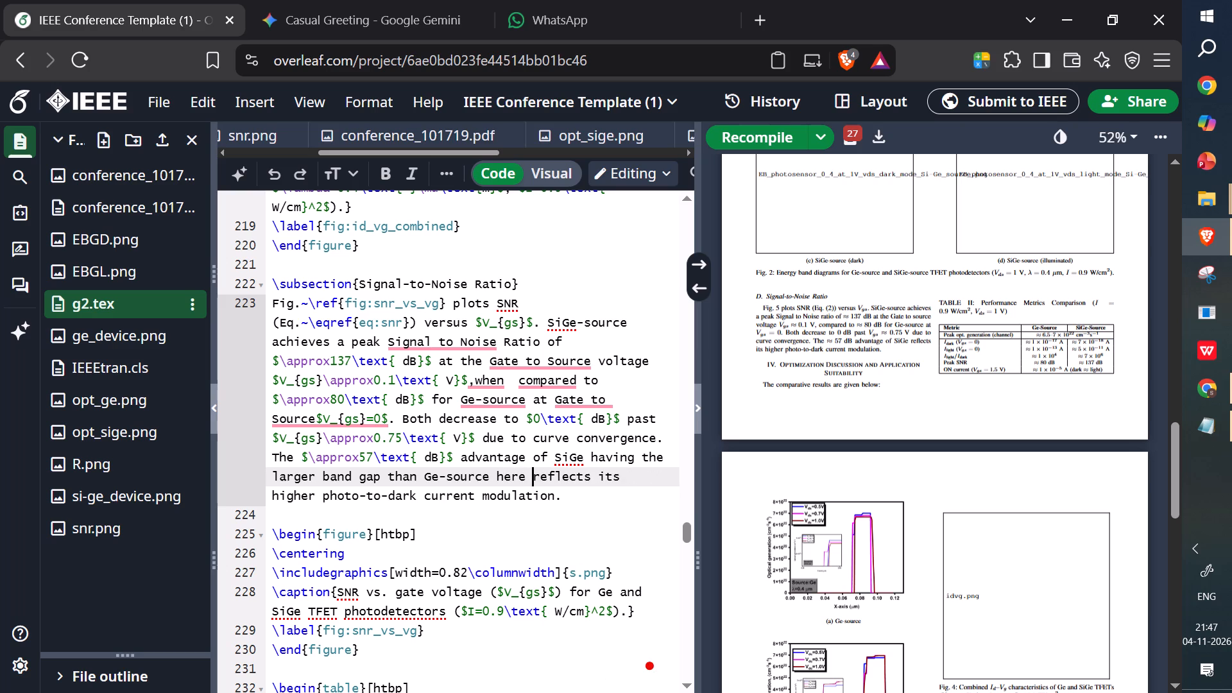
# Replace "its" with "in" after "reflects" in the last sentence of the Signal-to-Noise Ratio paragraph.
pyautogui.press('Right')
pyautogui.press('Right')
pyautogui.press('Right')
pyautogui.press('Right')
pyautogui.press('Right')
pyautogui.press('Right')
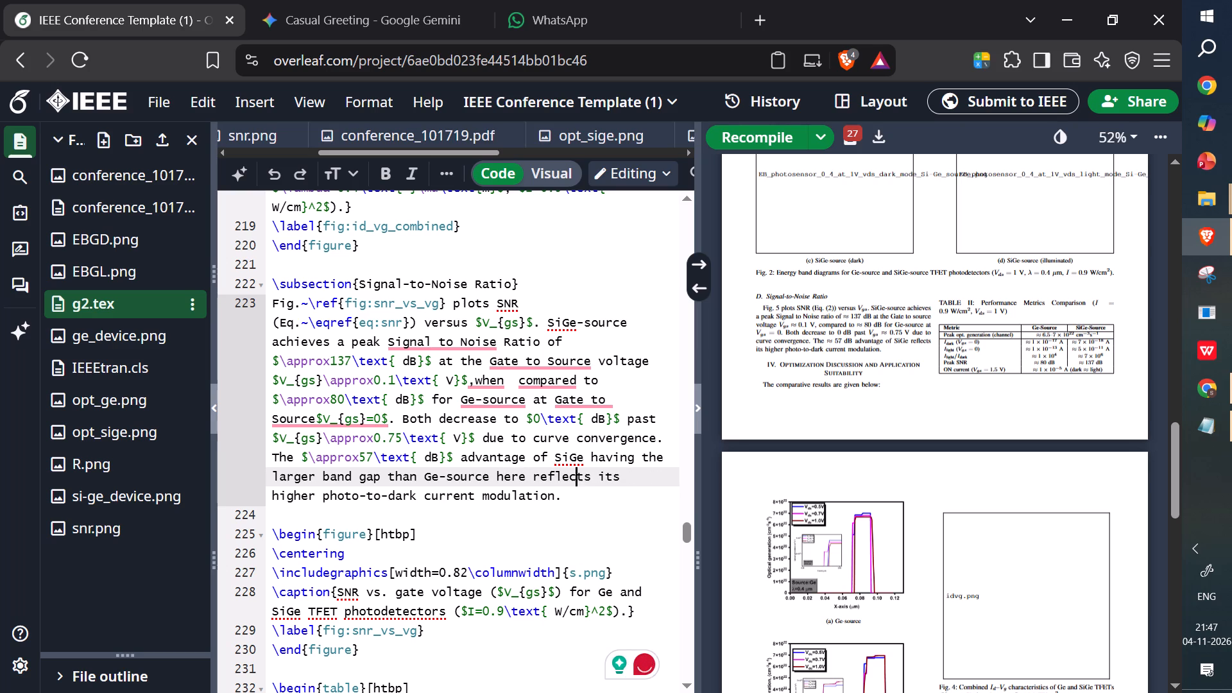
pyautogui.press('Right')
pyautogui.press('Right')
pyautogui.press('Right')
pyautogui.press('Right')
pyautogui.press('Right')
pyautogui.press('Right')
pyautogui.press('BackSpace')
pyautogui.press('BackSpace')
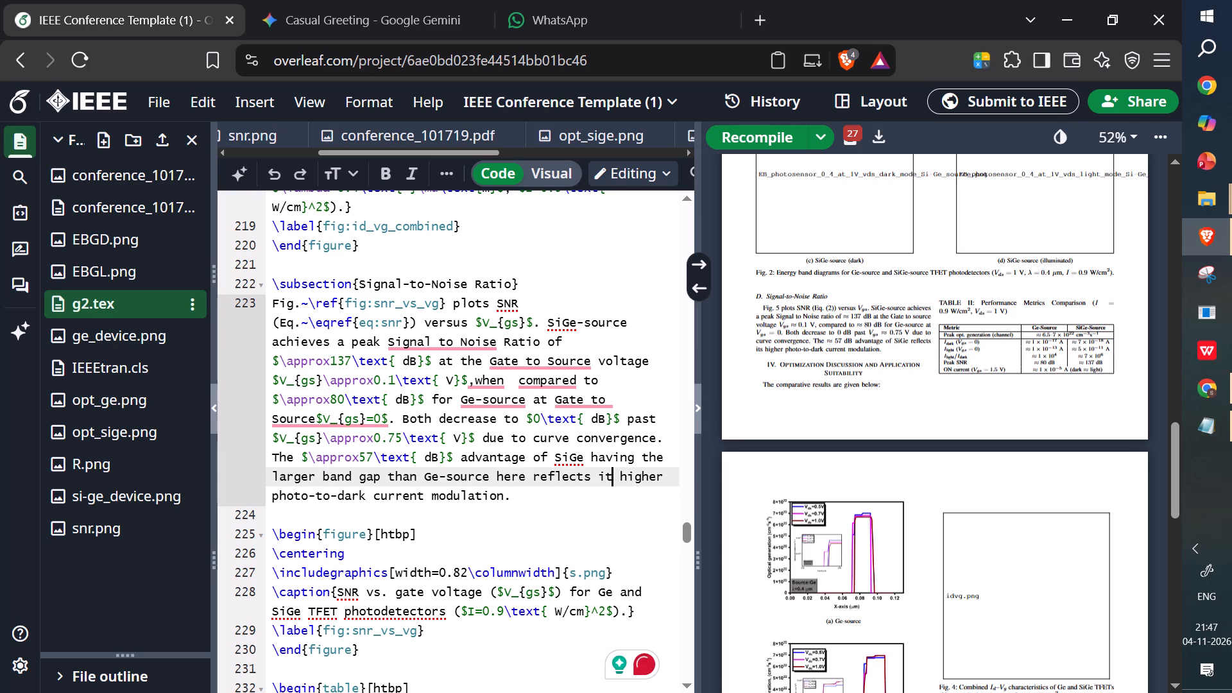
pyautogui.press('n')
# Delete the final "r" of "higher" before "photo-to-dark current modulation" in the Signal-to-Noise Ratio paragraph.
pyautogui.click(664, 481)
pyautogui.press('BackSpace')
# Recompile the paper to update the PDF preview.
pyautogui.click(762, 137)
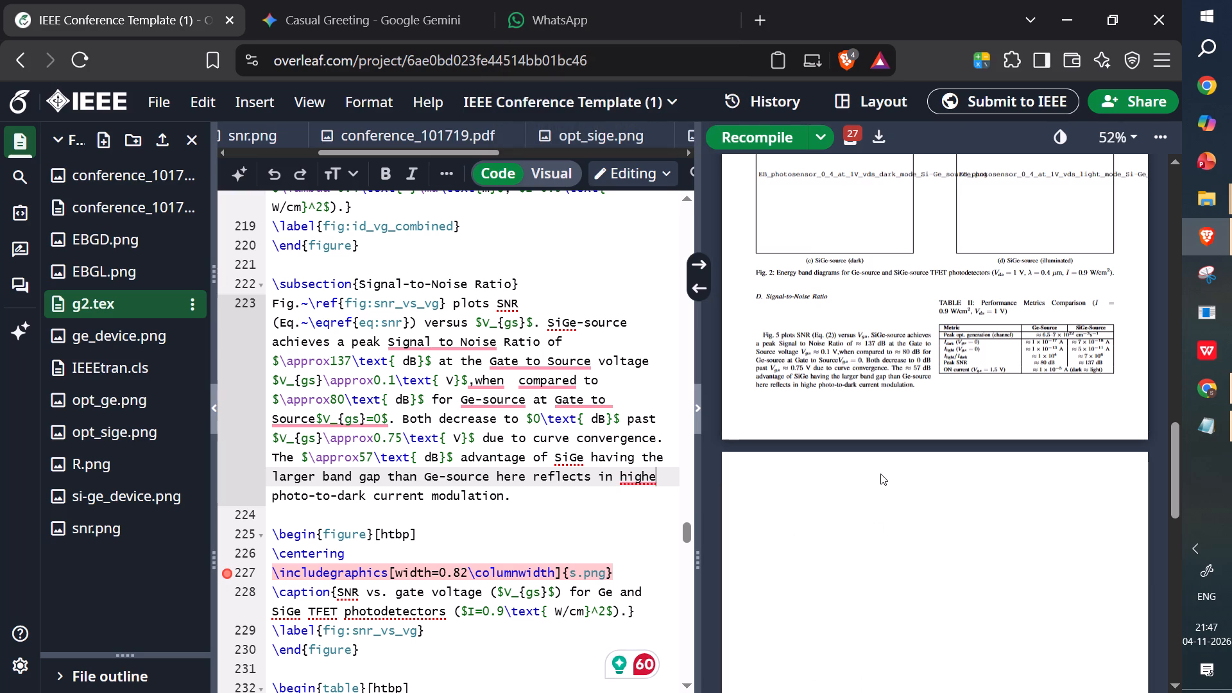
# Examine the recompiled Signal-to-Noise Ratio text, the surrounding figures and table, and the later sections in the PDF and source.
pyautogui.scroll(-3, 880, 474)
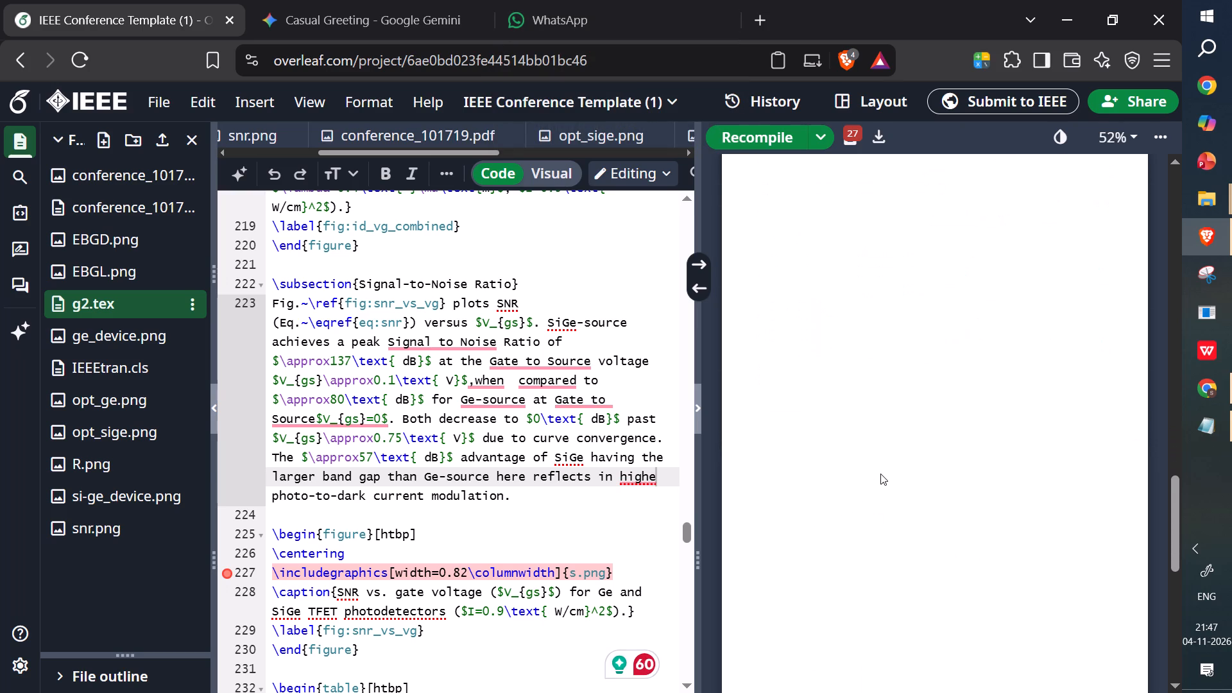
pyautogui.scroll(-3, 880, 474)
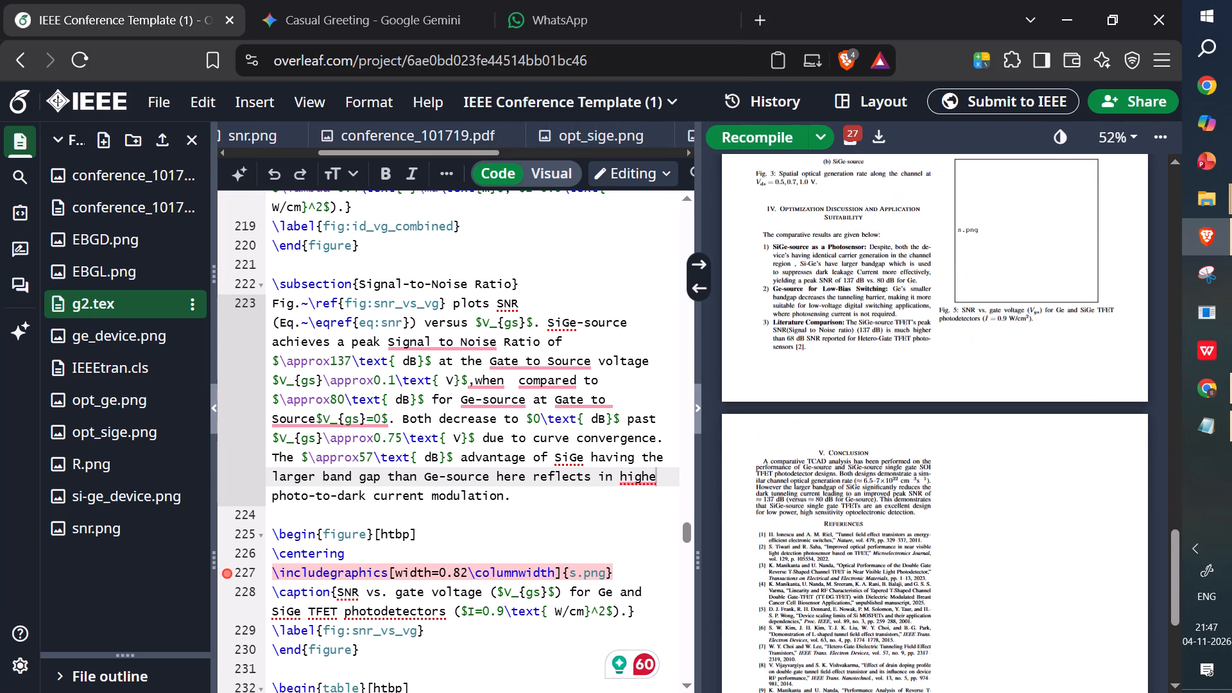
pyautogui.scroll(-1, 880, 474)
pyautogui.scroll(7, 880, 474)
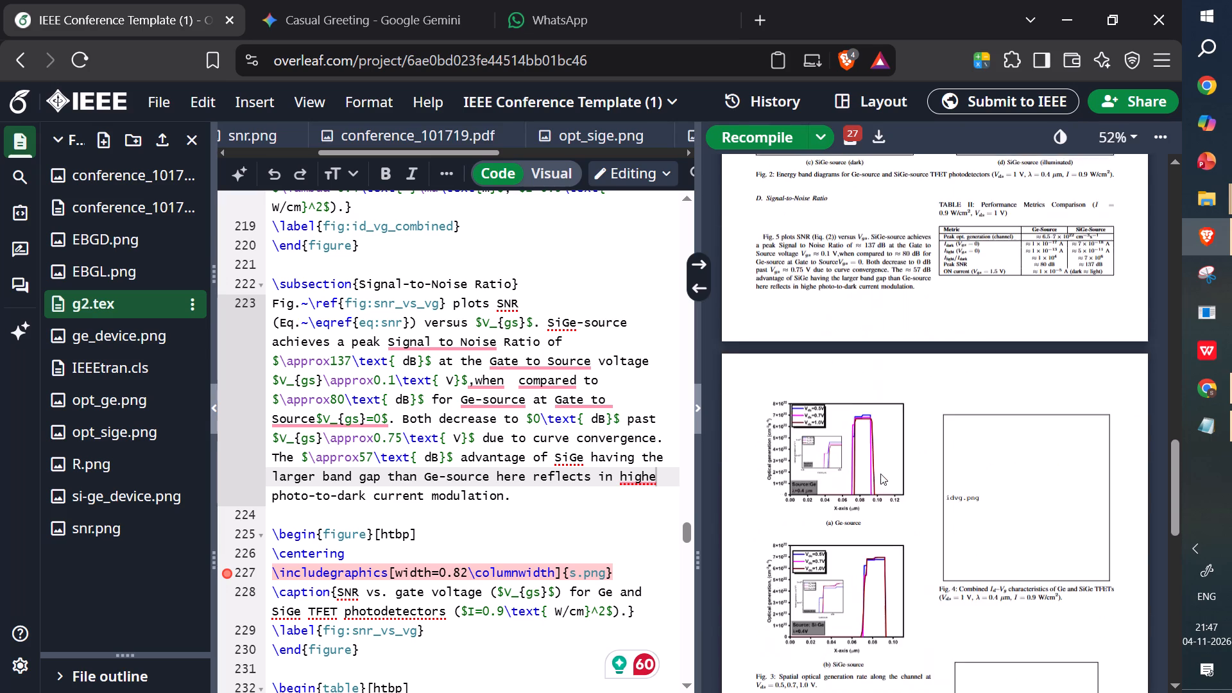
pyautogui.scroll(1, 880, 474)
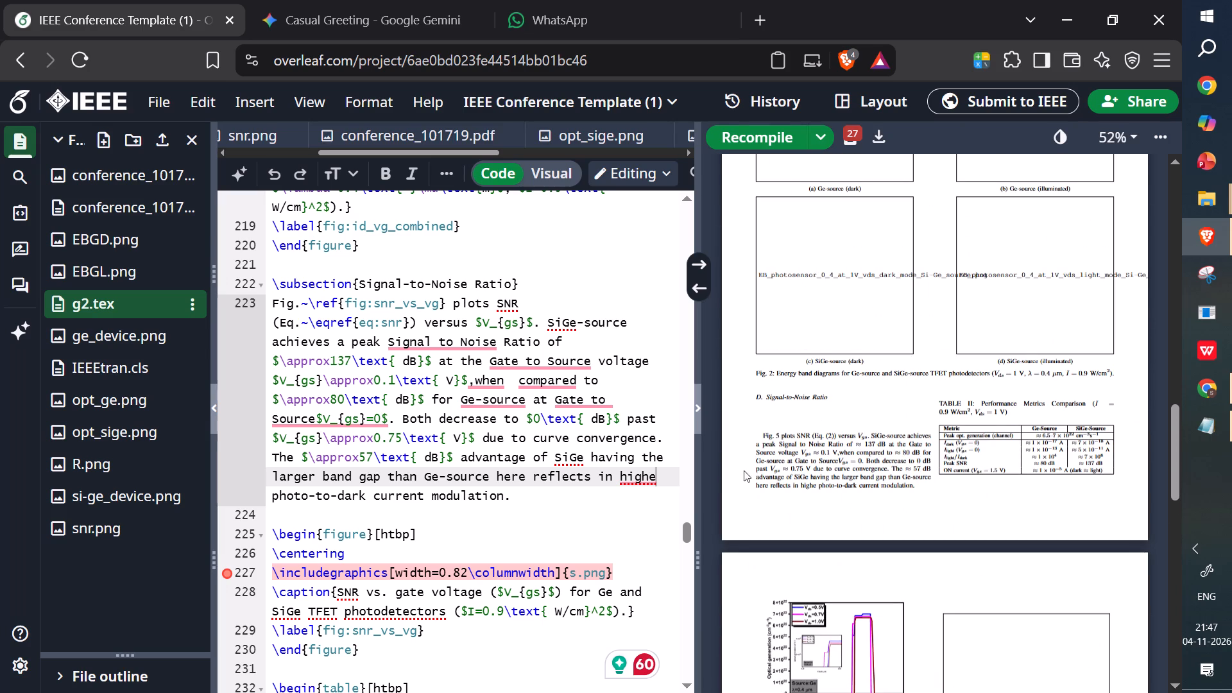
pyautogui.scroll(6, 780, 449)
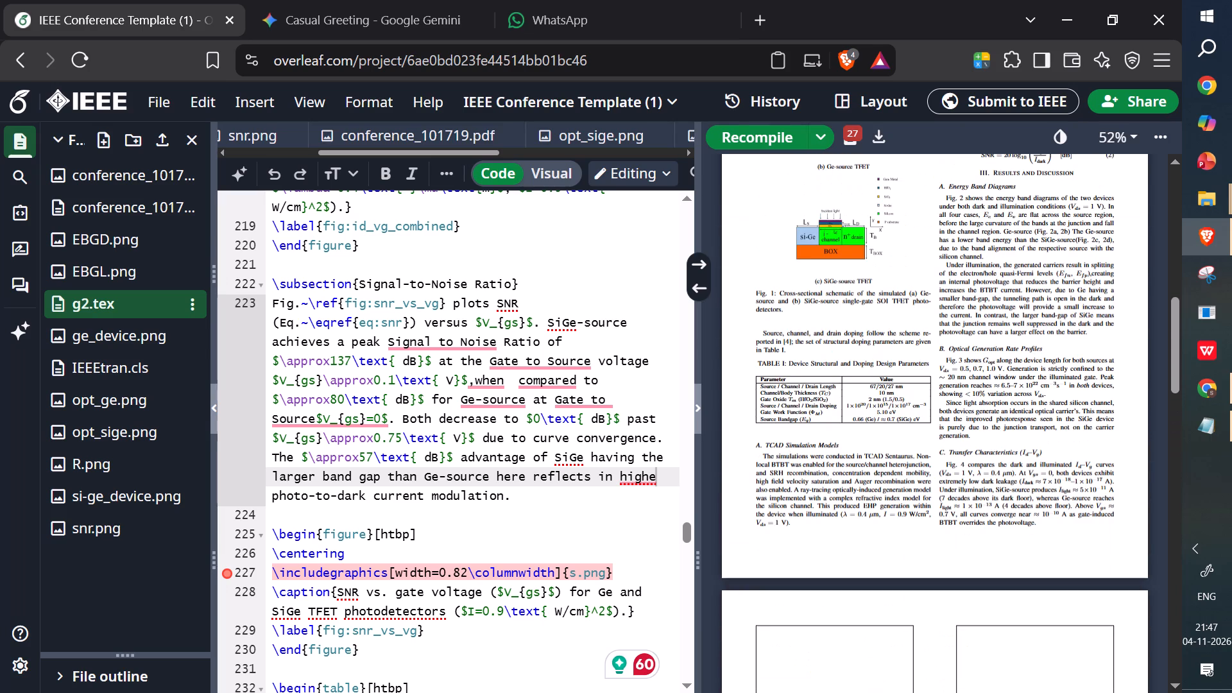
pyautogui.scroll(-6, 789, 448)
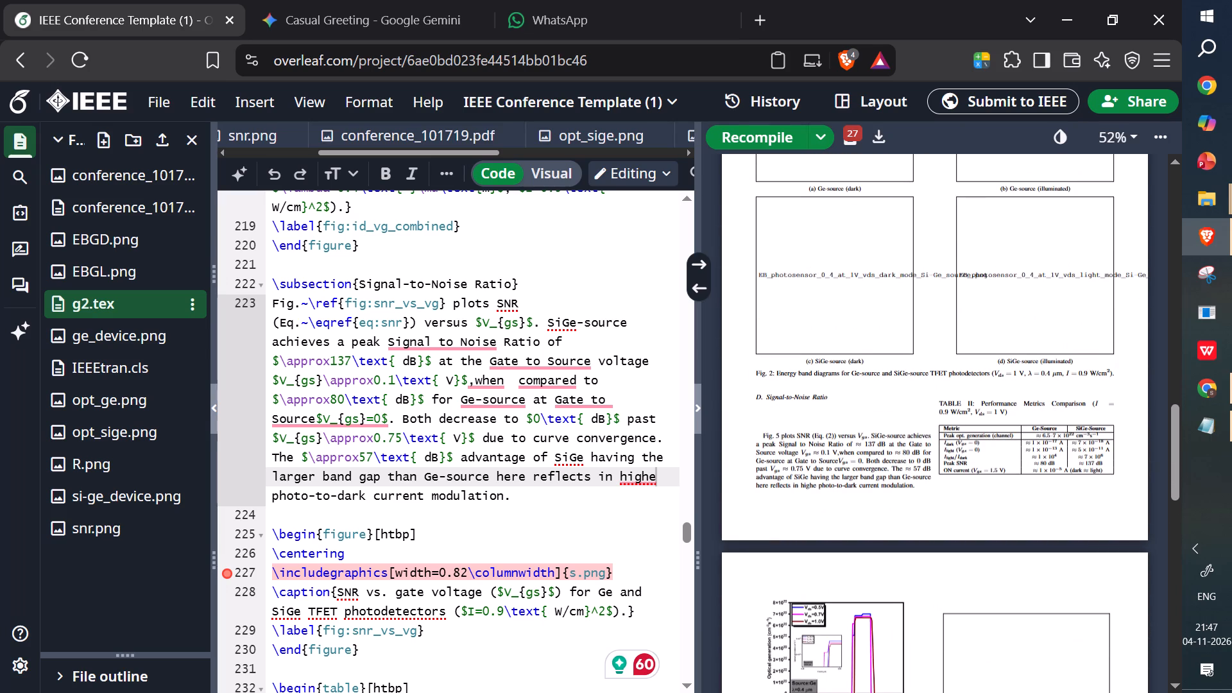
pyautogui.scroll(-2, 408, 465)
pyautogui.scroll(-4, 777, 543)
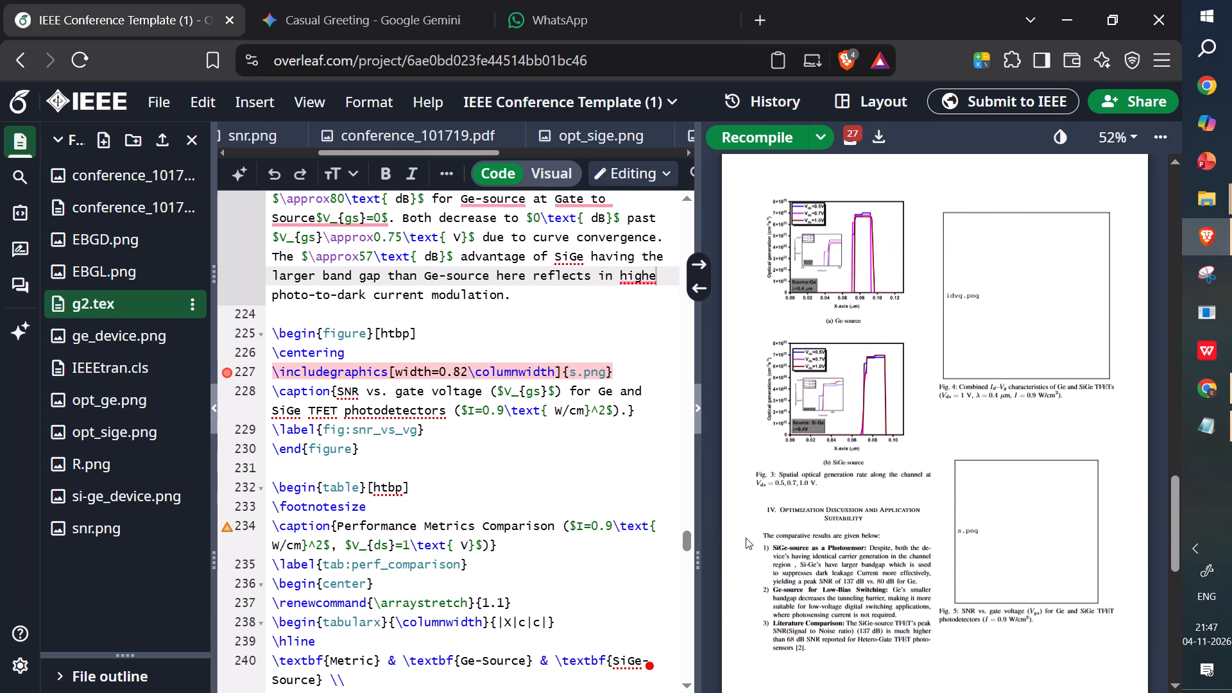
pyautogui.scroll(-2, 747, 537)
pyautogui.scroll(1, 747, 537)
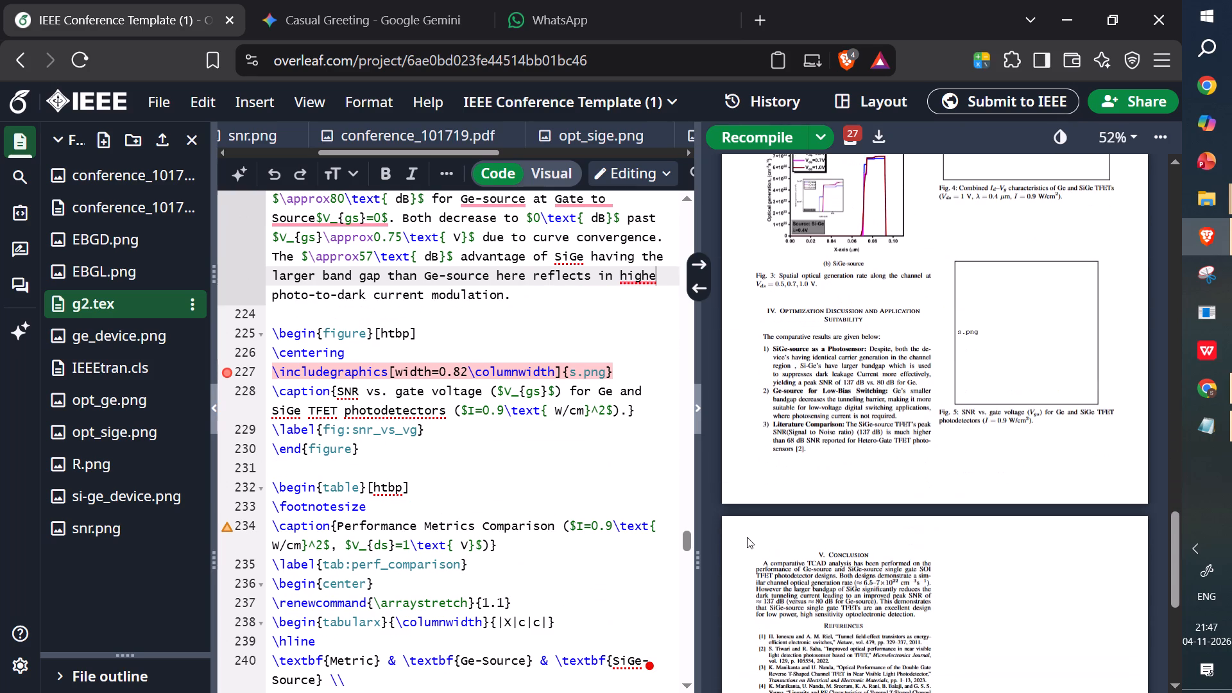
pyautogui.scroll(7, 747, 537)
pyautogui.scroll(6, 384, 561)
pyautogui.scroll(4, 450, 458)
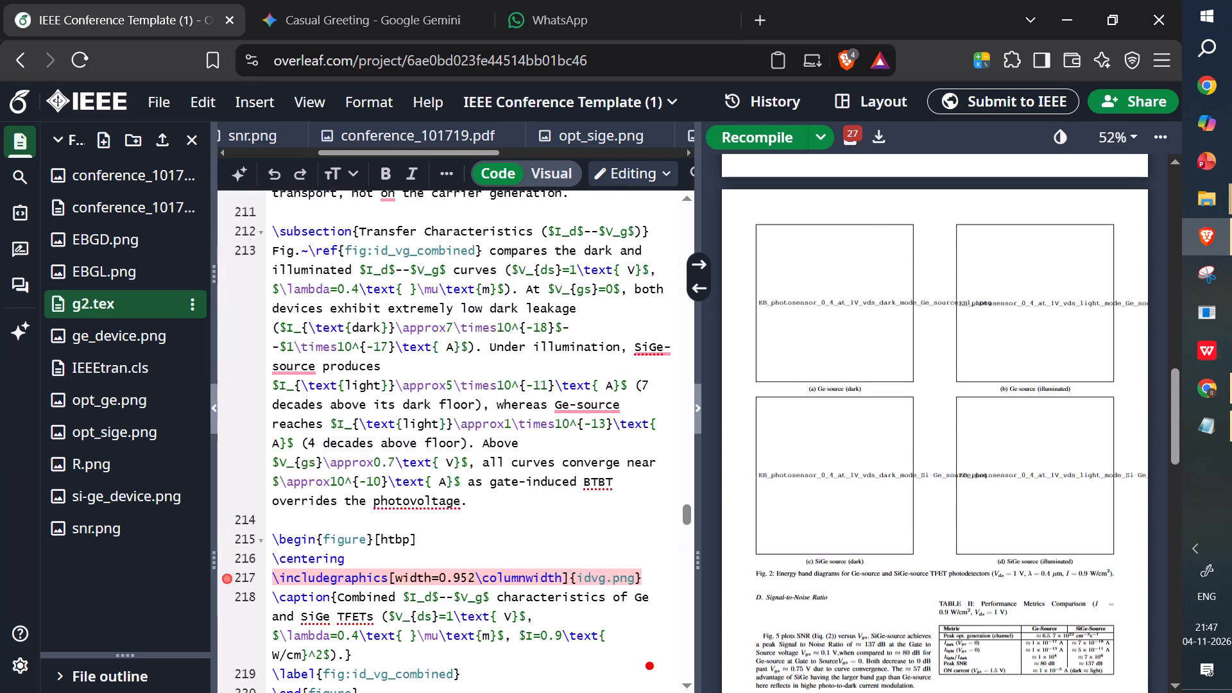
pyautogui.scroll(1, 451, 457)
pyautogui.scroll(-10, 451, 457)
pyautogui.click(982, 101)
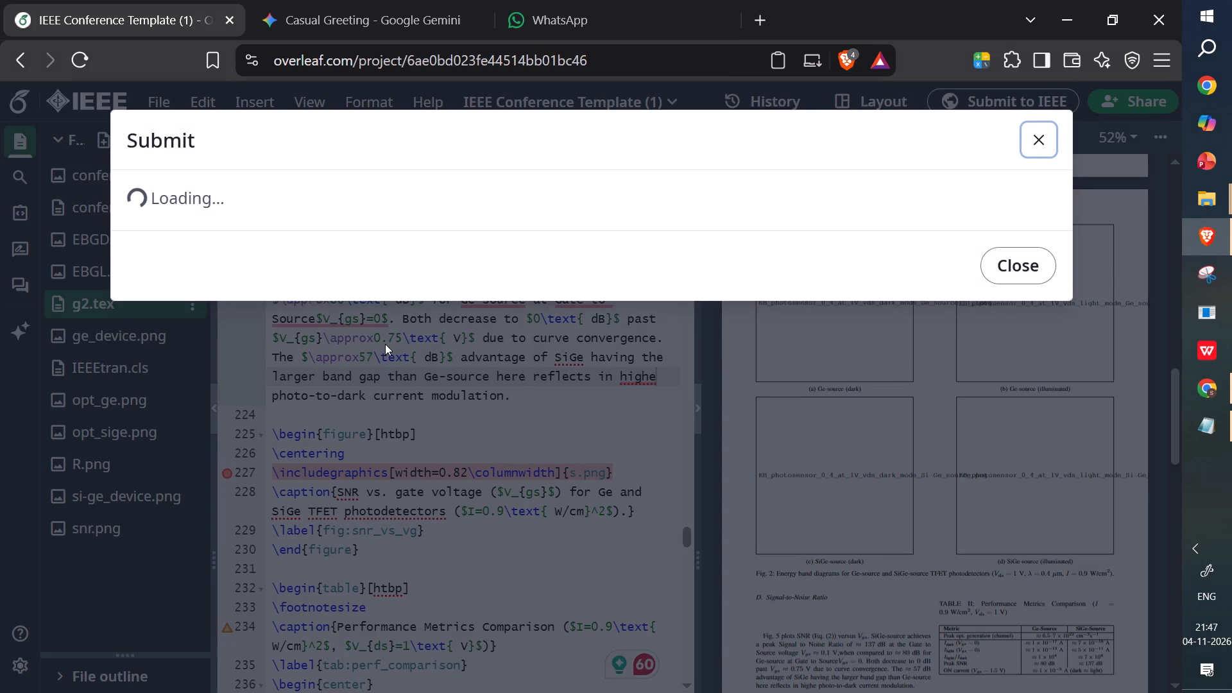
pyautogui.click(1042, 144)
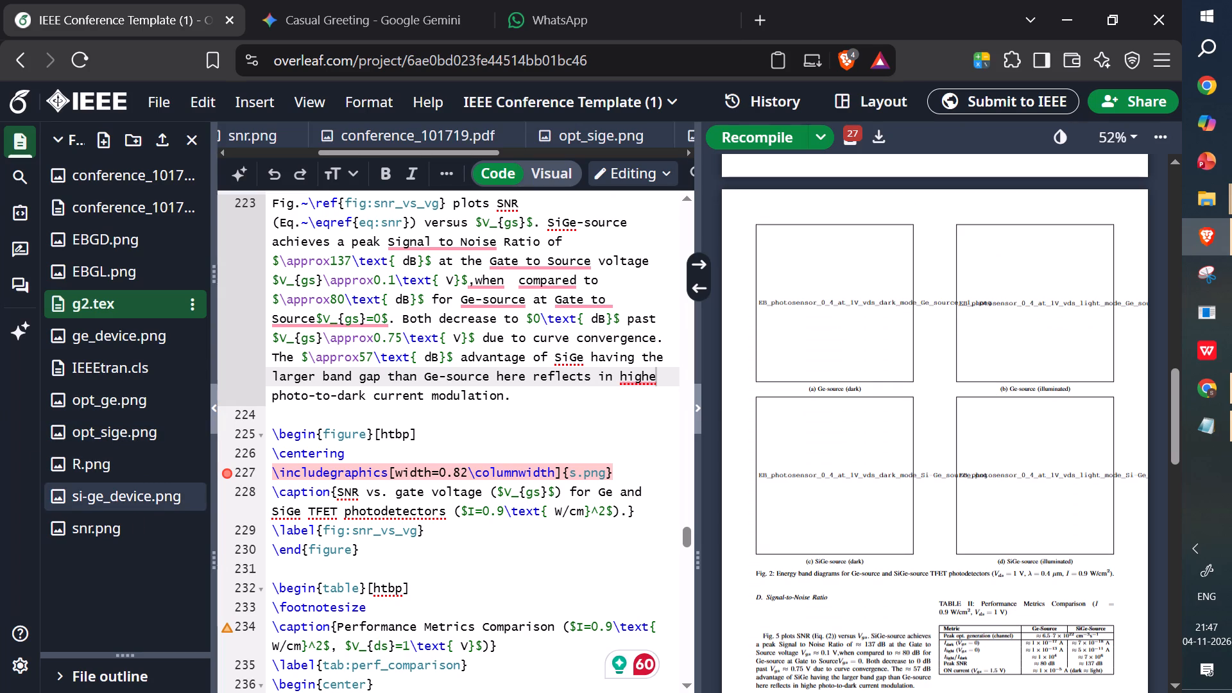
# Review the PDF from the title page through the energy band diagrams to Fig. 5, checking text and figure layout.
pyautogui.scroll(5, 724, 404)
pyautogui.scroll(5, 809, 458)
pyautogui.scroll(4, 862, 458)
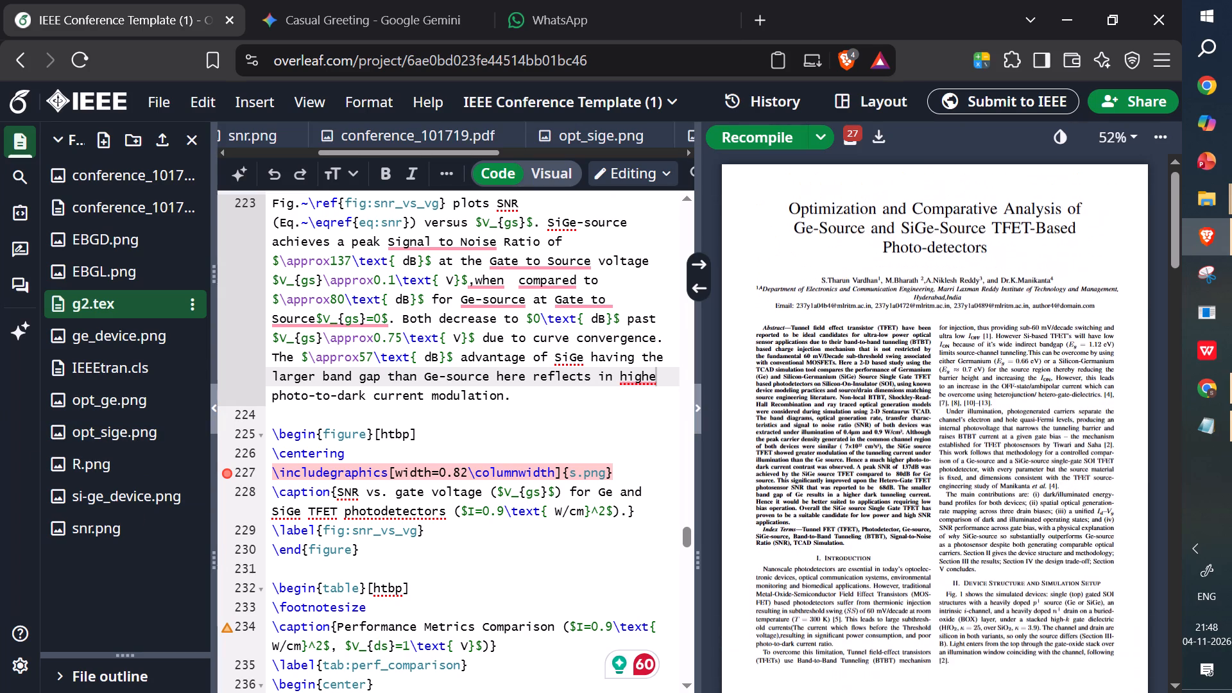
pyautogui.scroll(-10, 868, 468)
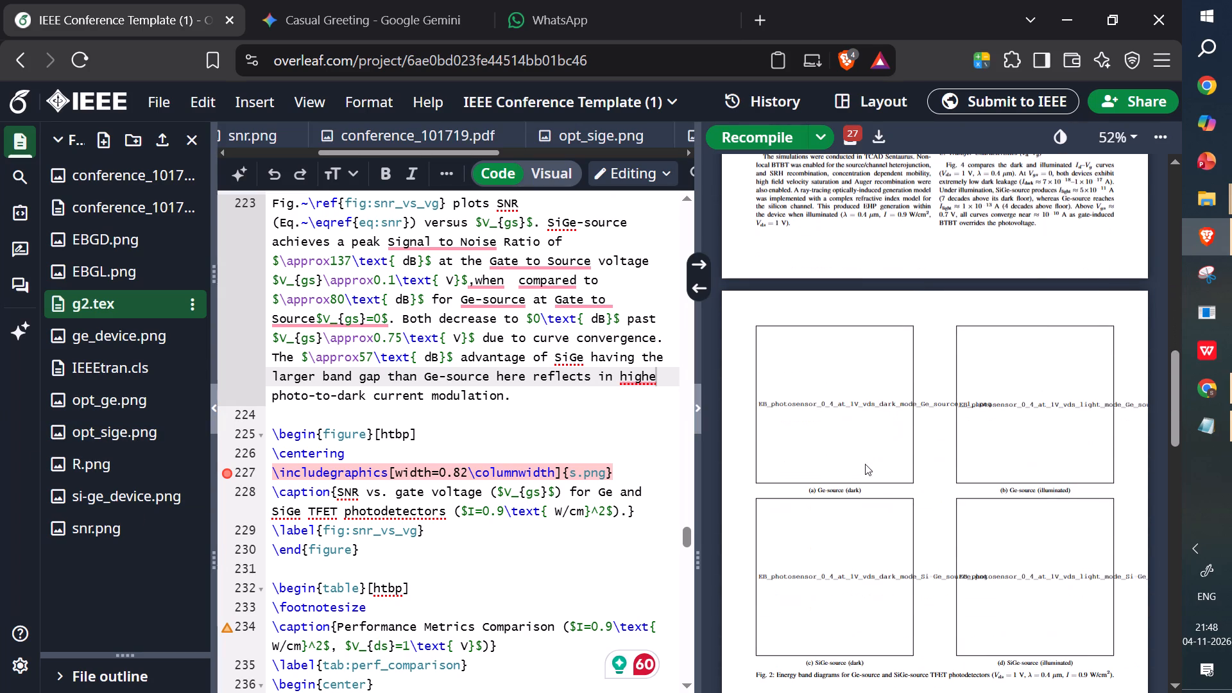
pyautogui.scroll(4, 106, 282)
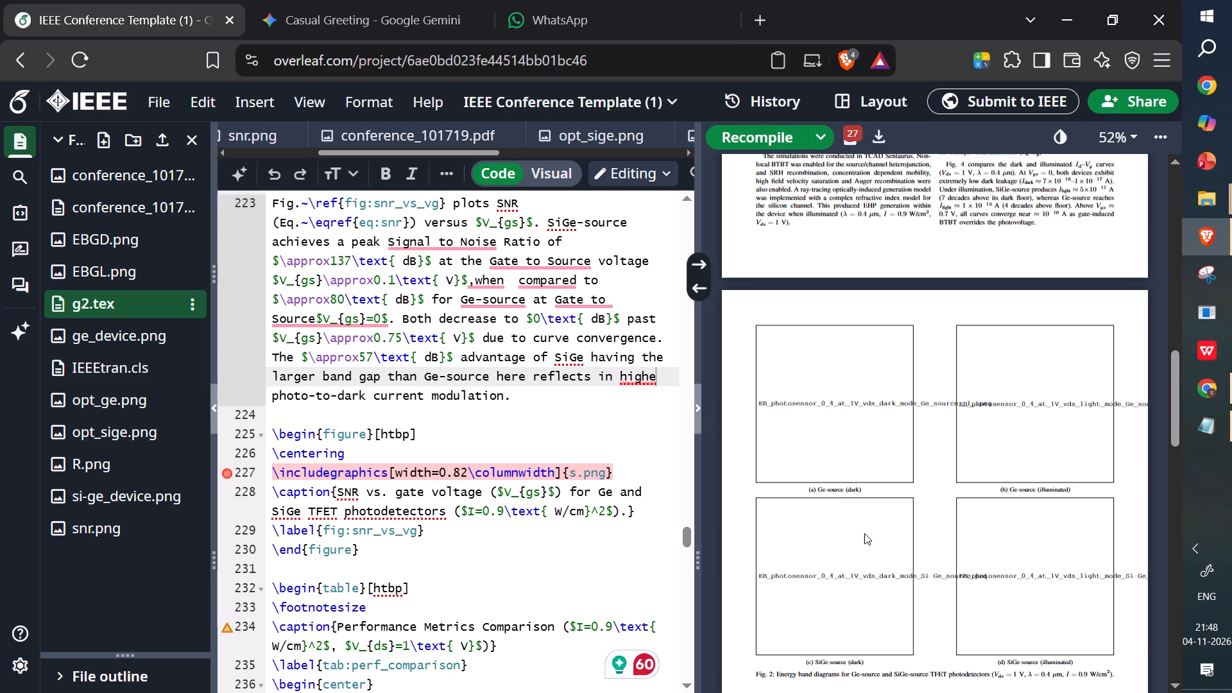
pyautogui.scroll(-5, 865, 533)
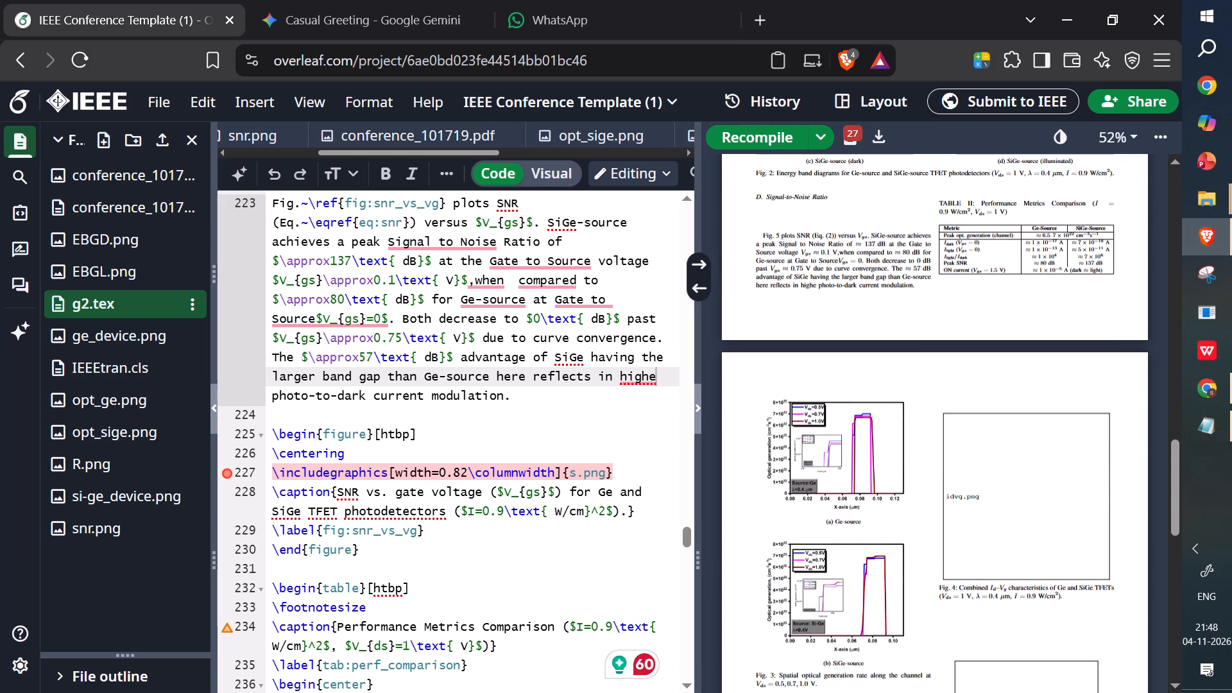
pyautogui.scroll(-2, 750, 531)
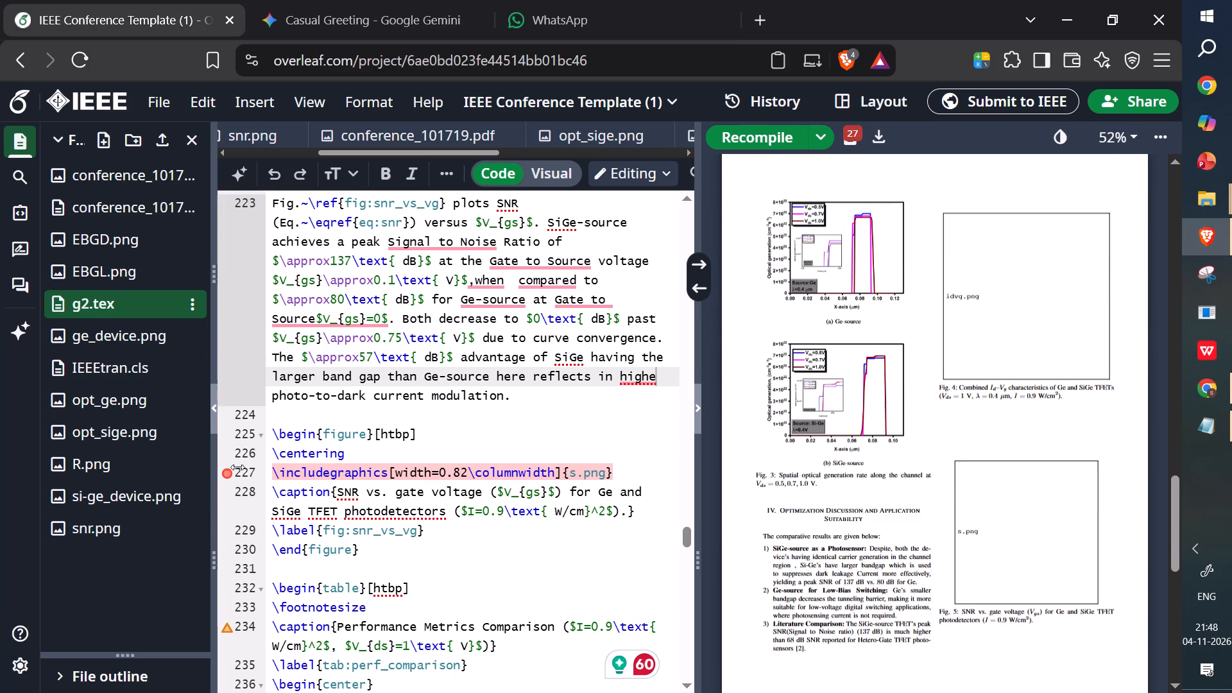
# View the snr.png plot among the project files and return to the g2.tex source.
pyautogui.click(107, 529)
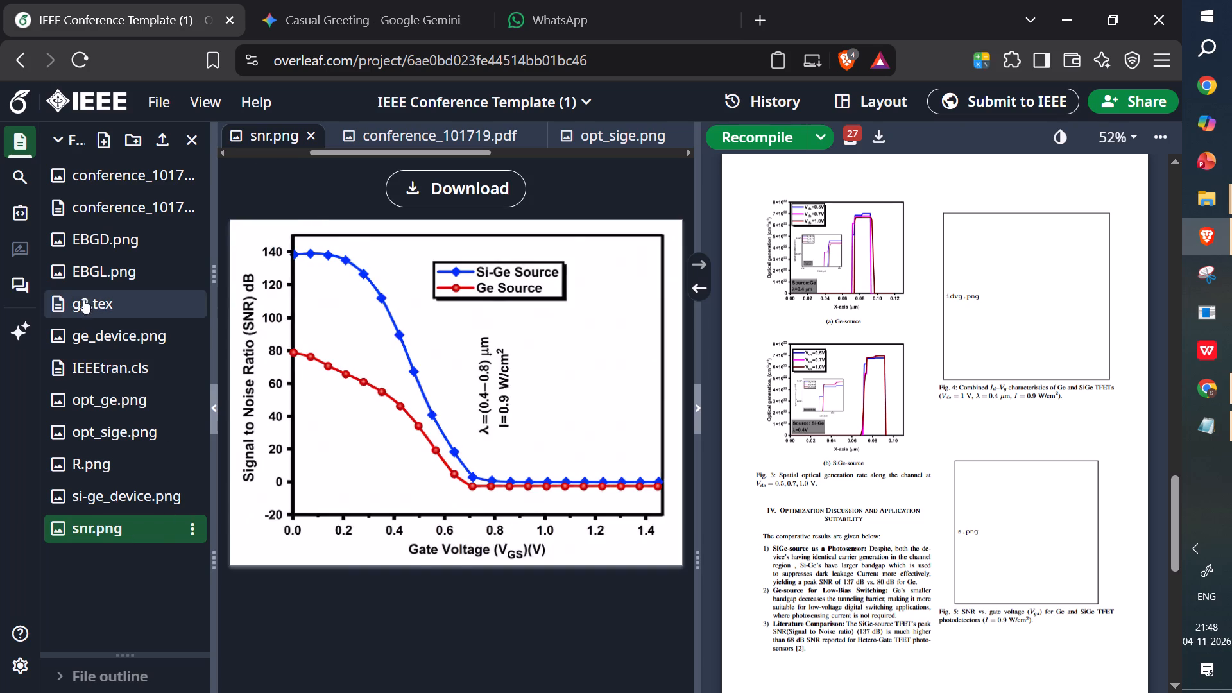
pyautogui.click(86, 301)
pyautogui.click(112, 309)
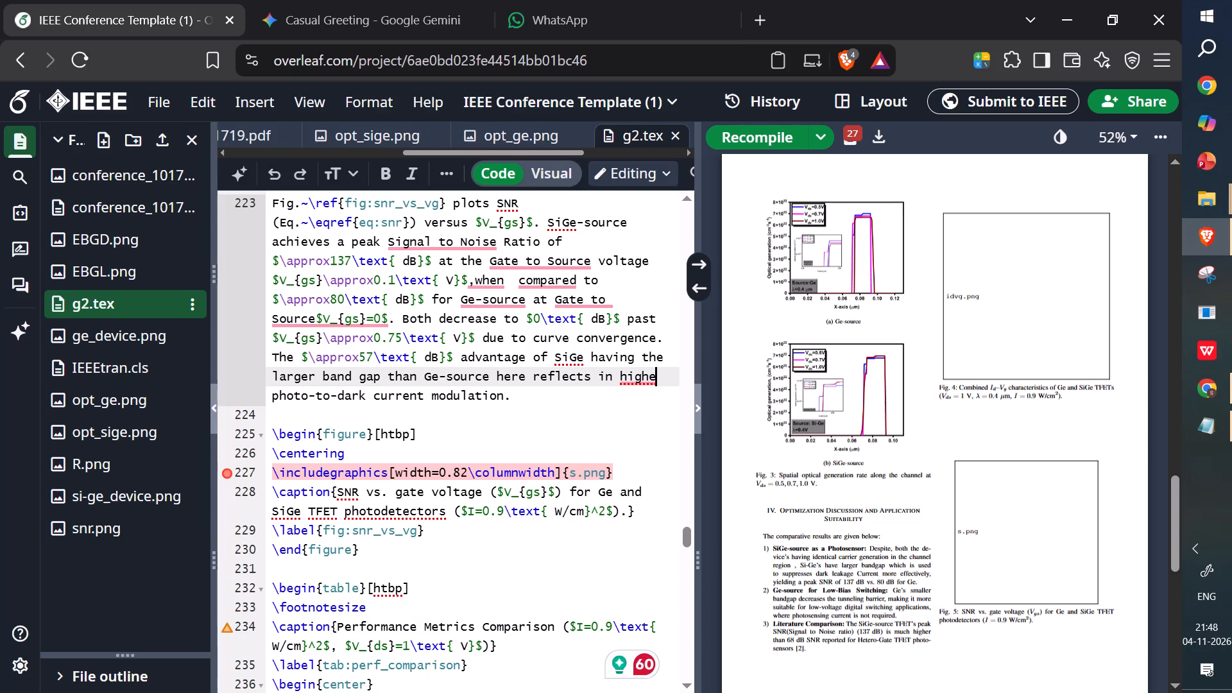
# Correct "highe" to "high" in the last sentence of the Signal-to-Noise Ratio paragraph.
pyautogui.press('BackSpace')
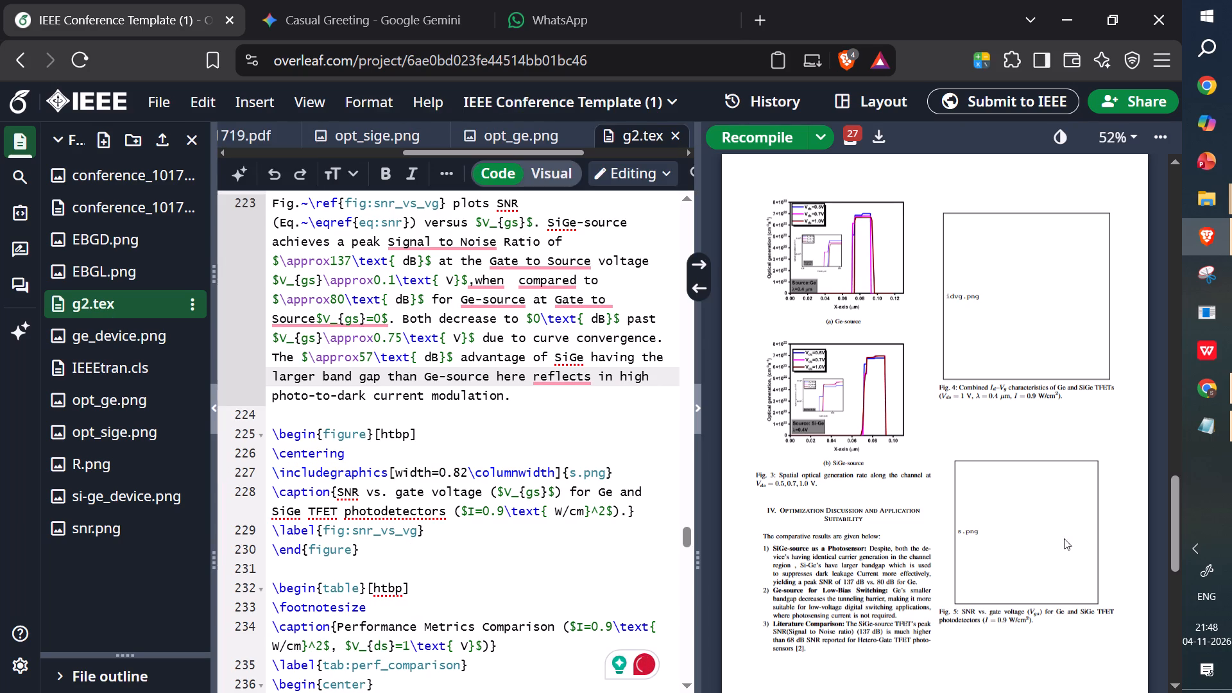
# Point the SNR vs. gate voltage figure in the source to snr.png and recompile the paper.
pyautogui.doubleClick(968, 529)
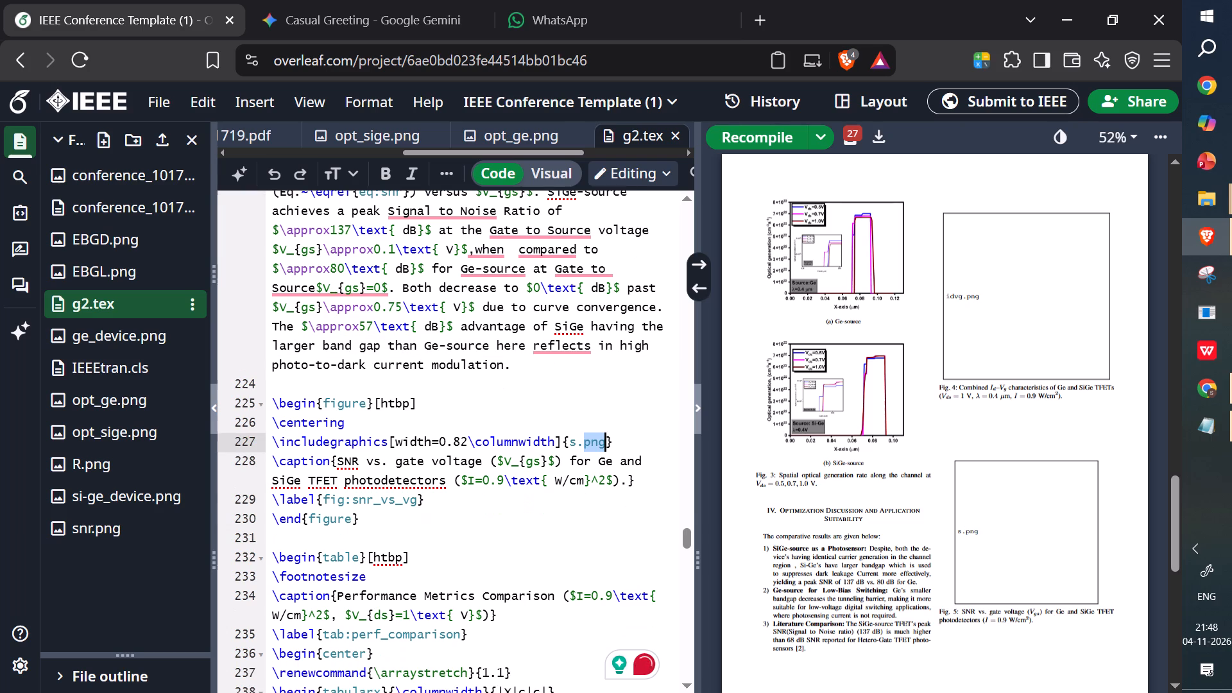
pyautogui.click(574, 441)
pyautogui.write('nr')
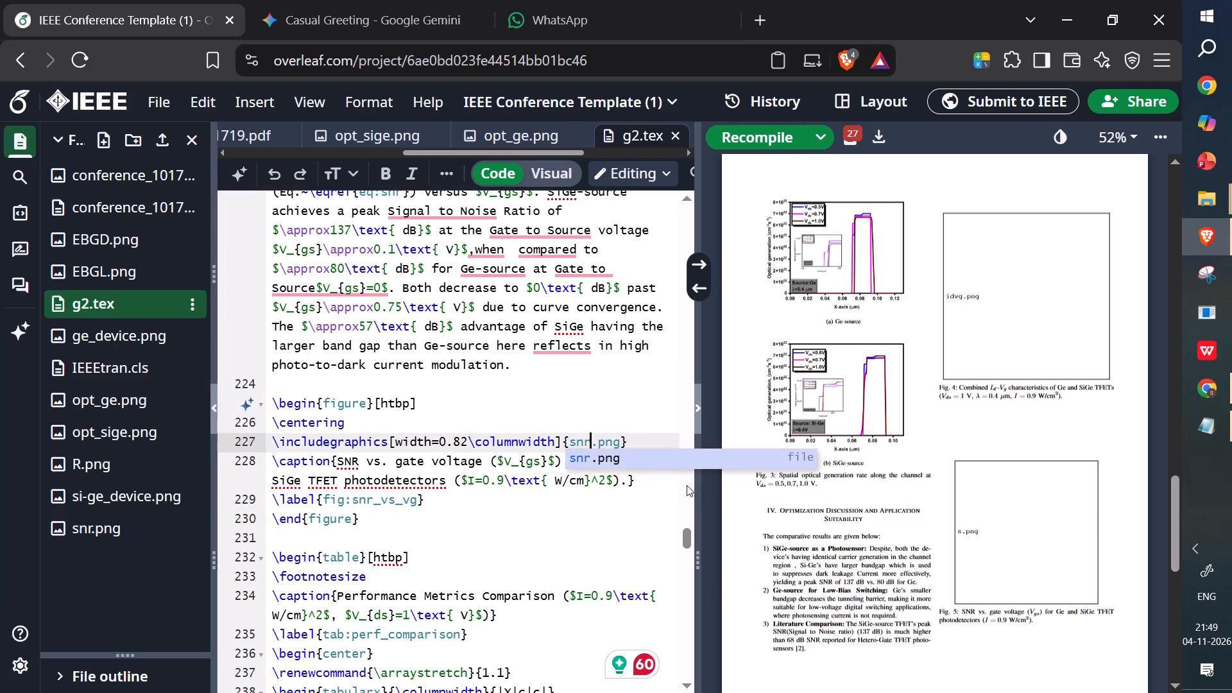
pyautogui.click(622, 462)
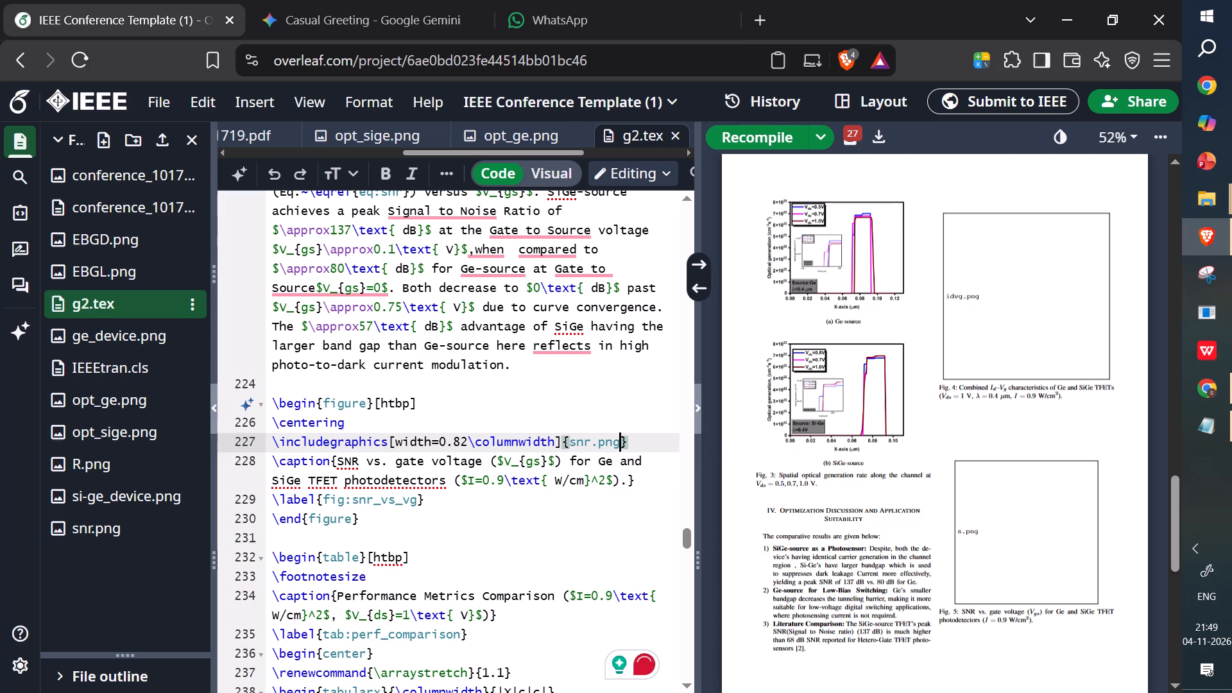
pyautogui.scroll(-2, 398, 551)
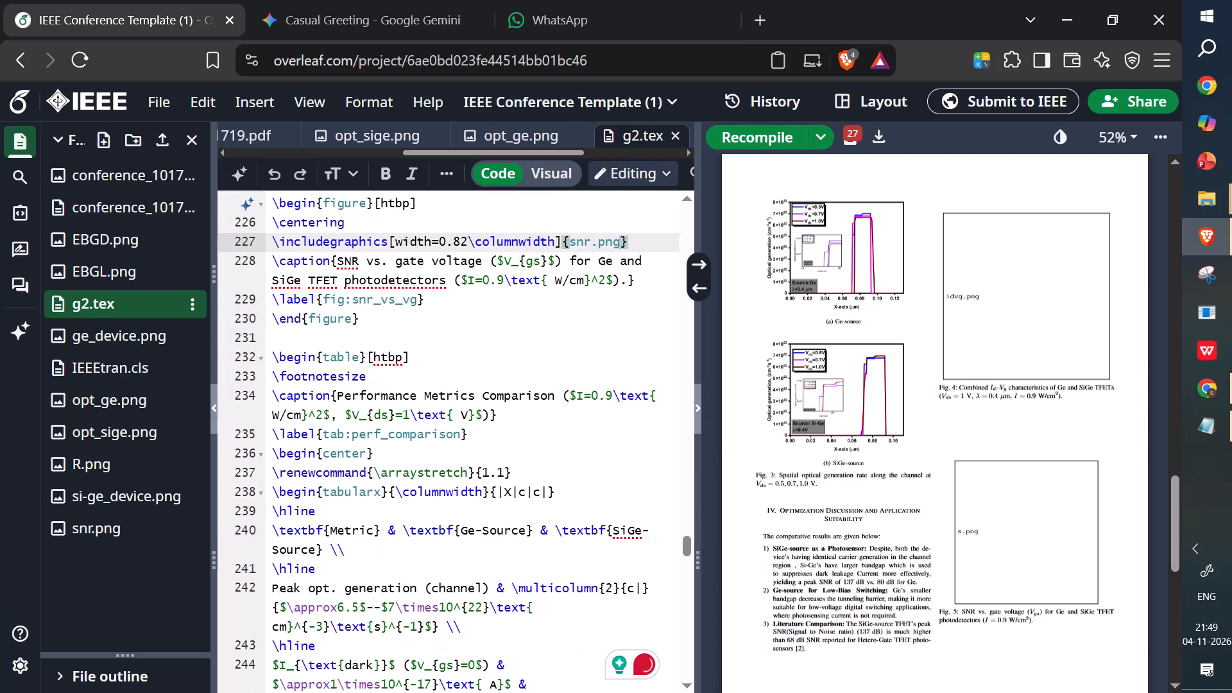
pyautogui.scroll(1, 398, 551)
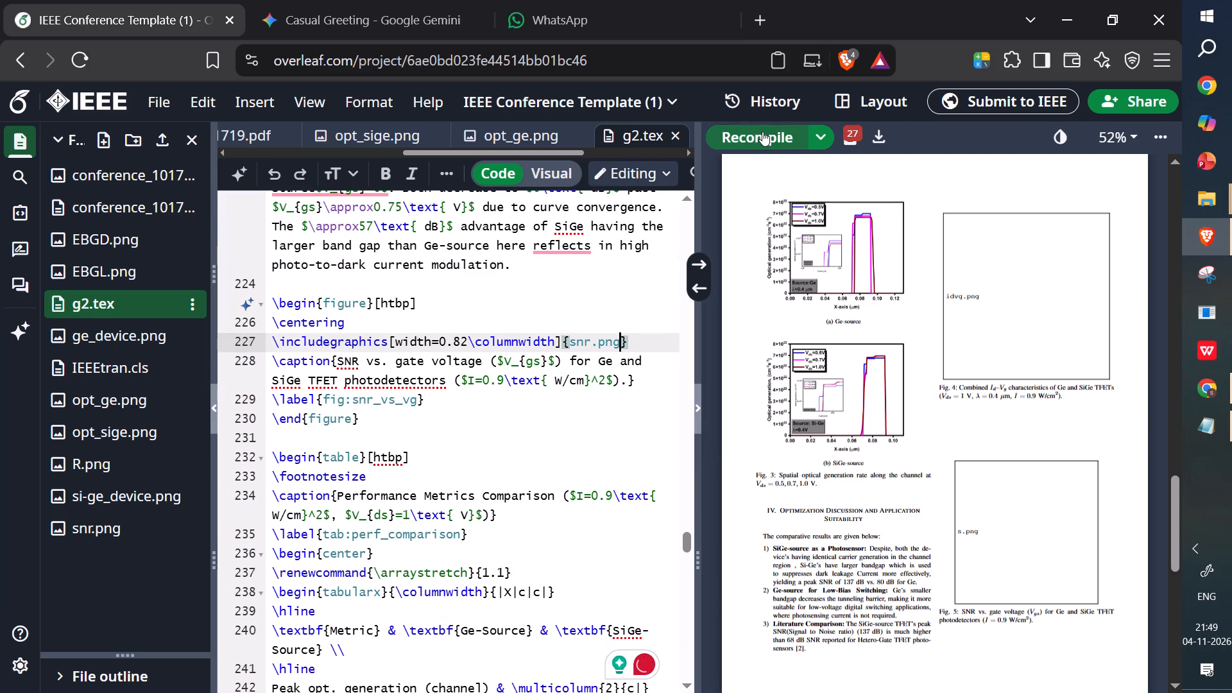
pyautogui.click(762, 132)
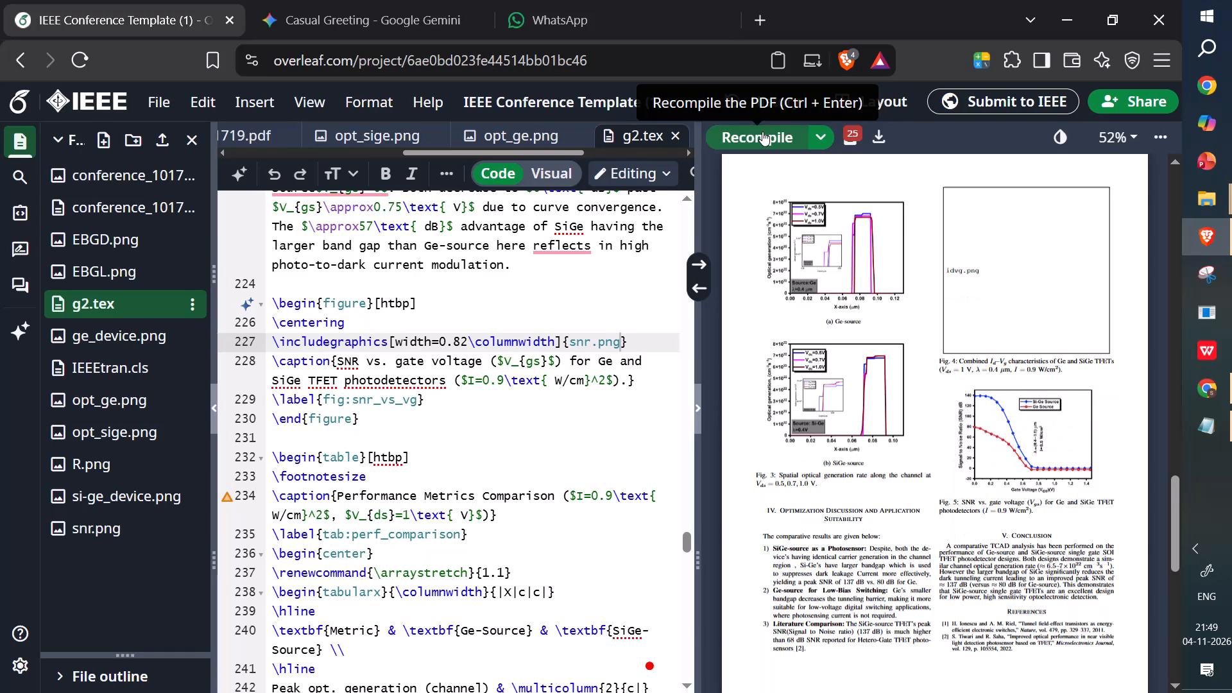
# Change "reflects" to "reflect's" in the last sentence of the Signal-to-Noise Ratio paragraph.
pyautogui.click(584, 248)
pyautogui.press("'")
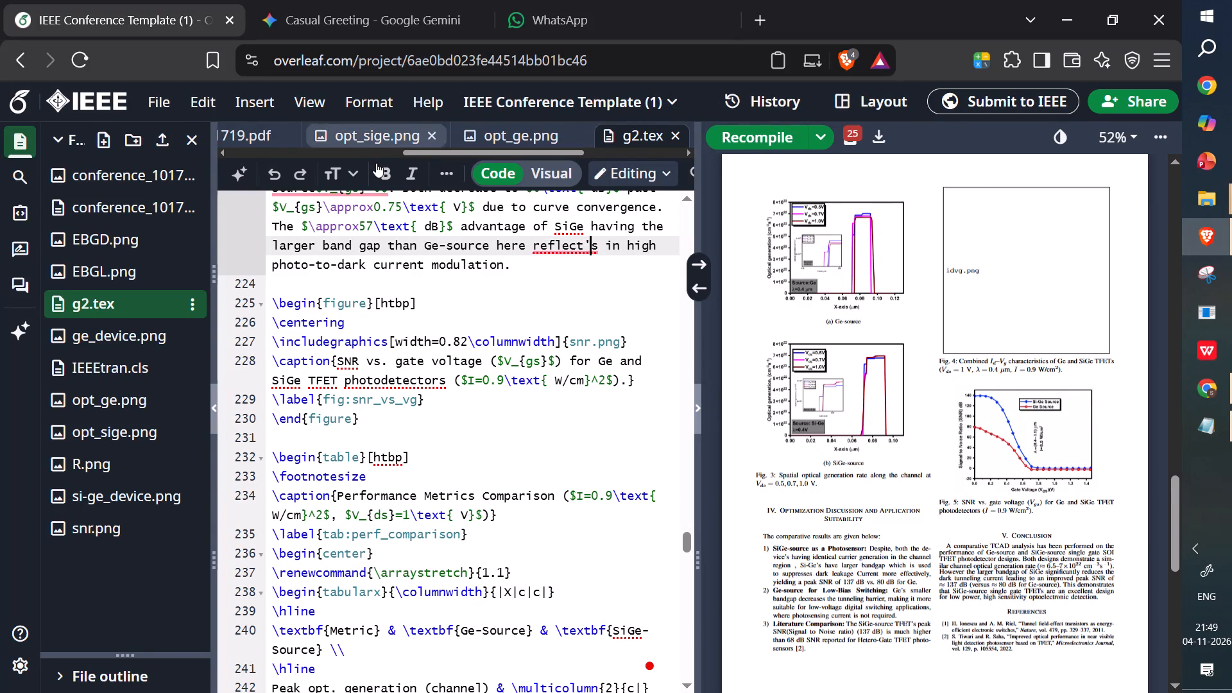
# Choose idvg_photosensor_four_distinct_colours(1).png from the n subfolder of Id vs VG as a figure to upload from the computer.
pyautogui.click(454, 171)
pyautogui.click(497, 212)
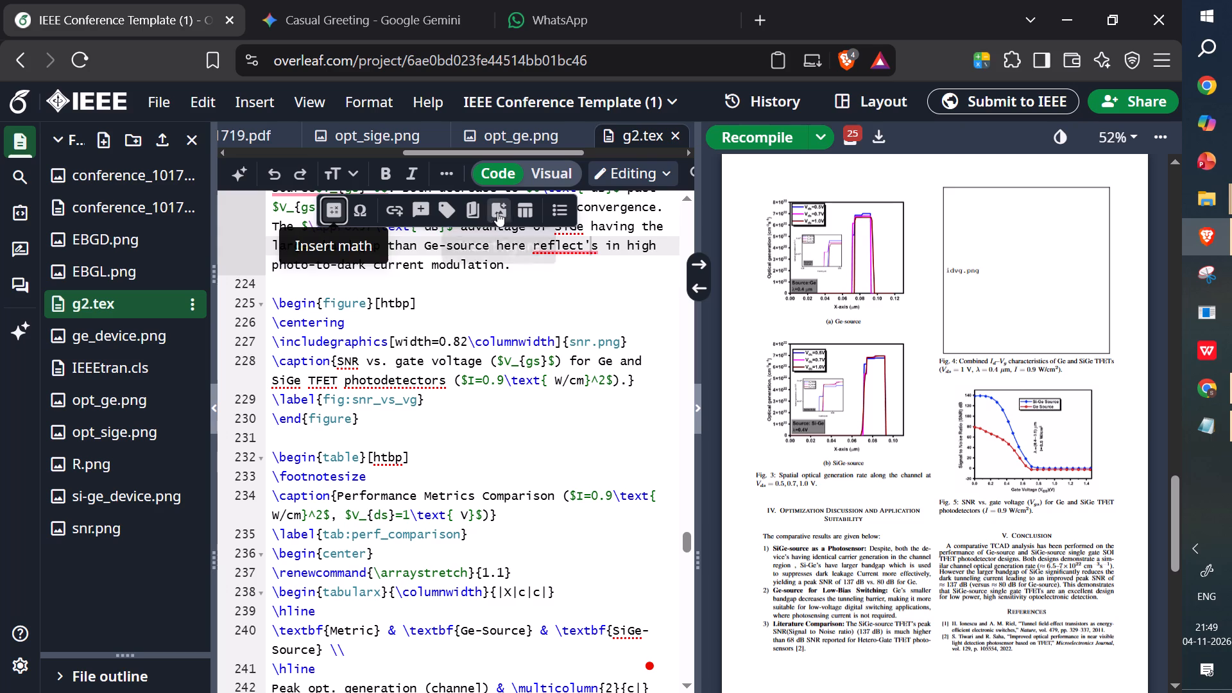
pyautogui.click(484, 259)
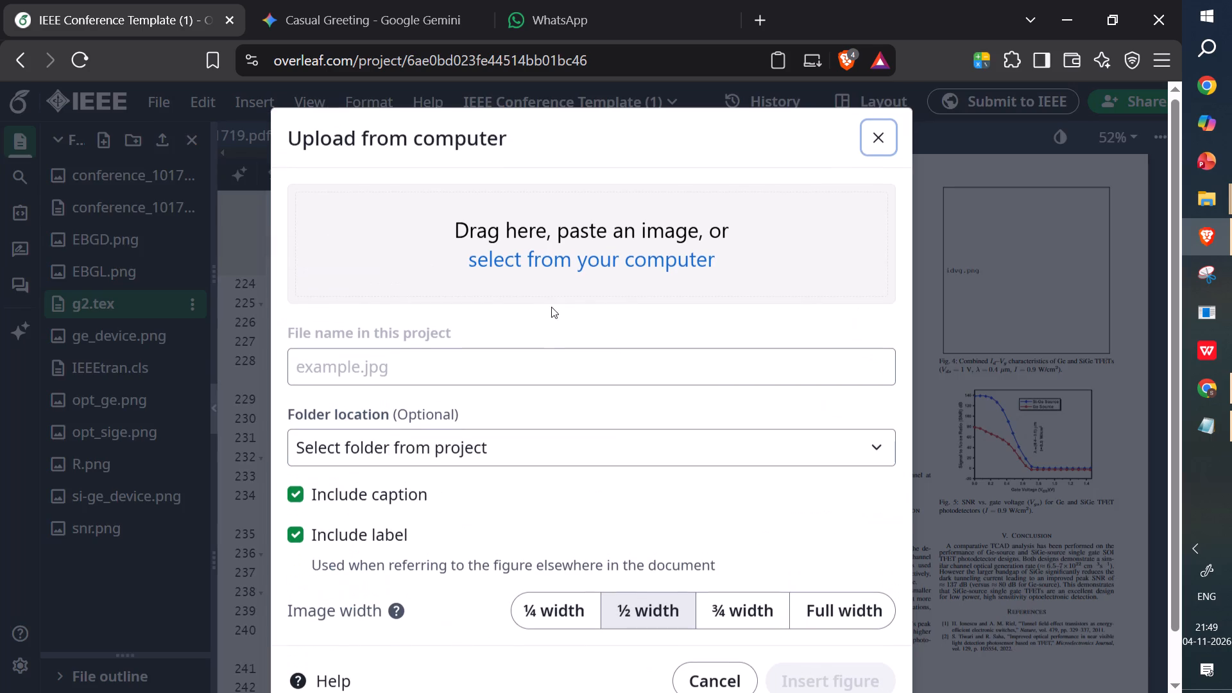
pyautogui.click(567, 269)
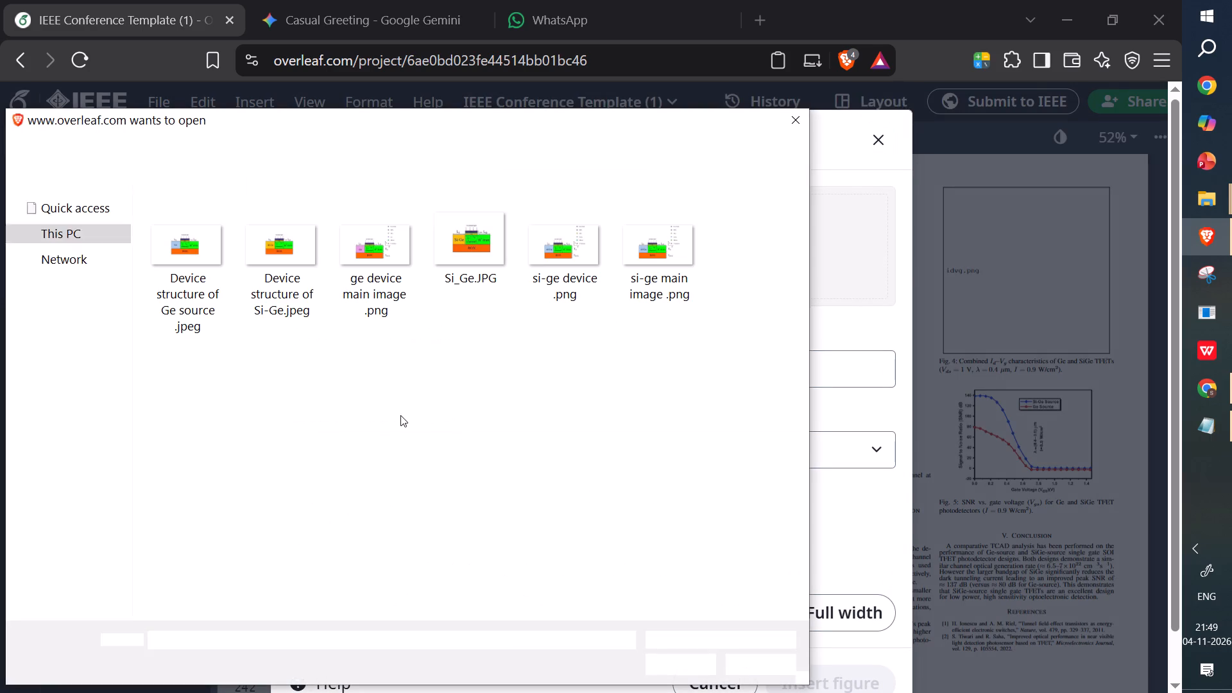
pyautogui.click(330, 144)
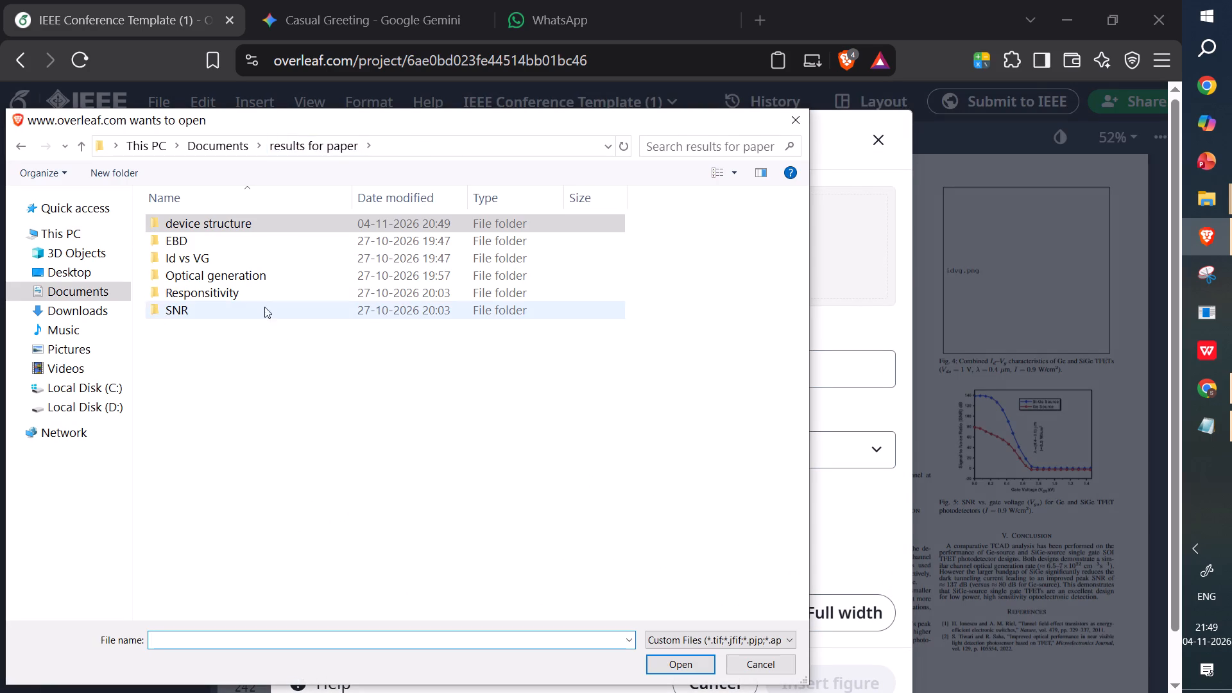
pyautogui.doubleClick(257, 265)
pyautogui.doubleClick(166, 224)
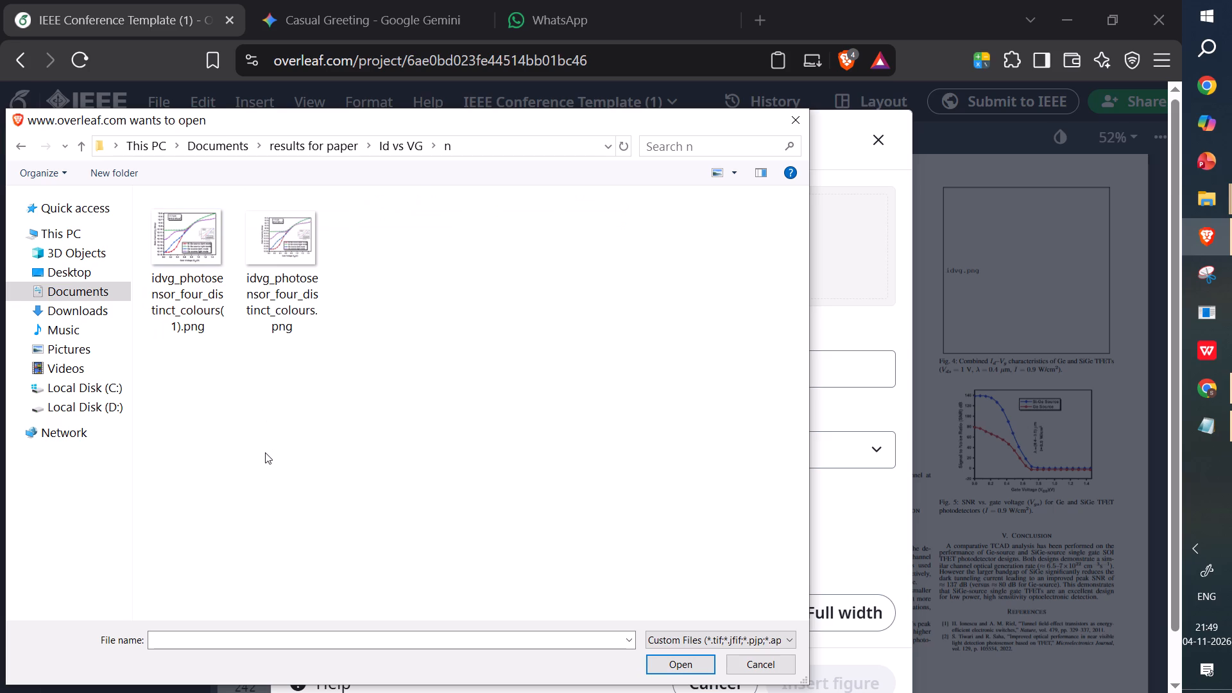
pyautogui.click(208, 253)
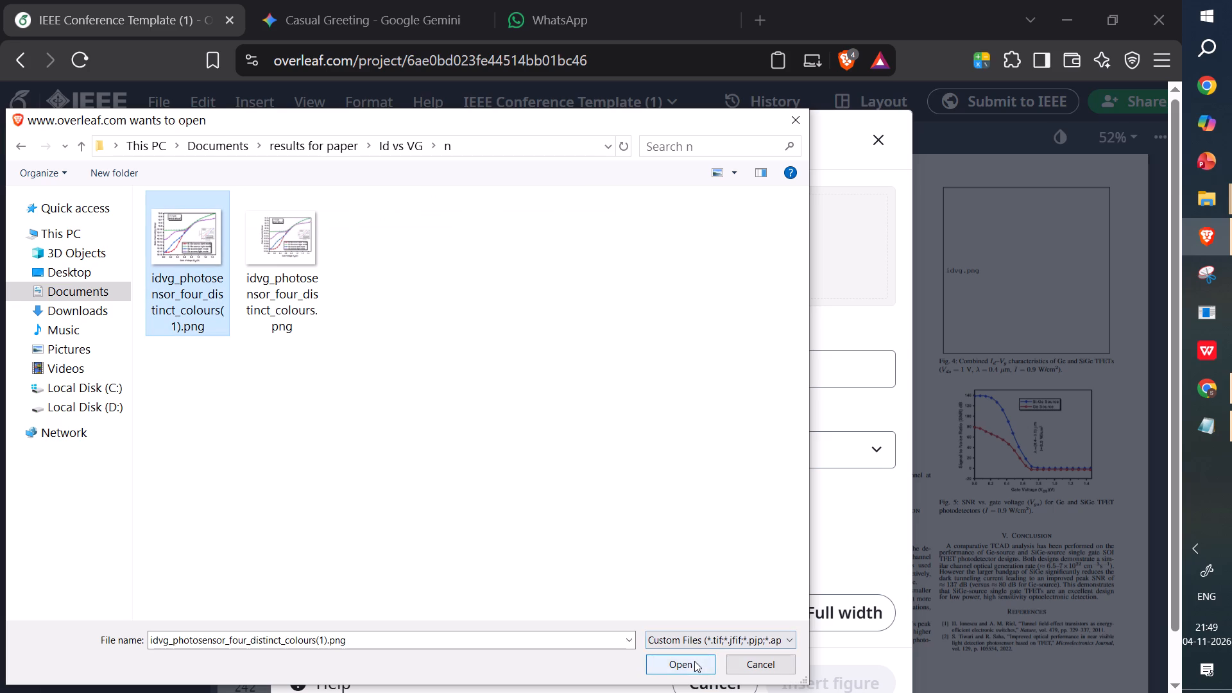
pyautogui.click(694, 661)
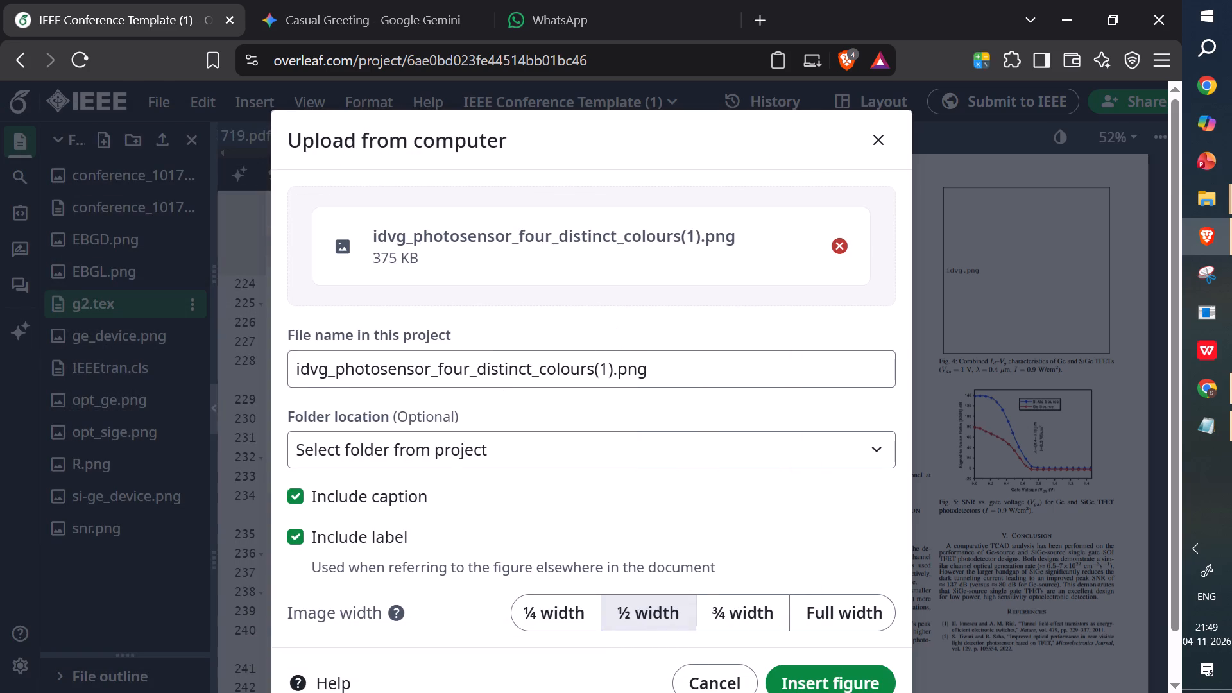
# Name the uploaded image idvg.png in the project and insert the figure with caption and label at half width.
pyautogui.click(613, 366)
pyautogui.press('BackSpace')
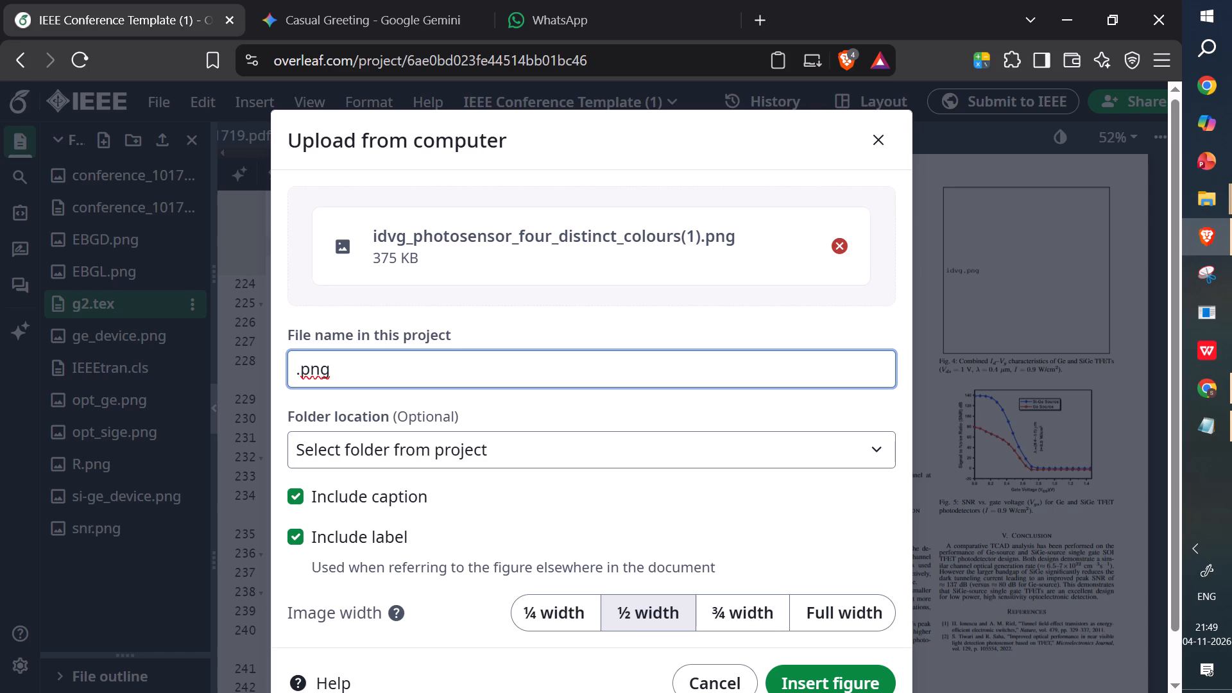
pyautogui.write('id')
pyautogui.write('vg')
pyautogui.press('Return')
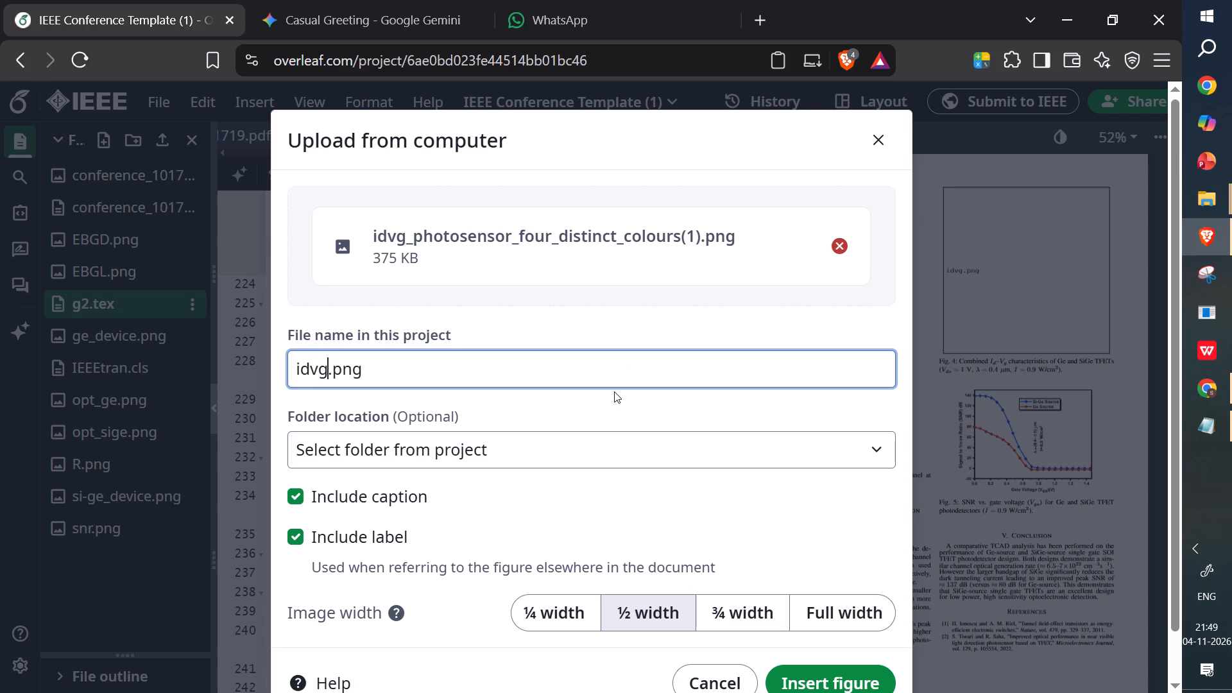
pyautogui.click(803, 672)
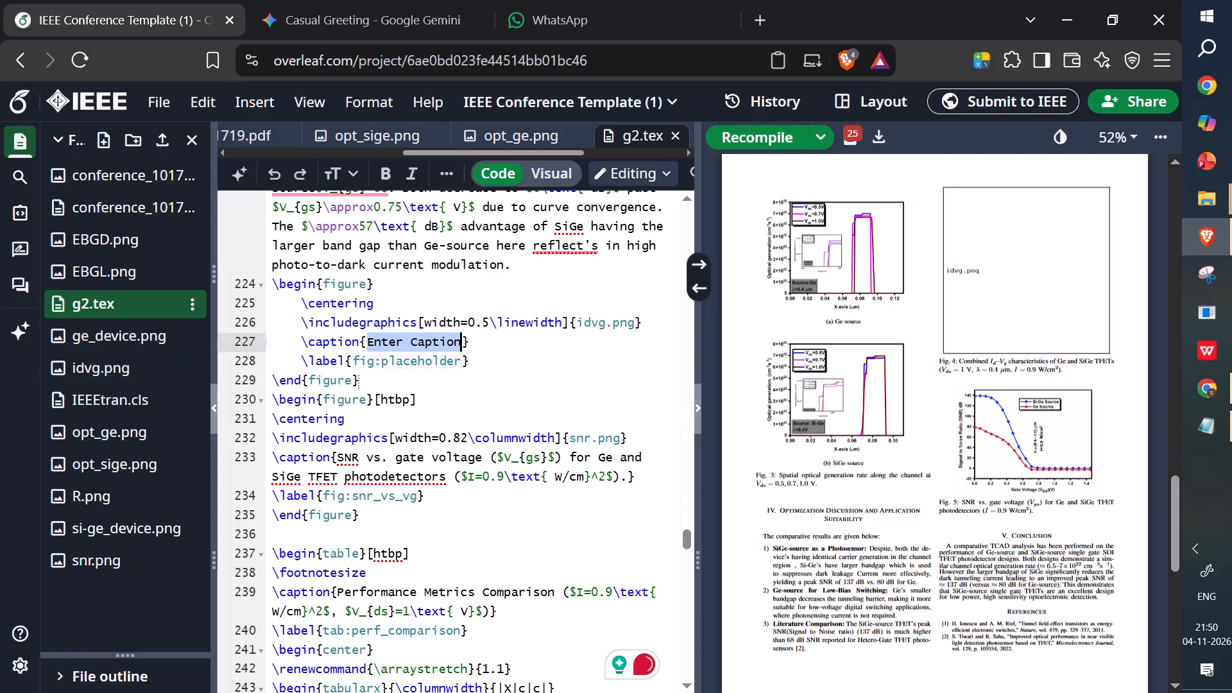
# Locate Fig. 4's idvg.png reference in the source from the PDF and recompile the paper.
pyautogui.doubleClick(970, 270)
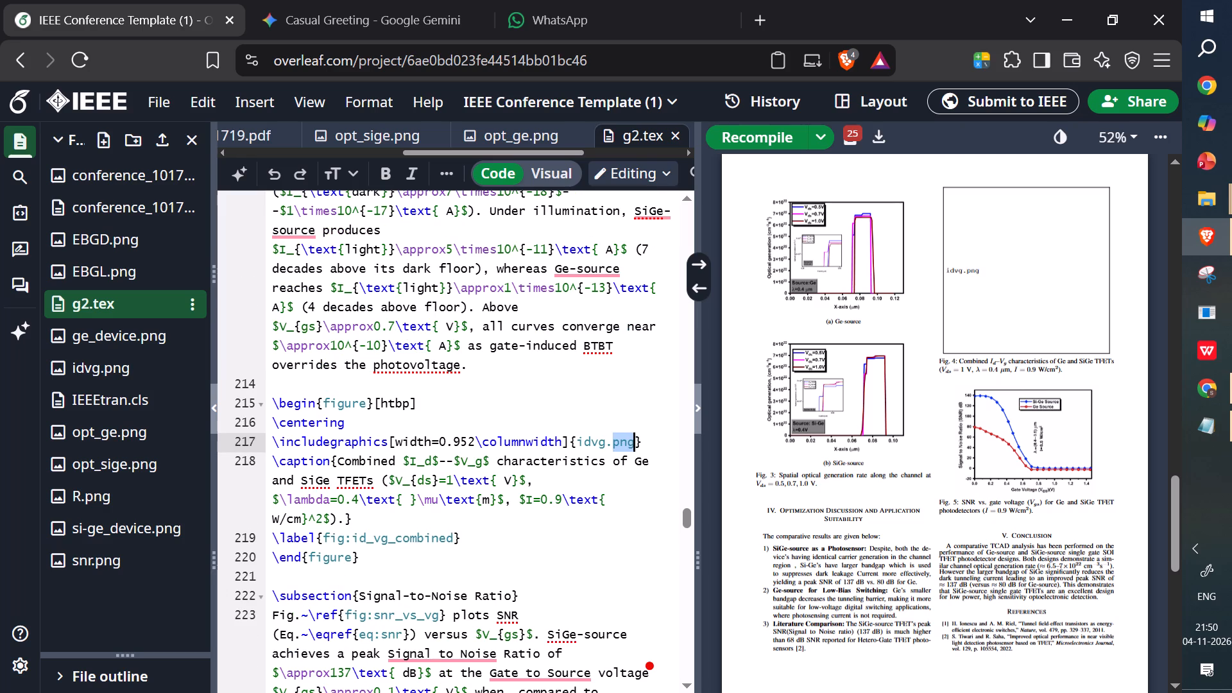
pyautogui.click(749, 140)
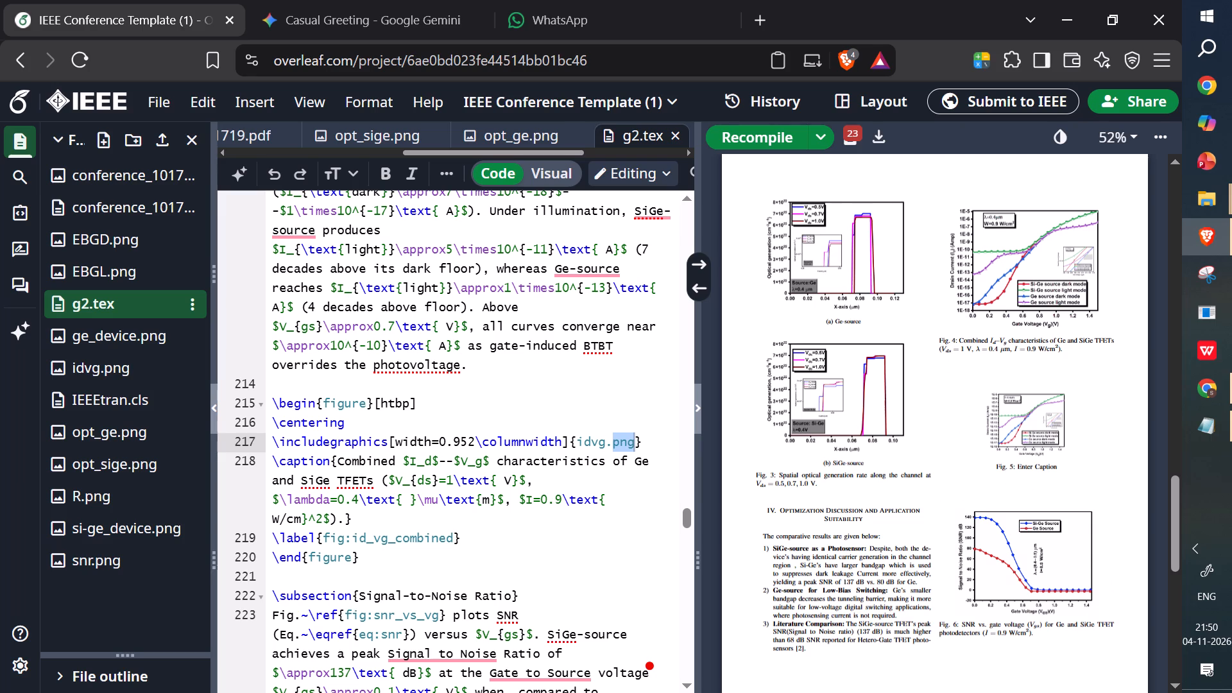
# Find the extra idvg.png figure block with the "Enter Caption" placeholder below the Signal-to-Noise Ratio paragraph and select its code.
pyautogui.scroll(-1, 454, 513)
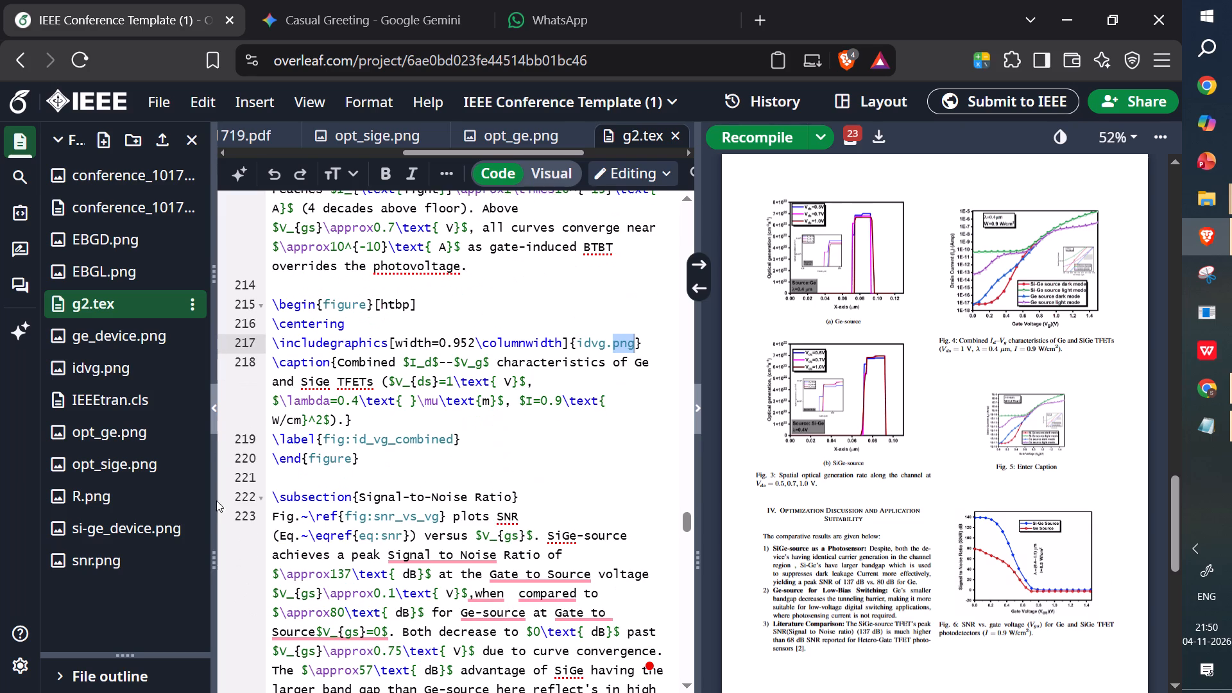
pyautogui.scroll(1, 373, 460)
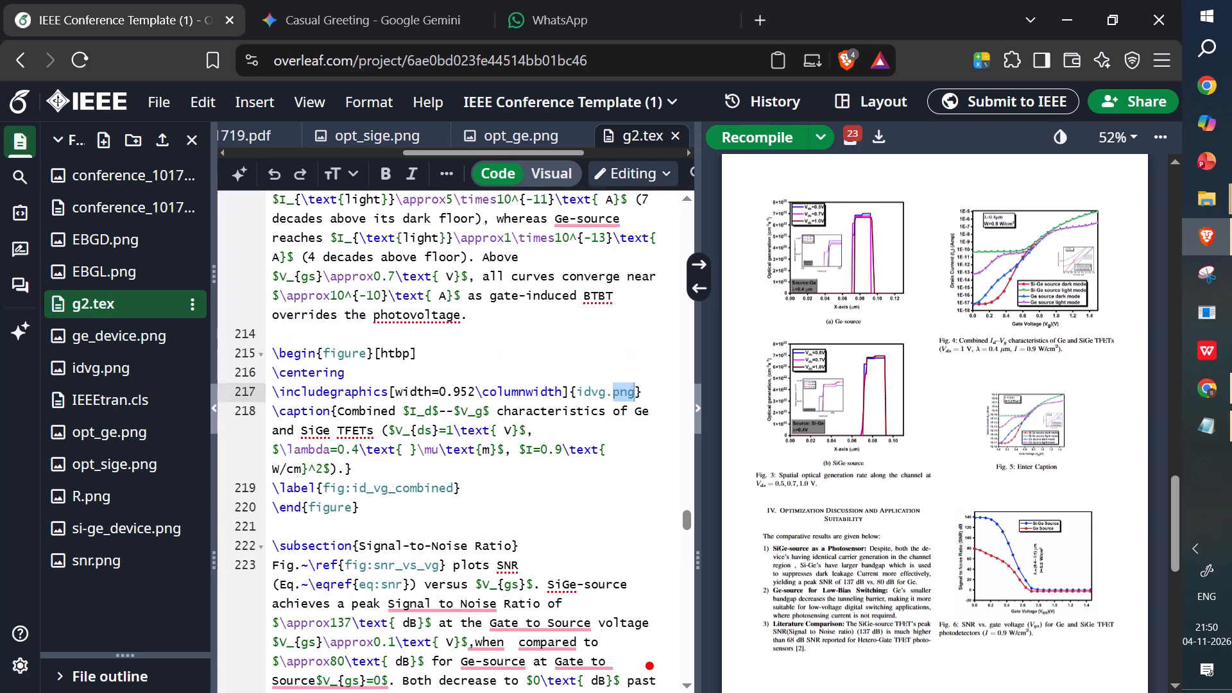
pyautogui.scroll(-1, 359, 511)
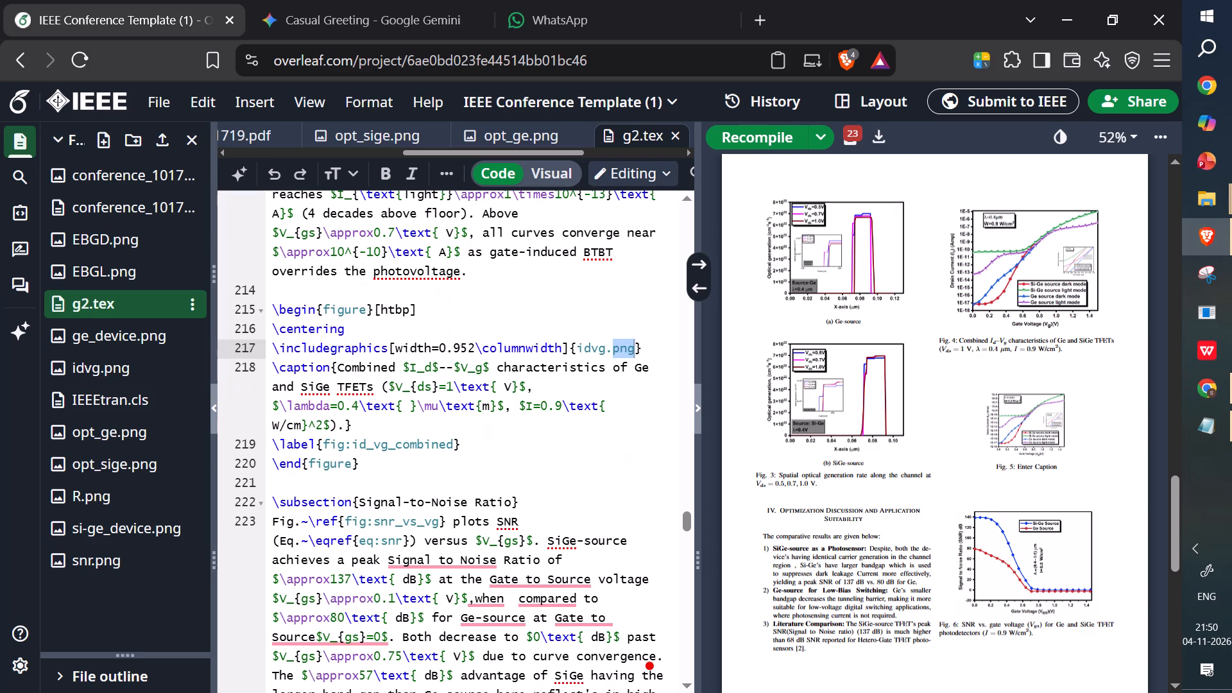
pyautogui.click(1041, 424)
pyautogui.doubleClick(1031, 428)
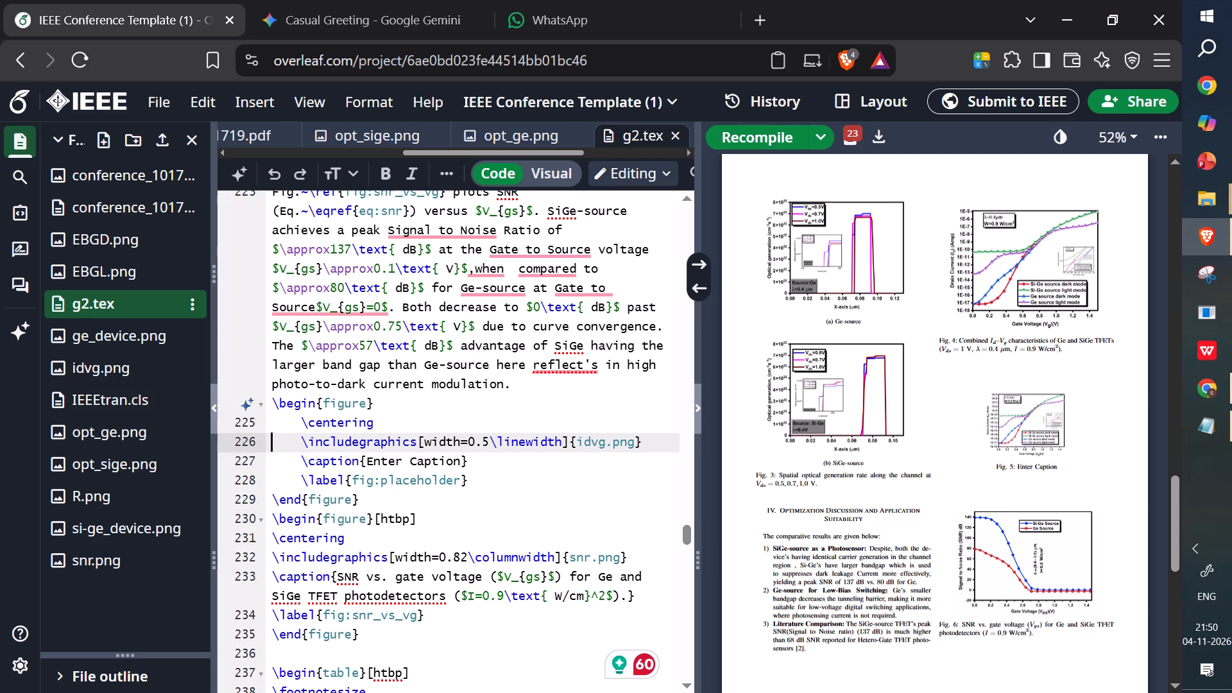
pyautogui.scroll(-2, 314, 467)
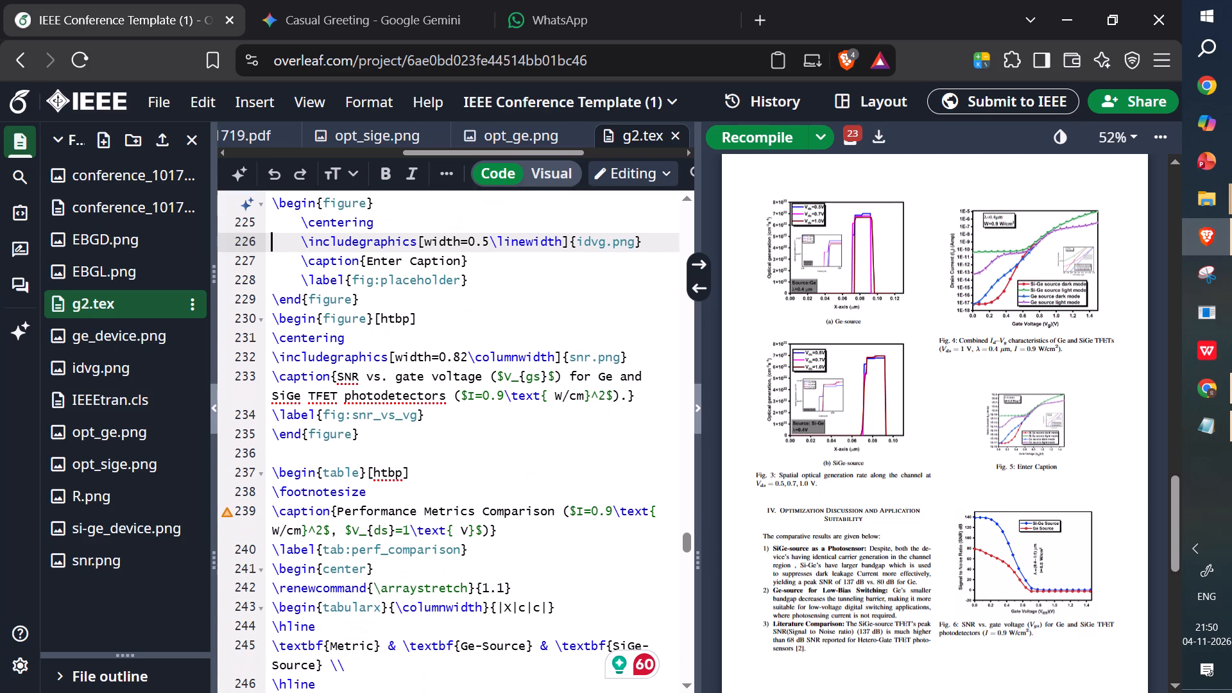
pyautogui.scroll(3, 314, 467)
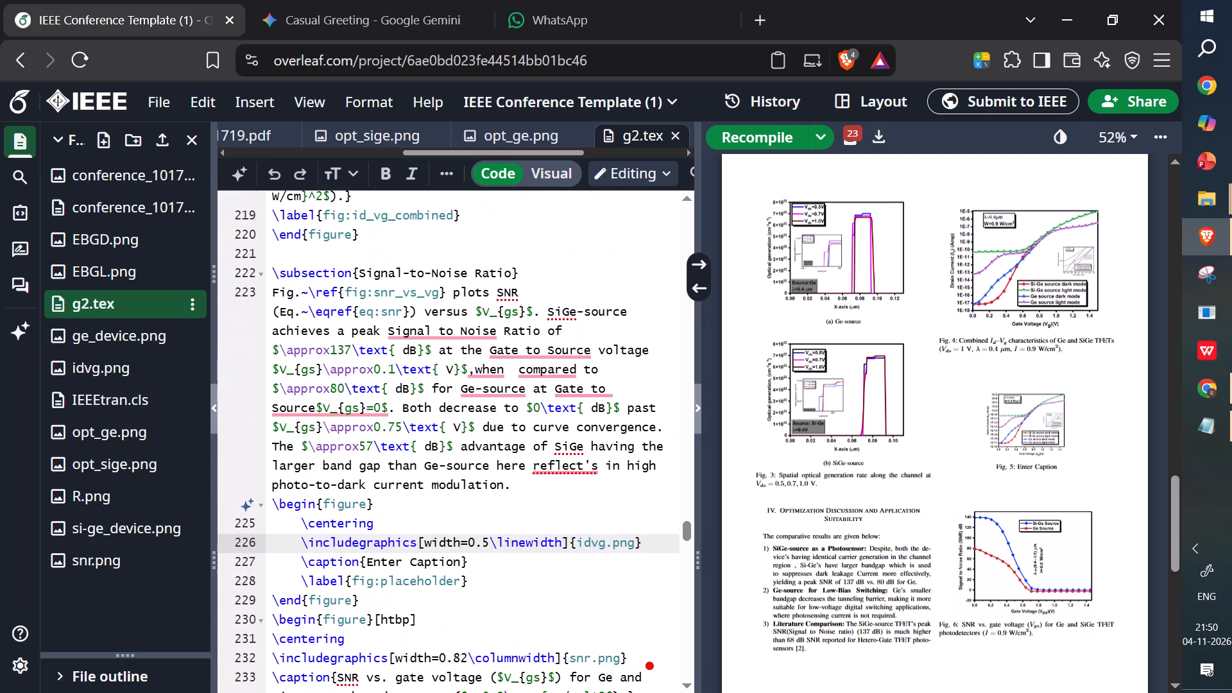
pyautogui.scroll(1, 323, 490)
pyautogui.scroll(1, 327, 577)
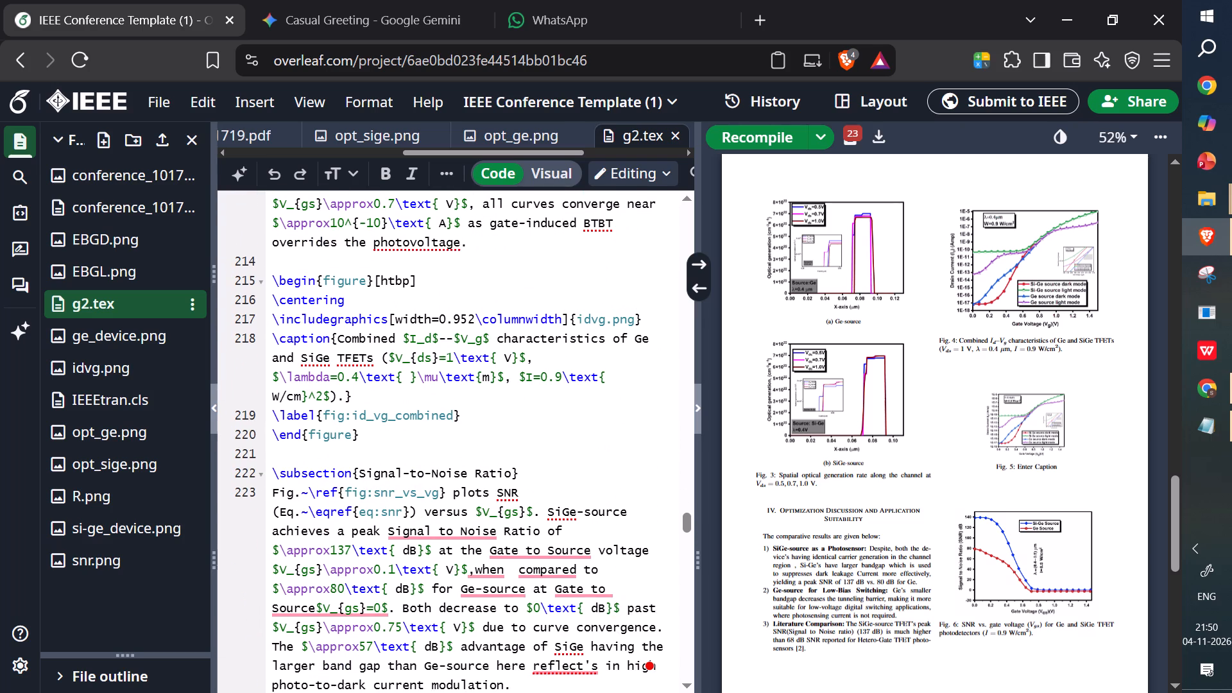
pyautogui.scroll(-3, 329, 572)
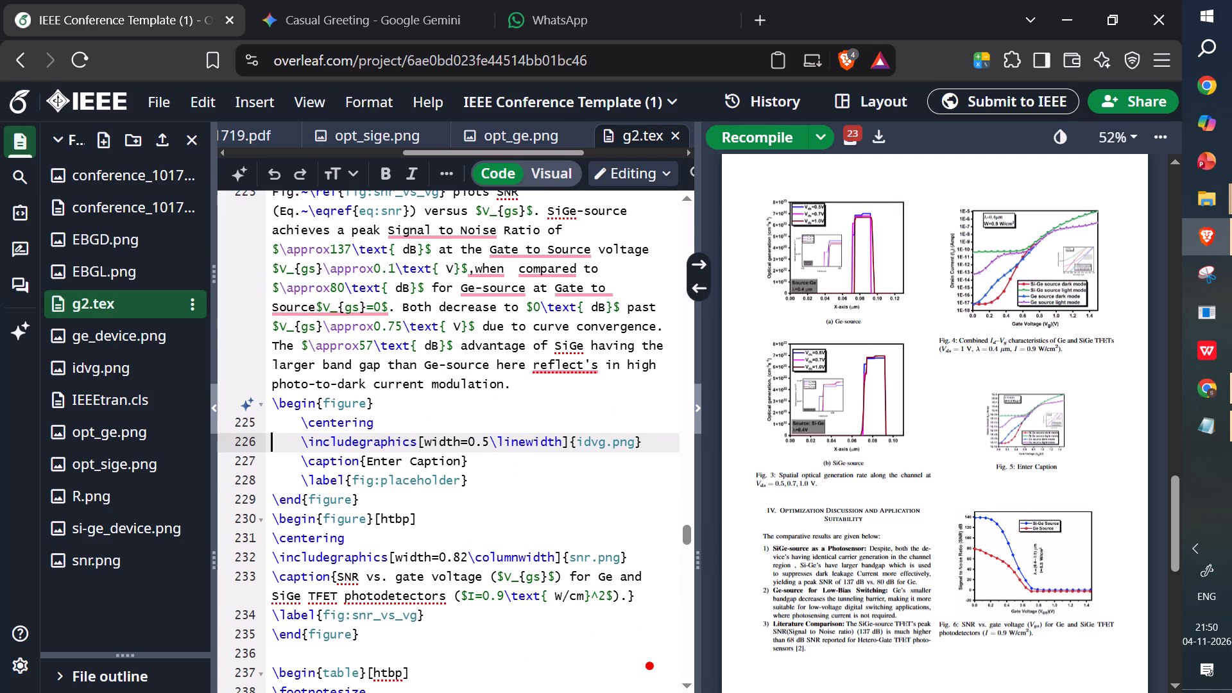
pyautogui.moveTo(359, 504); pyautogui.dragTo(280, 423)
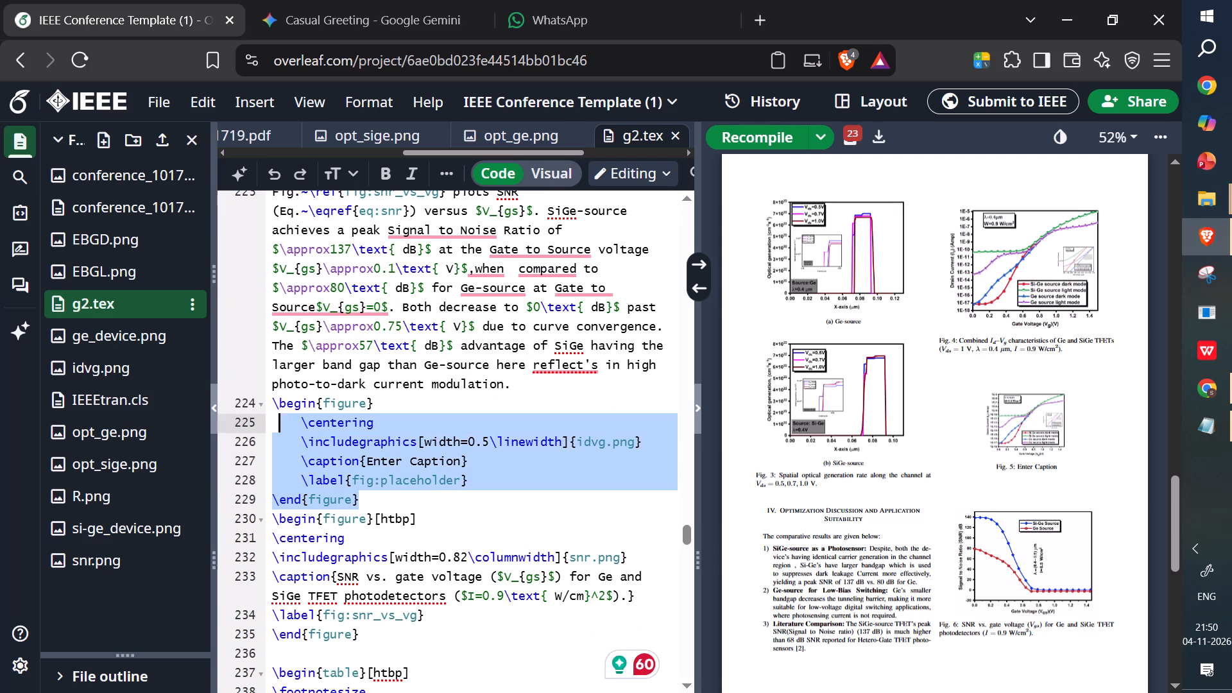
# Delete the extra idvg.png figure block with the "Enter Caption" placeholder below the Signal-to-Noise Ratio paragraph and recompile the paper.
pyautogui.moveTo(280, 423); pyautogui.dragTo(267, 406)
pyautogui.press('BackSpace')
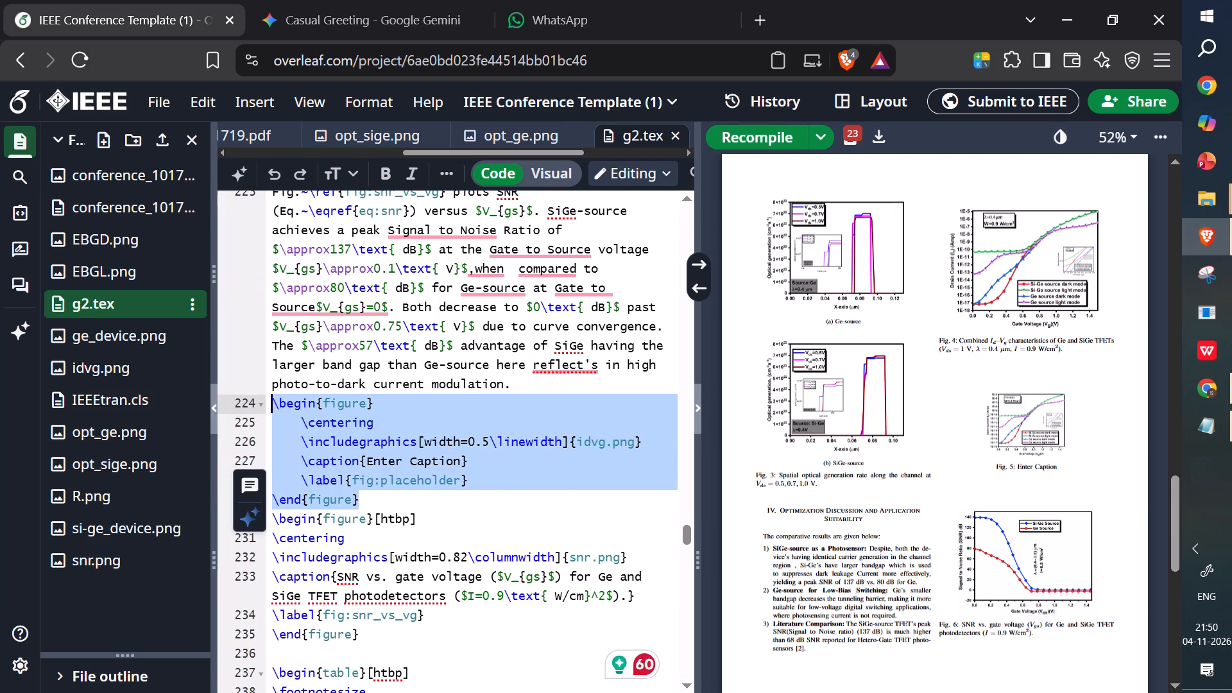
pyautogui.click(735, 142)
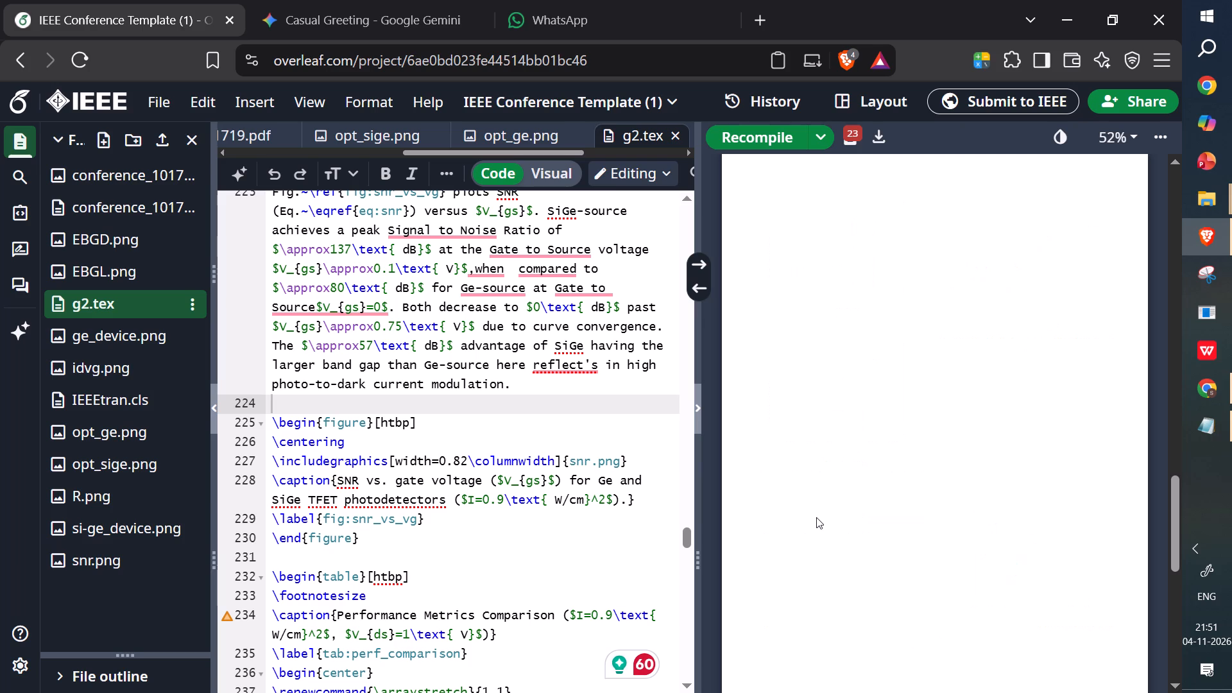
# Review the recompiled PDF's last pages and the g2.tex source from the performance table to the Optimization Discussion section.
pyautogui.scroll(-3, 816, 517)
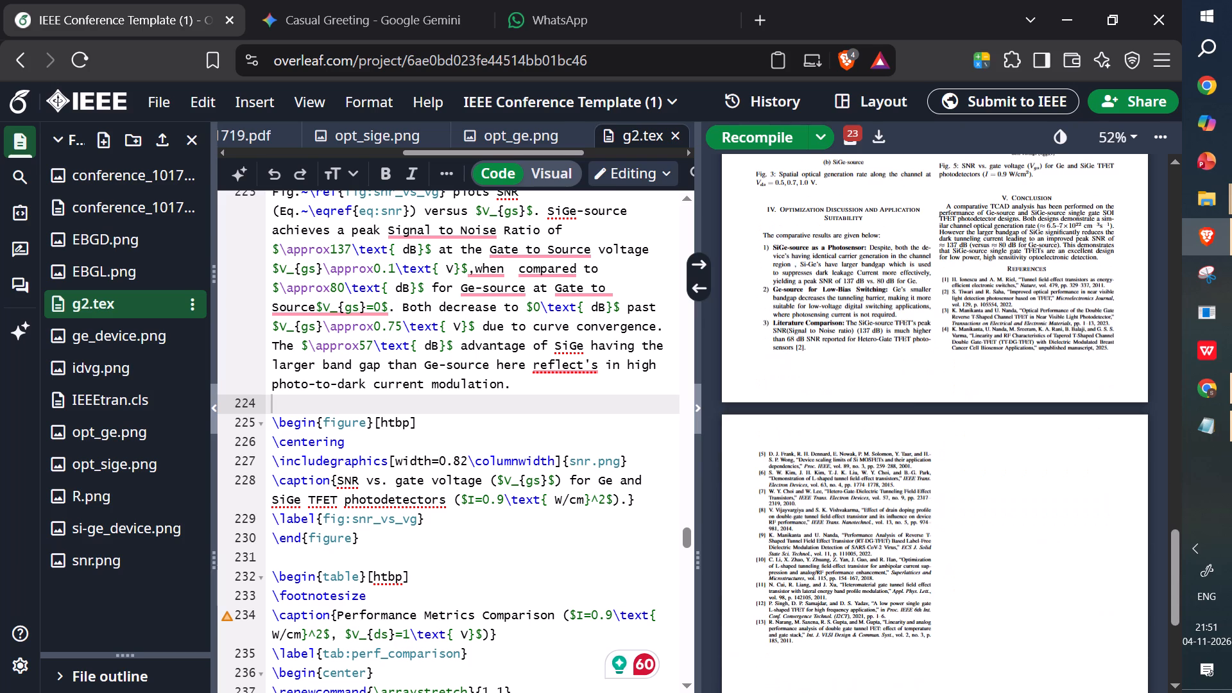
pyautogui.scroll(1, 816, 517)
pyautogui.scroll(-1, 816, 517)
pyautogui.scroll(-7, 440, 481)
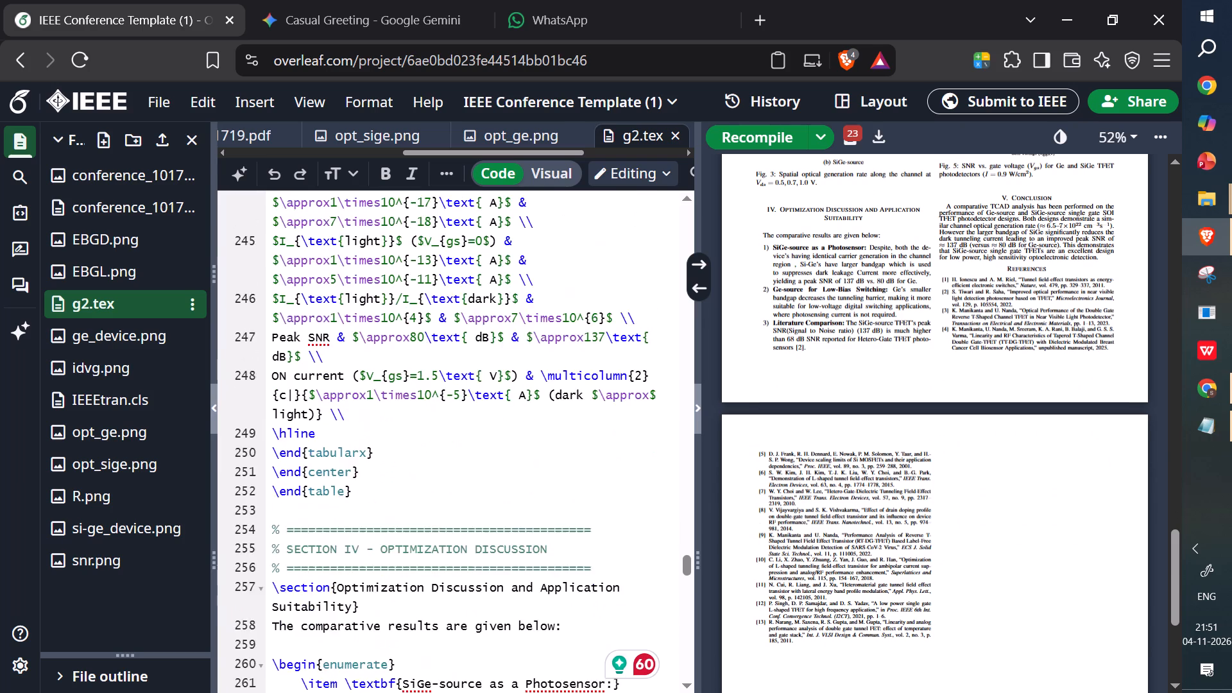
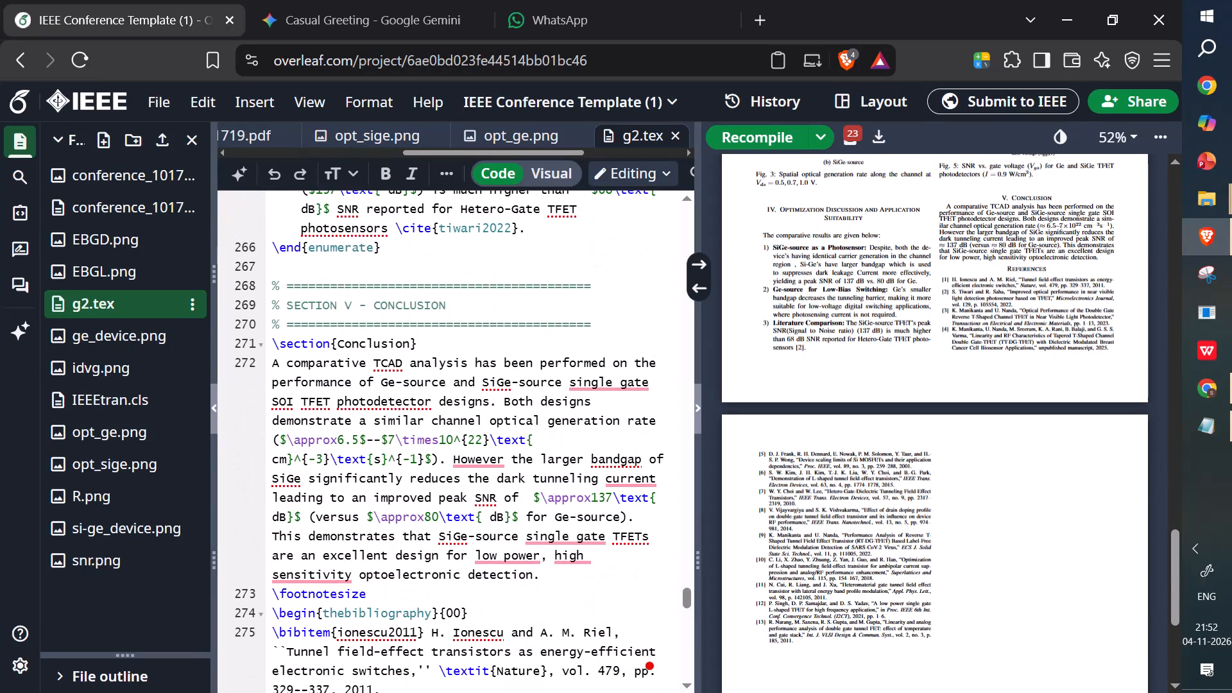
# Select the full Conclusion paragraph in the compiled PDF, from "A comparative TCAD analysis" through "optoelectronic detection".
pyautogui.scroll(-1, 473, 479)
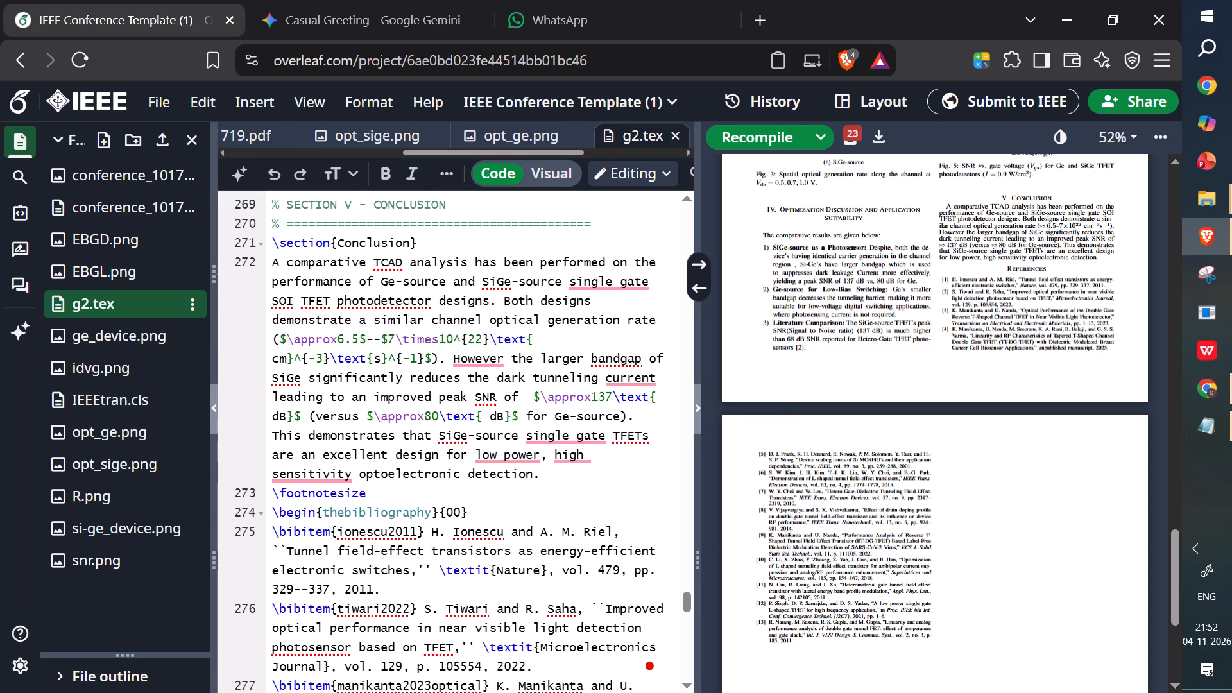
pyautogui.click(946, 198)
pyautogui.moveTo(945, 203); pyautogui.dragTo(991, 218)
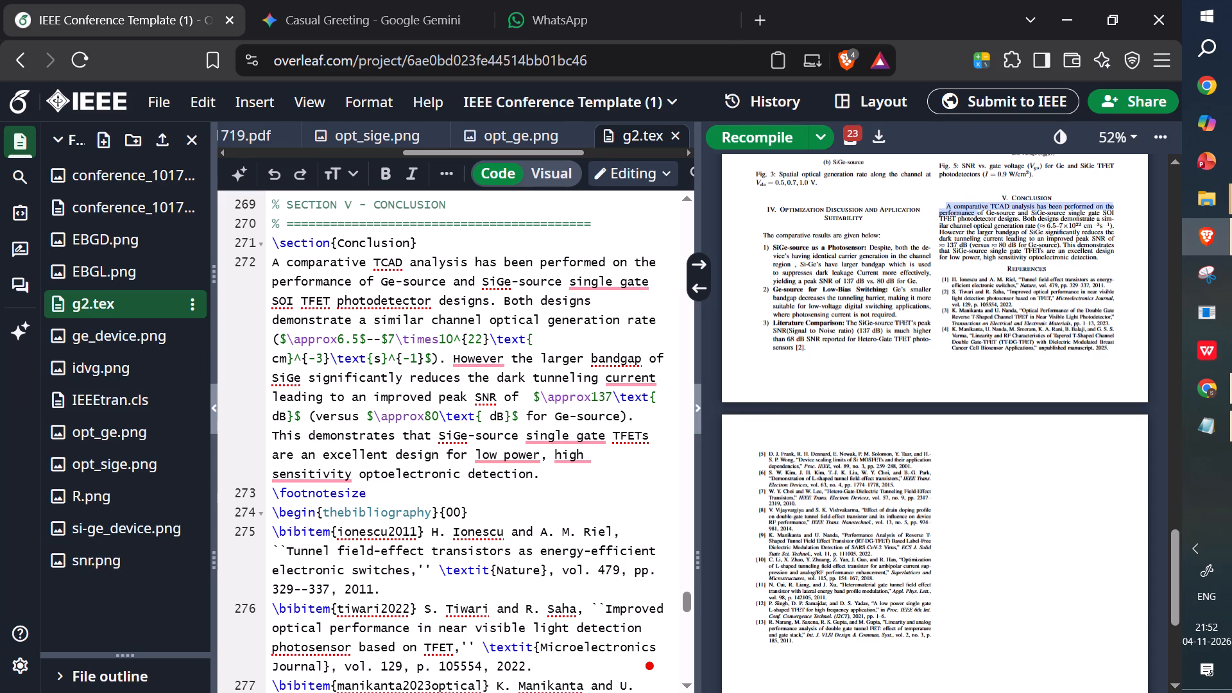
pyautogui.moveTo(991, 218); pyautogui.dragTo(1099, 257)
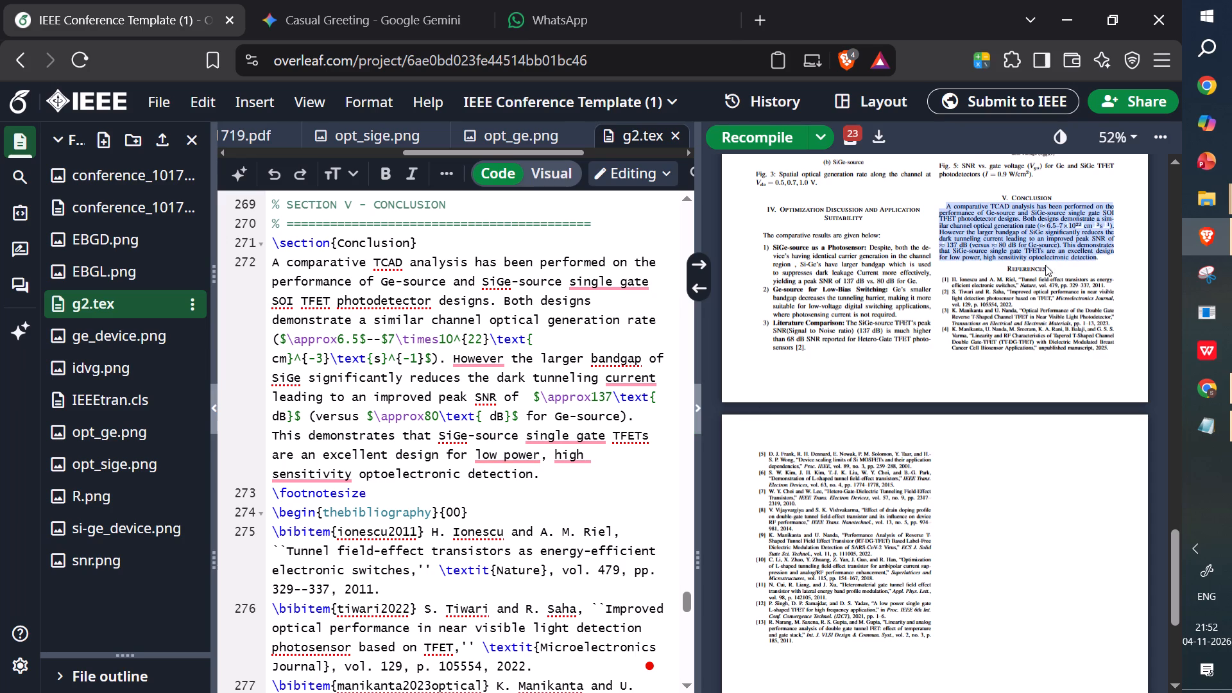
# Locate the Conclusion text's source from the PDF and review the compiled pages back to the Fig. 2 energy band diagrams.
pyautogui.doubleClick(986, 235)
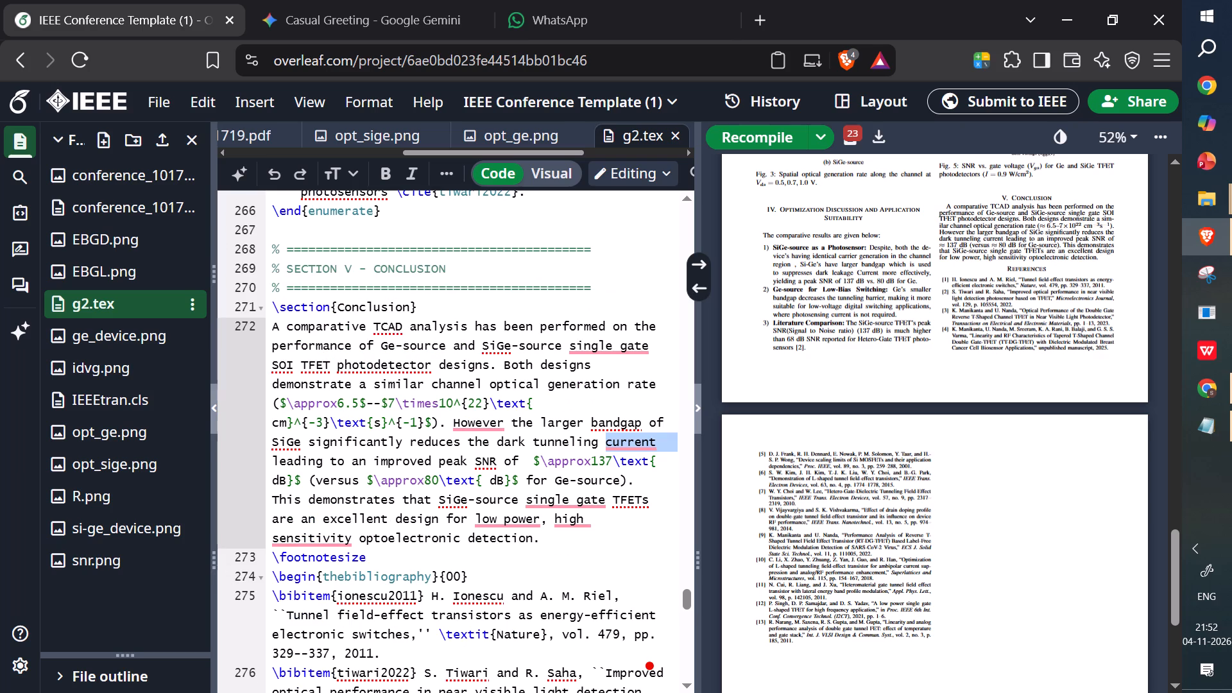
pyautogui.click(998, 235)
pyautogui.scroll(2, 388, 518)
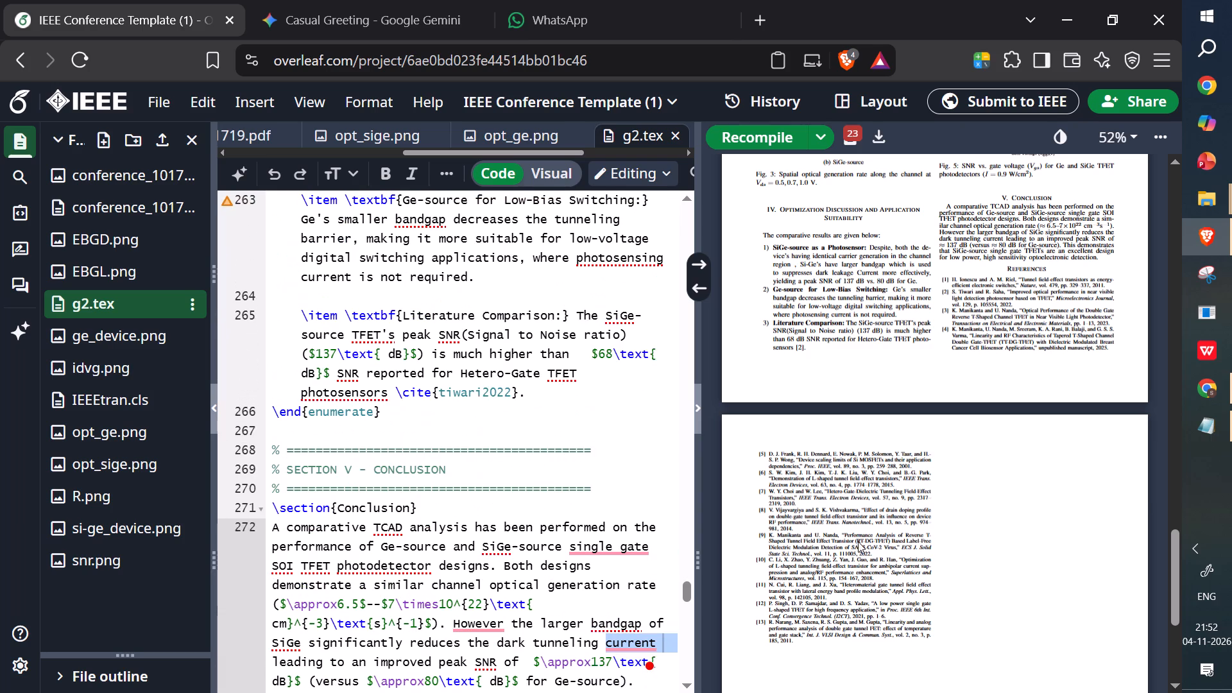
pyautogui.scroll(3, 1013, 544)
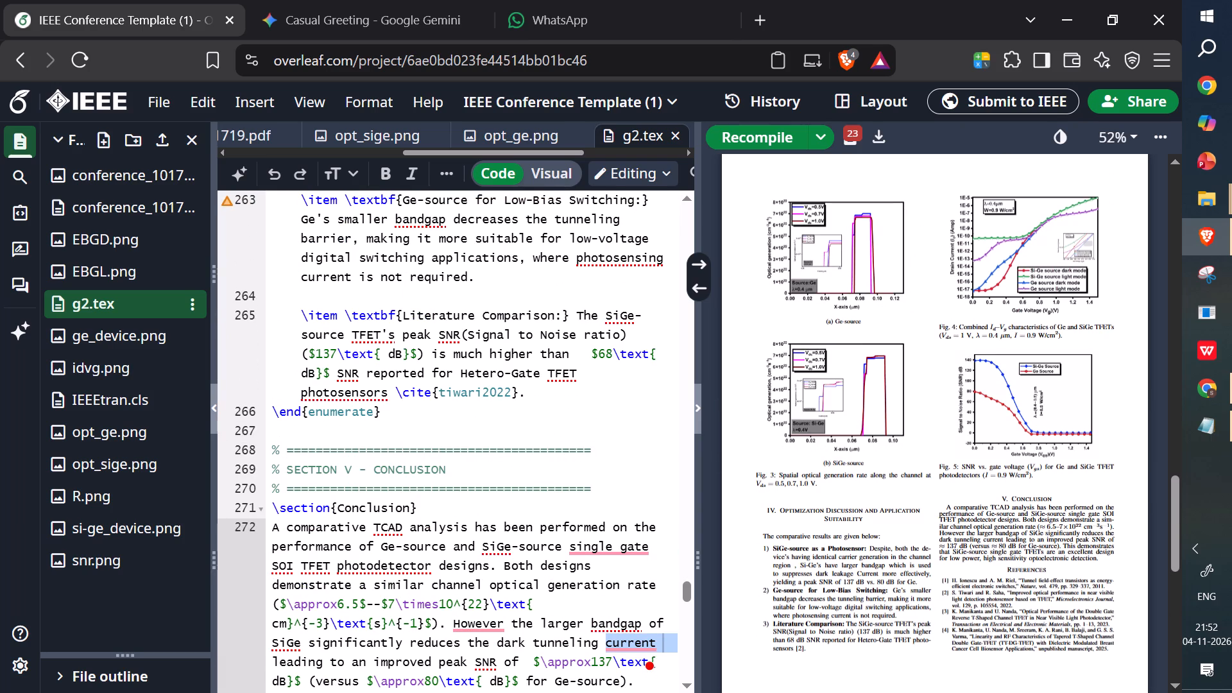
pyautogui.scroll(-4, 848, 567)
pyautogui.scroll(5, 848, 567)
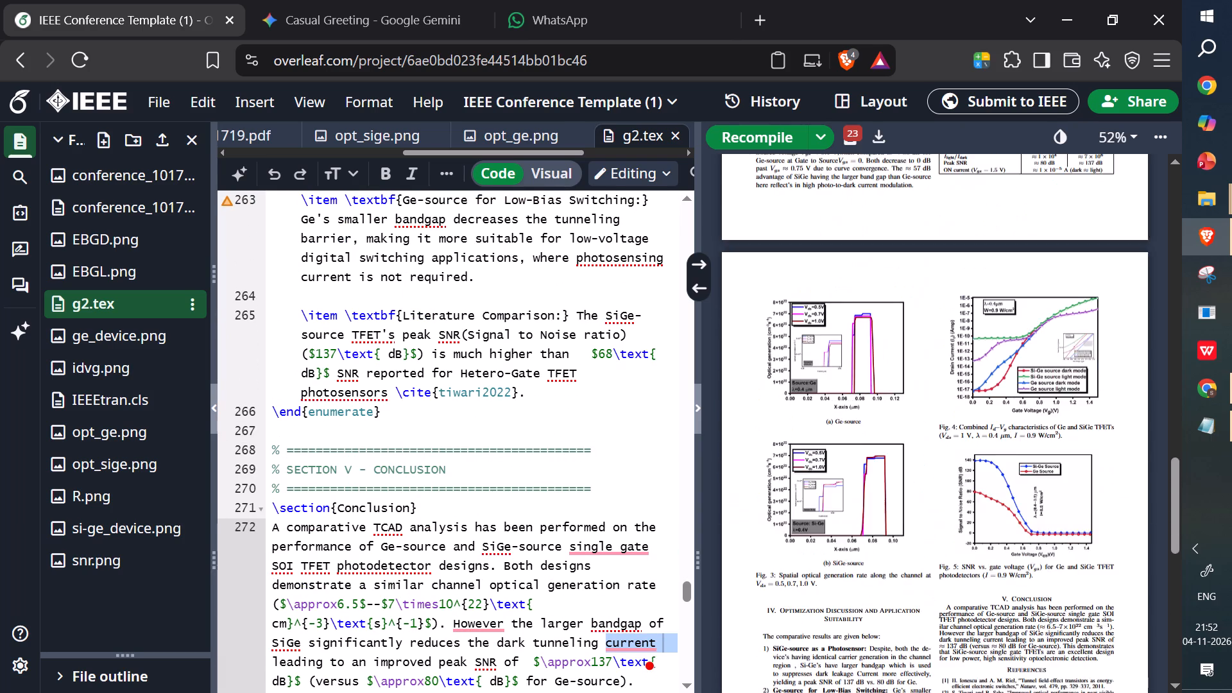
pyautogui.scroll(14, 848, 567)
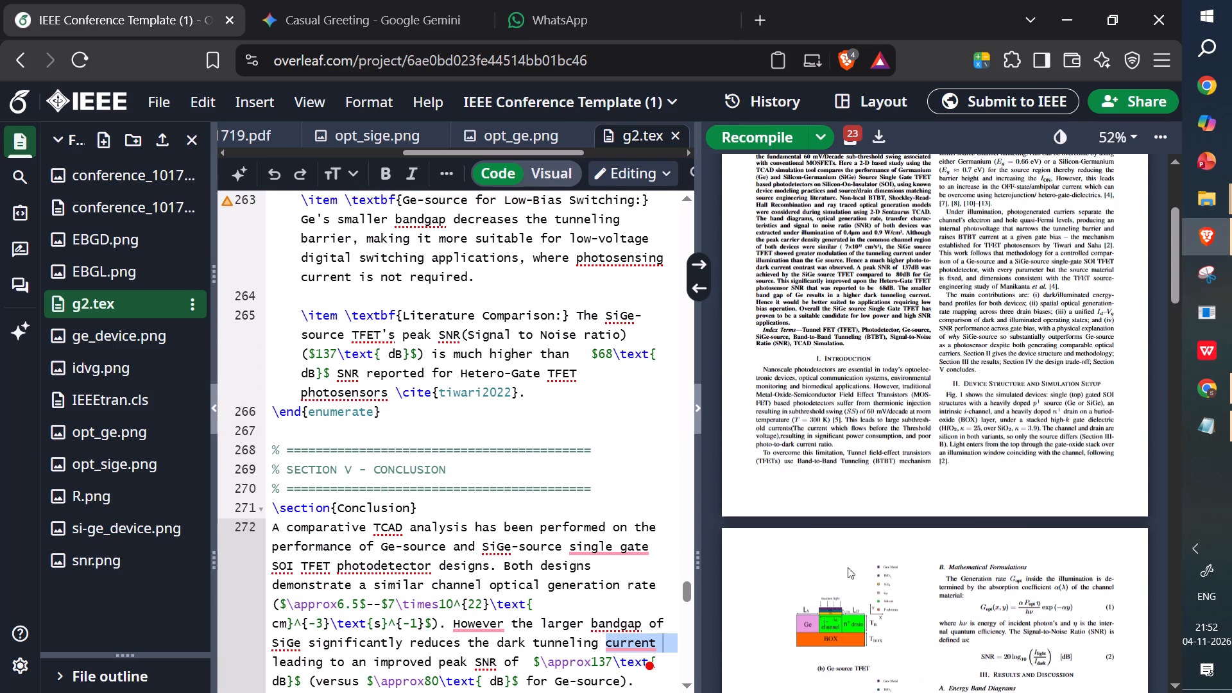
pyautogui.scroll(-8, 848, 567)
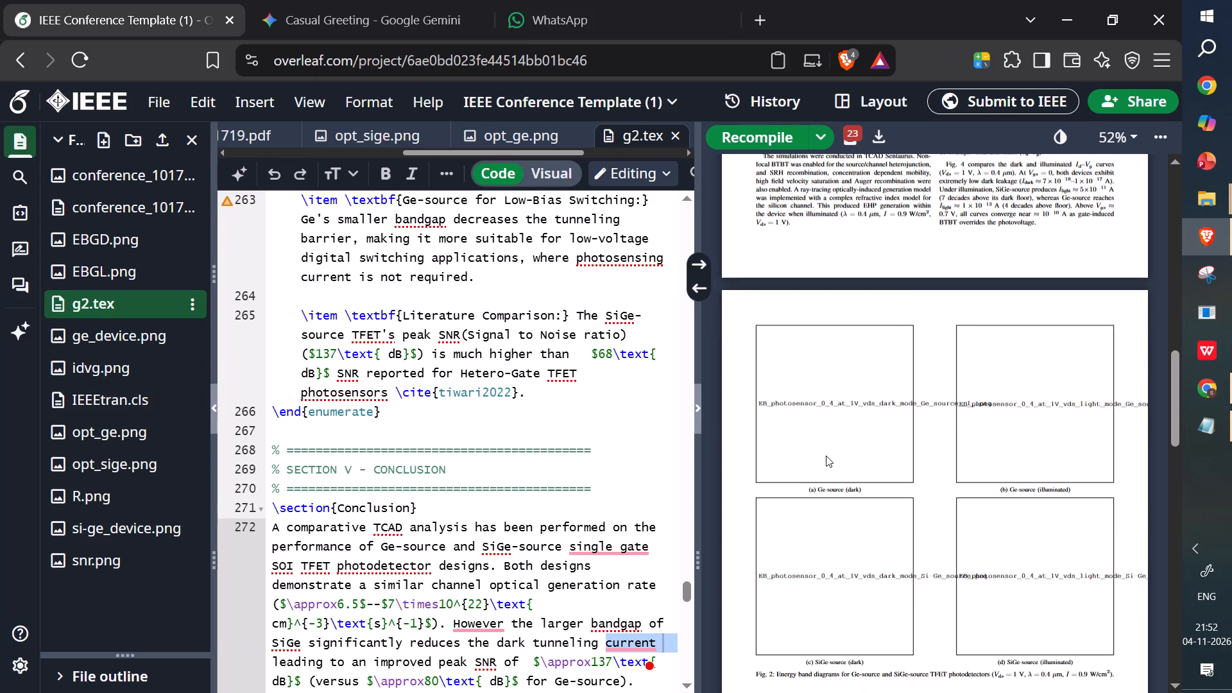
# Switch to File Explorer and open the New subfolder of EBD inside Documents' results for paper folder.
pyautogui.click(1210, 208)
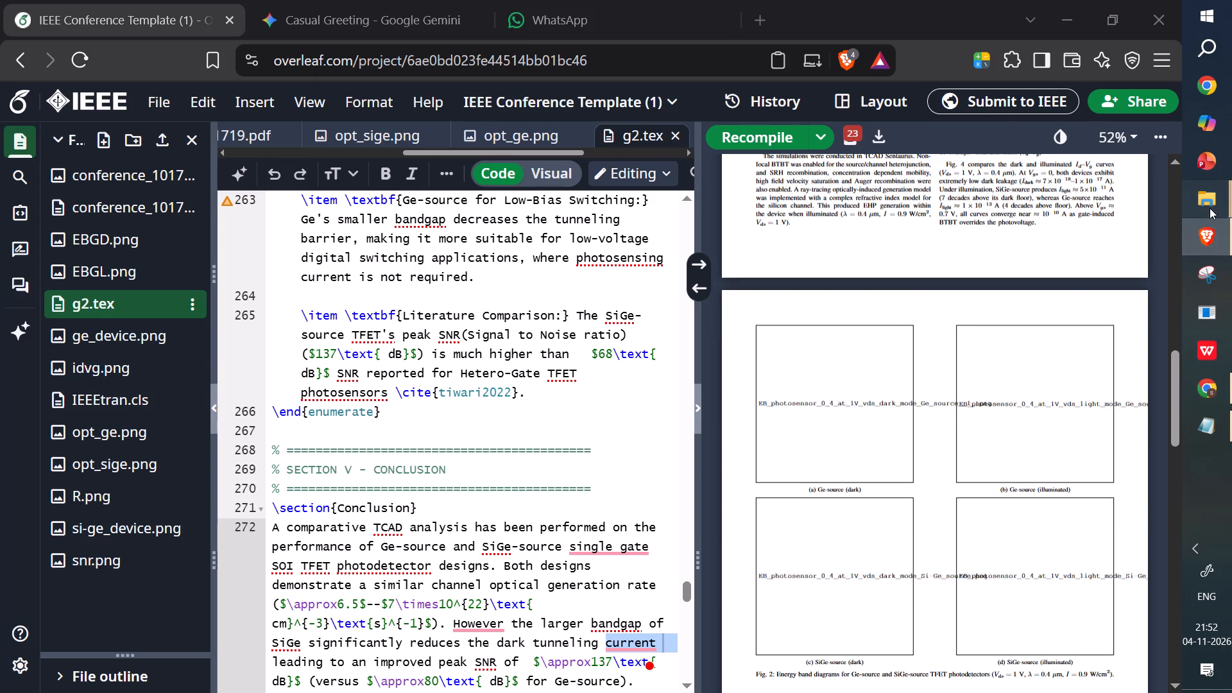
pyautogui.click(1065, 170)
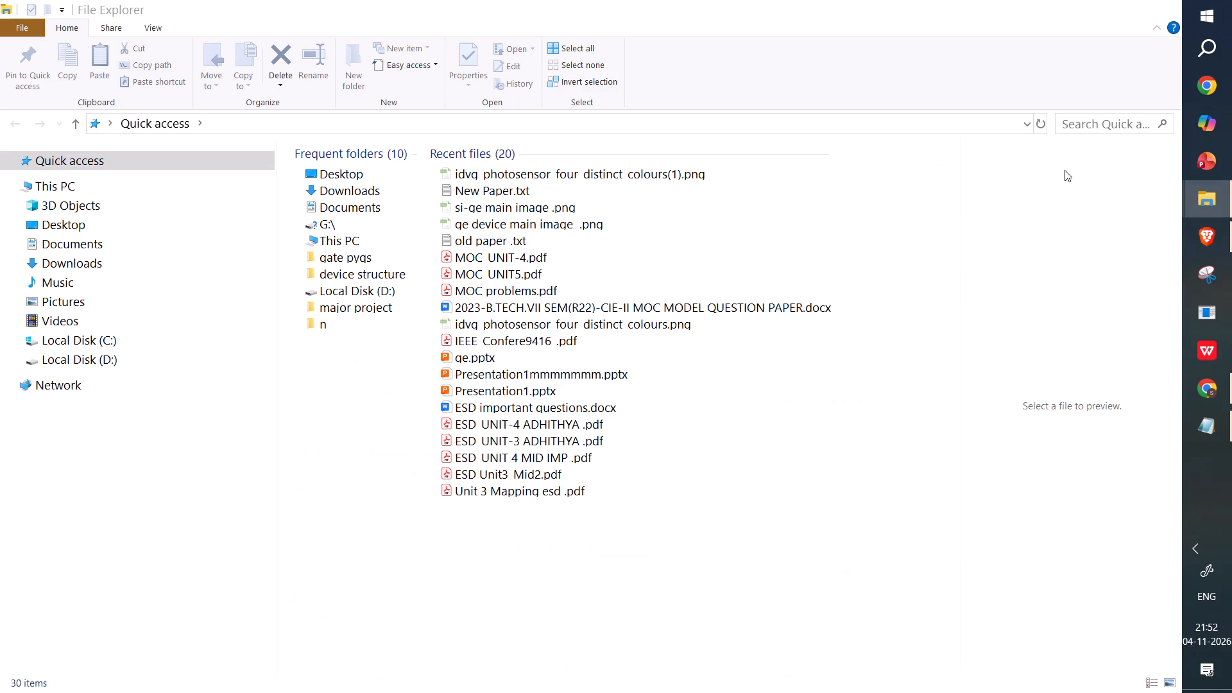
pyautogui.click(61, 239)
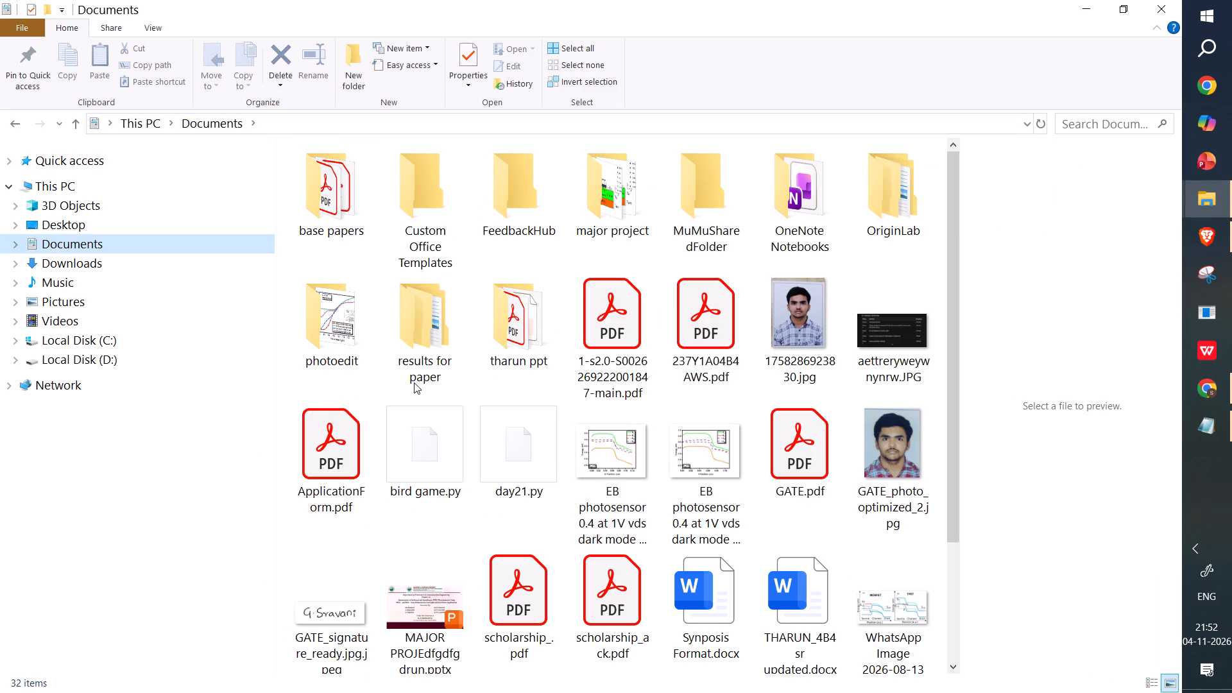
pyautogui.doubleClick(429, 319)
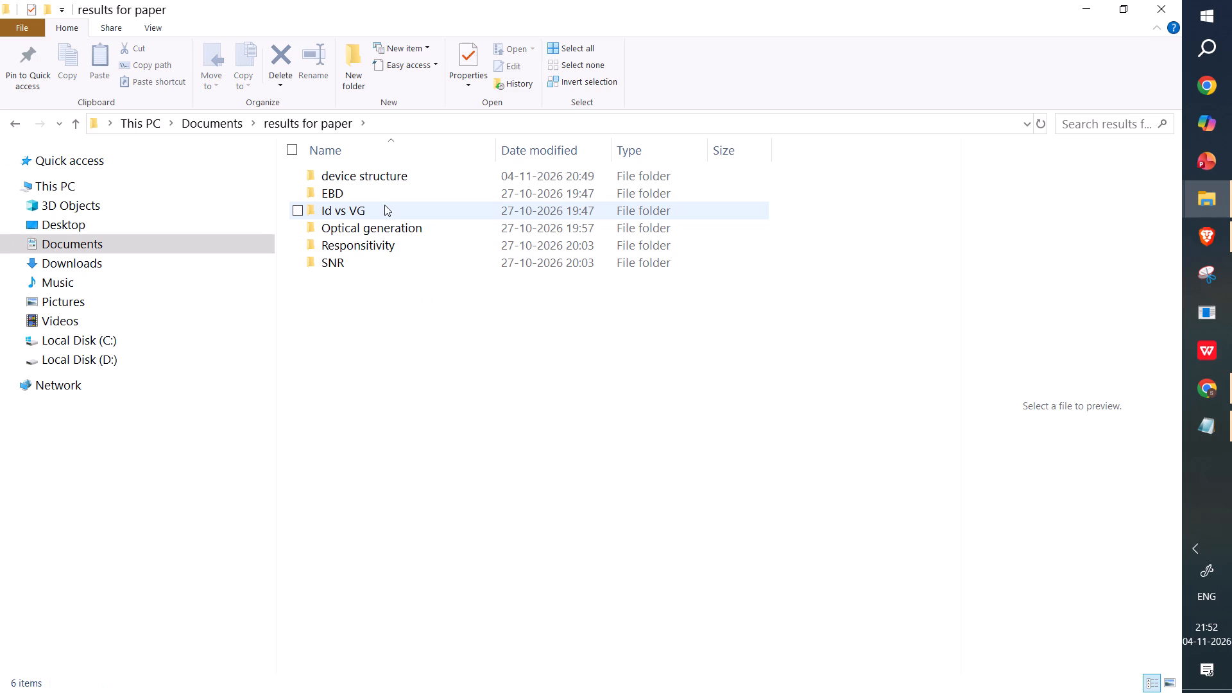
pyautogui.doubleClick(384, 198)
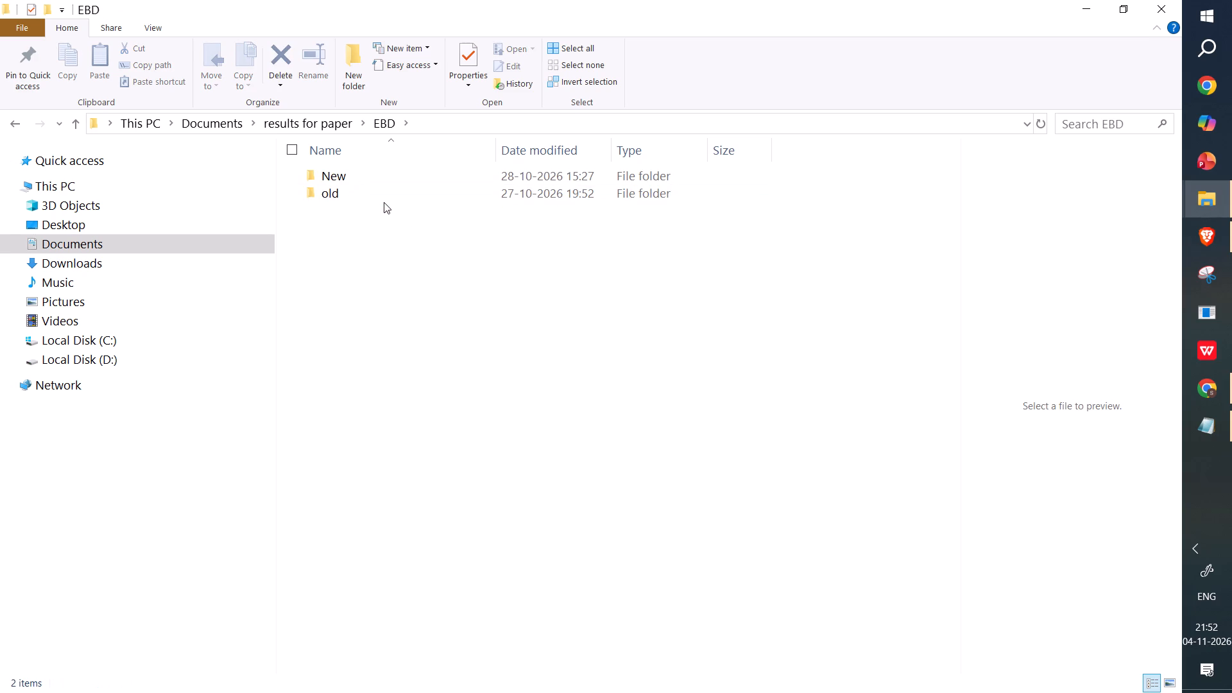
pyautogui.doubleClick(387, 178)
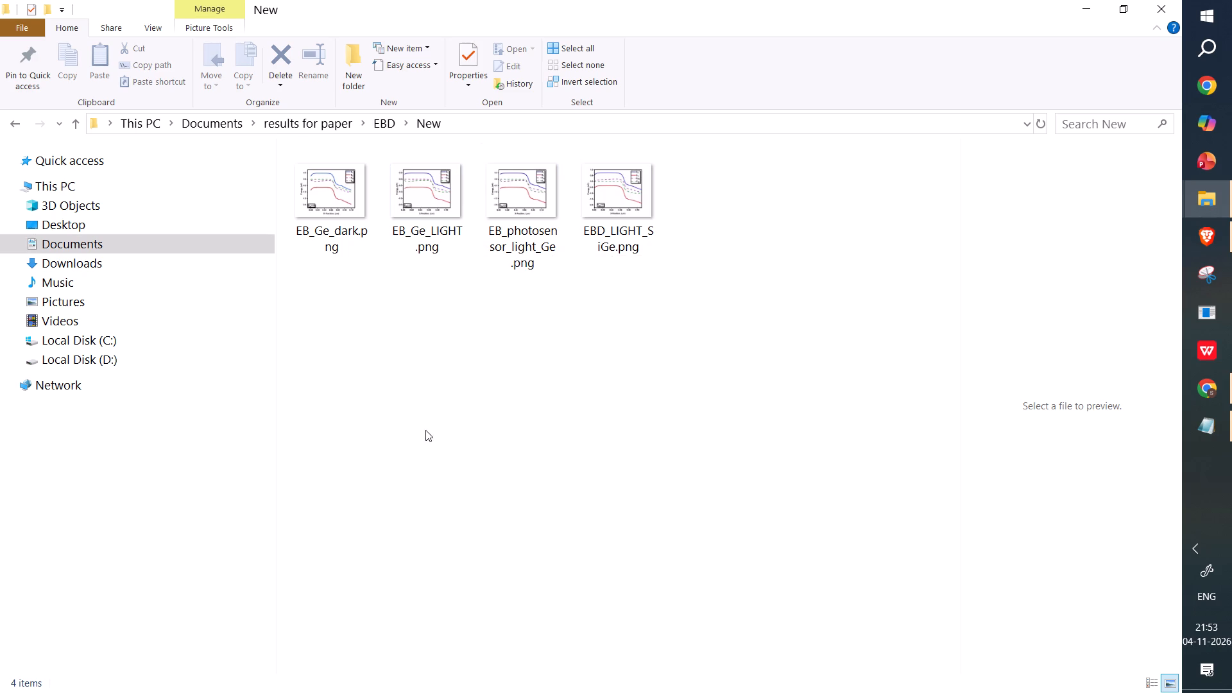
# Open EB_photosensor_light_Ge.png and look through all four energy band diagram images in the folder.
pyautogui.doubleClick(527, 227)
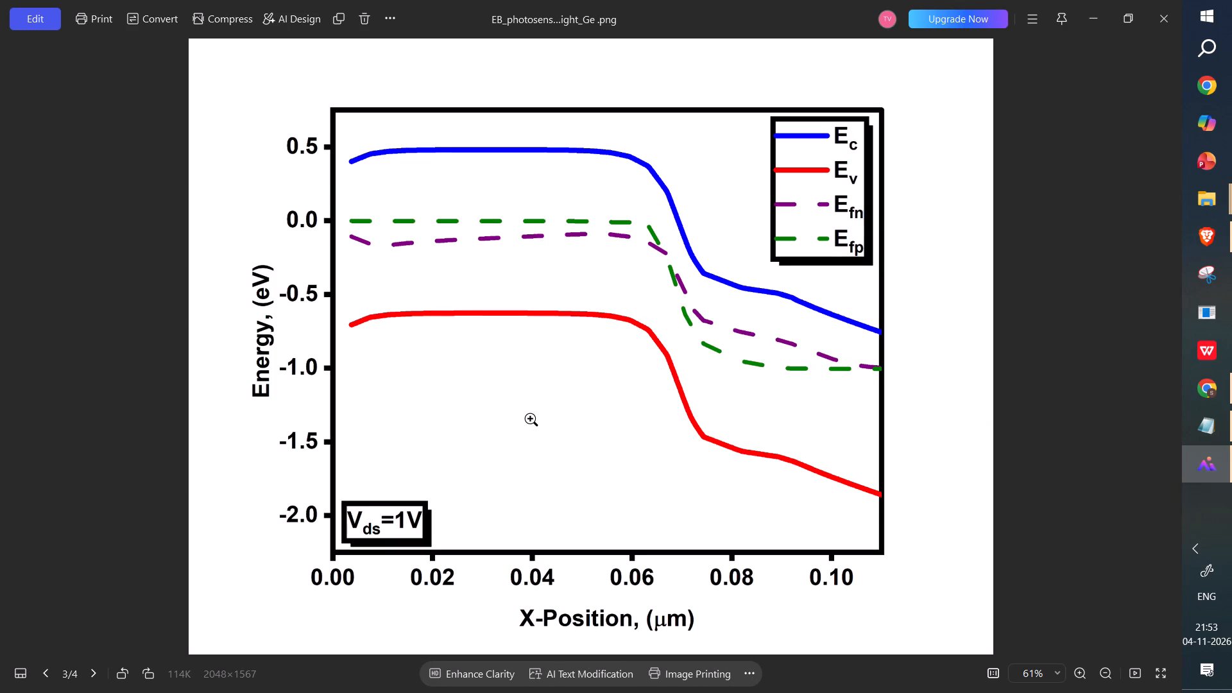
pyautogui.press('Right')
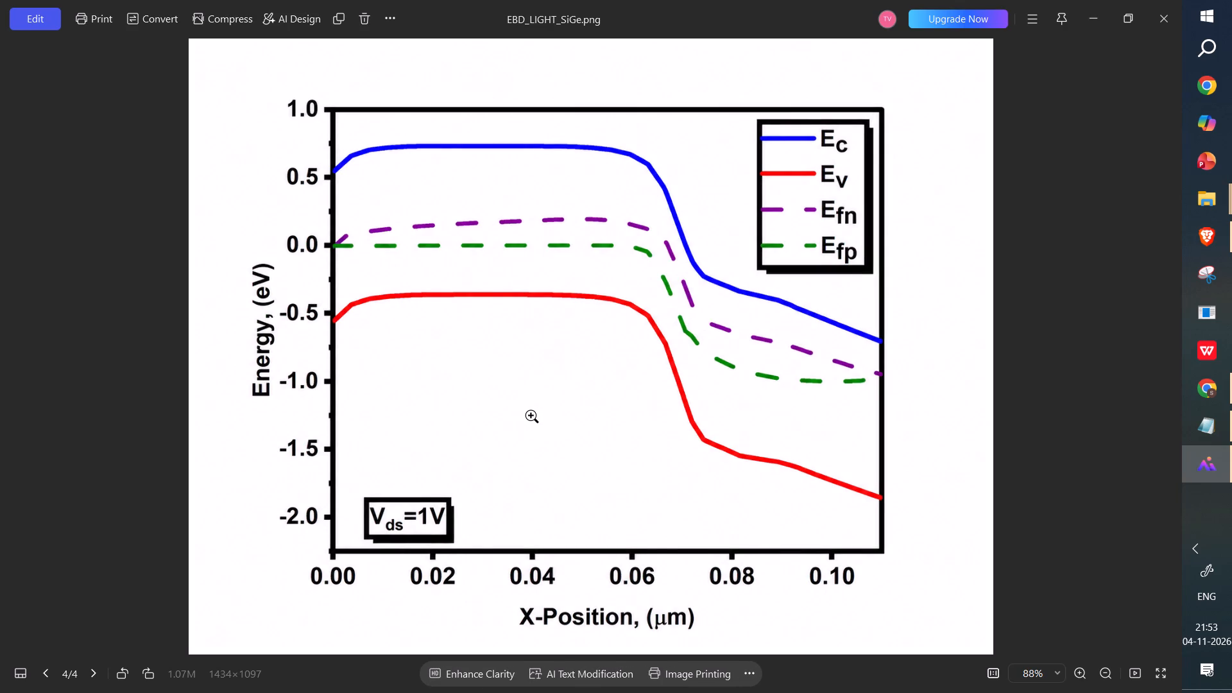
pyautogui.press('Left')
pyautogui.press('Left')
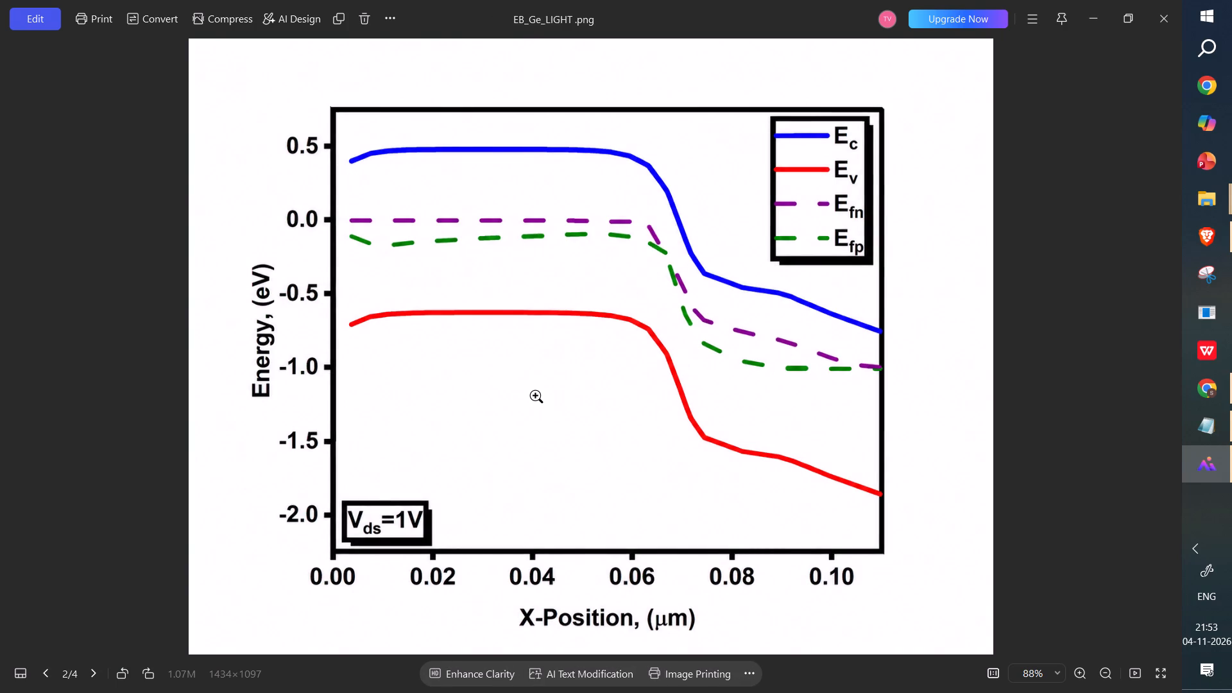
pyautogui.press('Right')
pyautogui.press('Left')
pyautogui.press('Right')
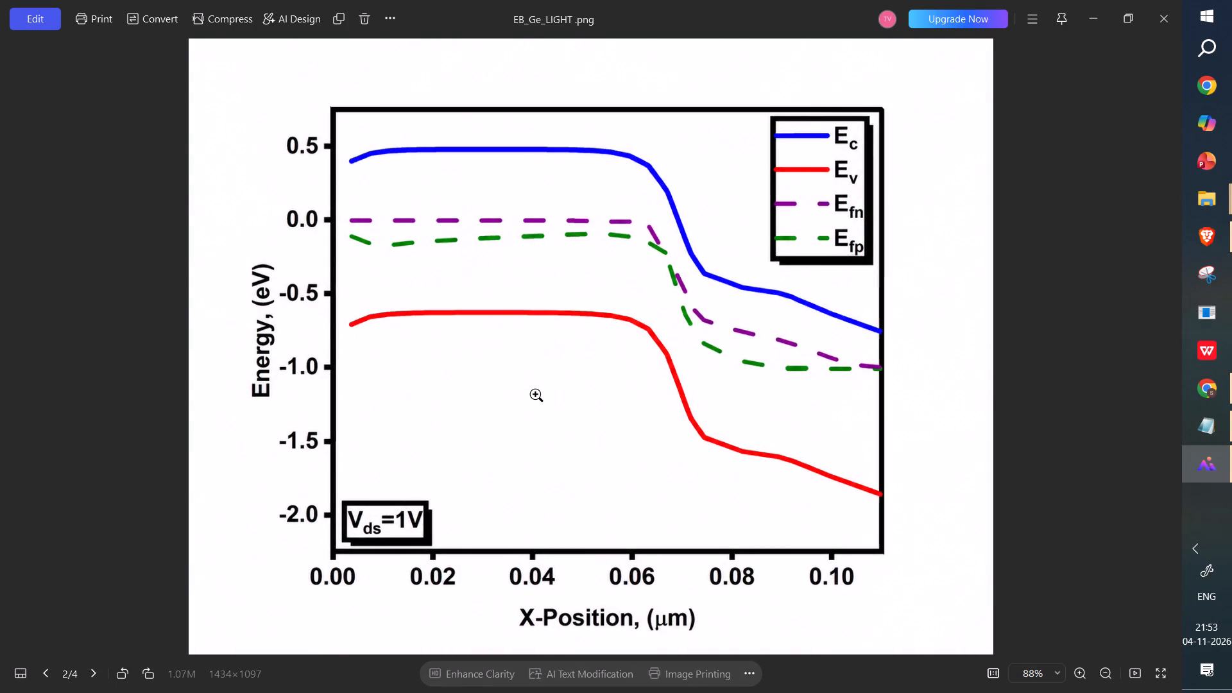
pyautogui.press('Left')
pyautogui.press('Right')
pyautogui.press('Left')
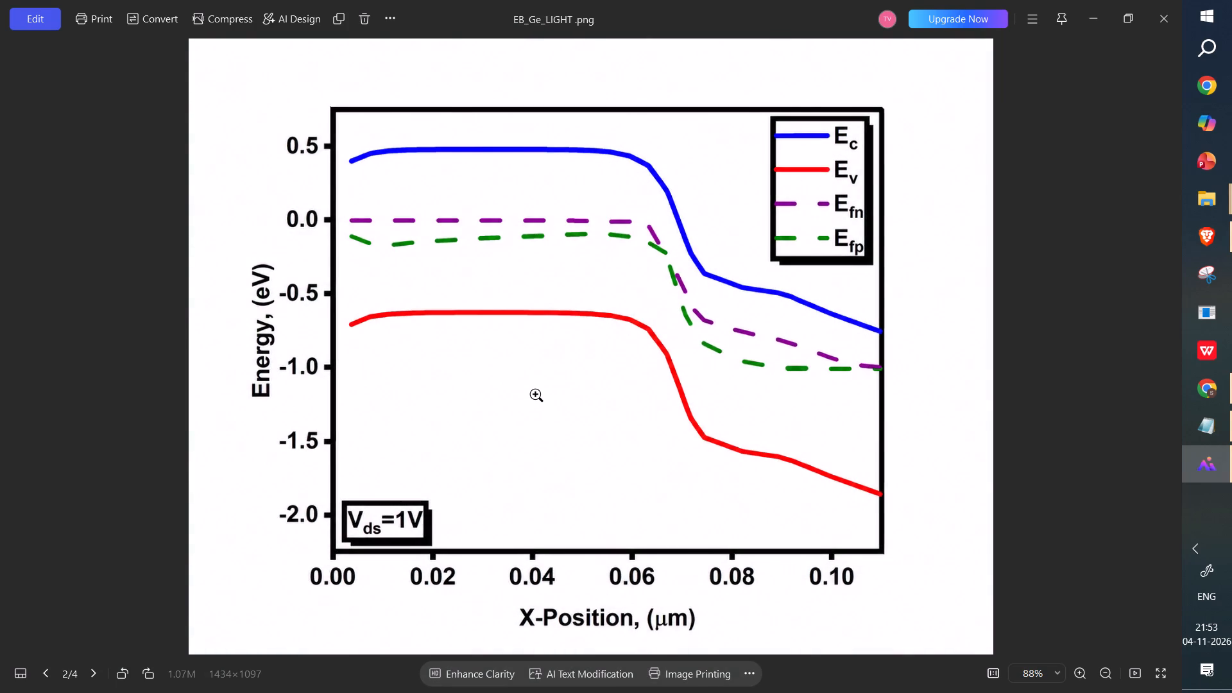
pyautogui.press('Right')
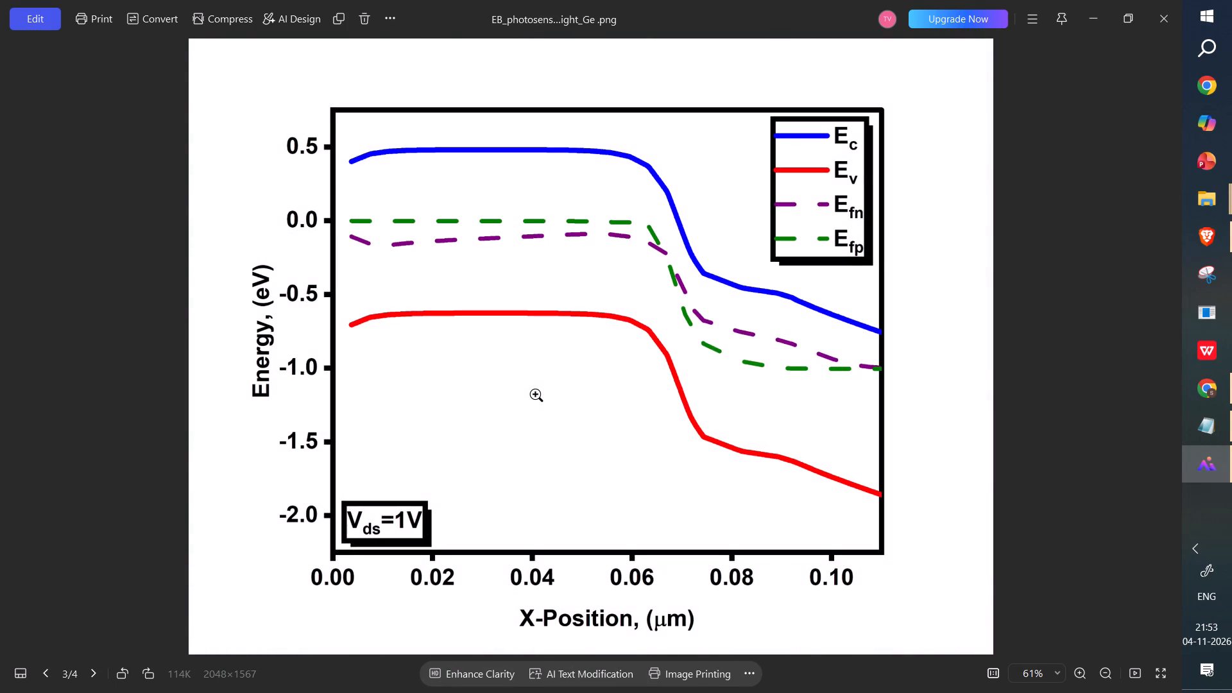
pyautogui.press('Left')
pyautogui.press('Left')
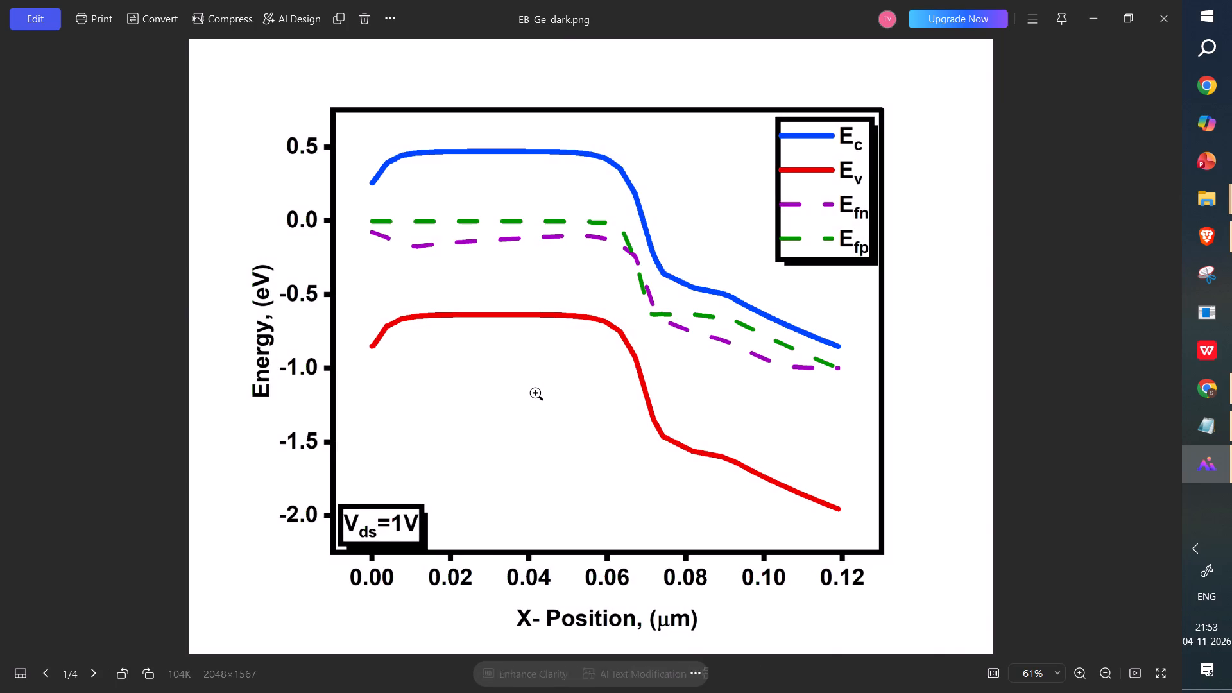
# Compare the Efn and Efp curves of EB_Ge_LIGHT.png and EB_photosensor_light_Ge.png, checking them against EBD_LIGHT_SiGe.png and the dark Ge diagram.
pyautogui.press('Right')
pyautogui.press('Right')
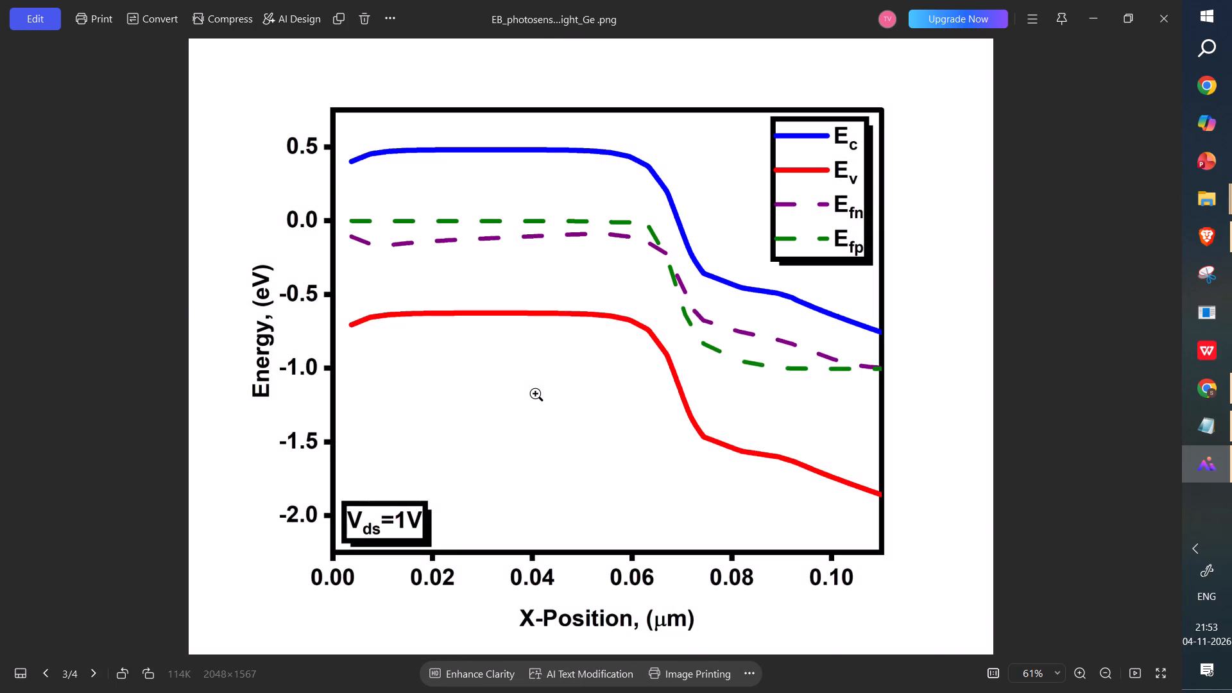
pyautogui.press('Left')
pyautogui.press('Right')
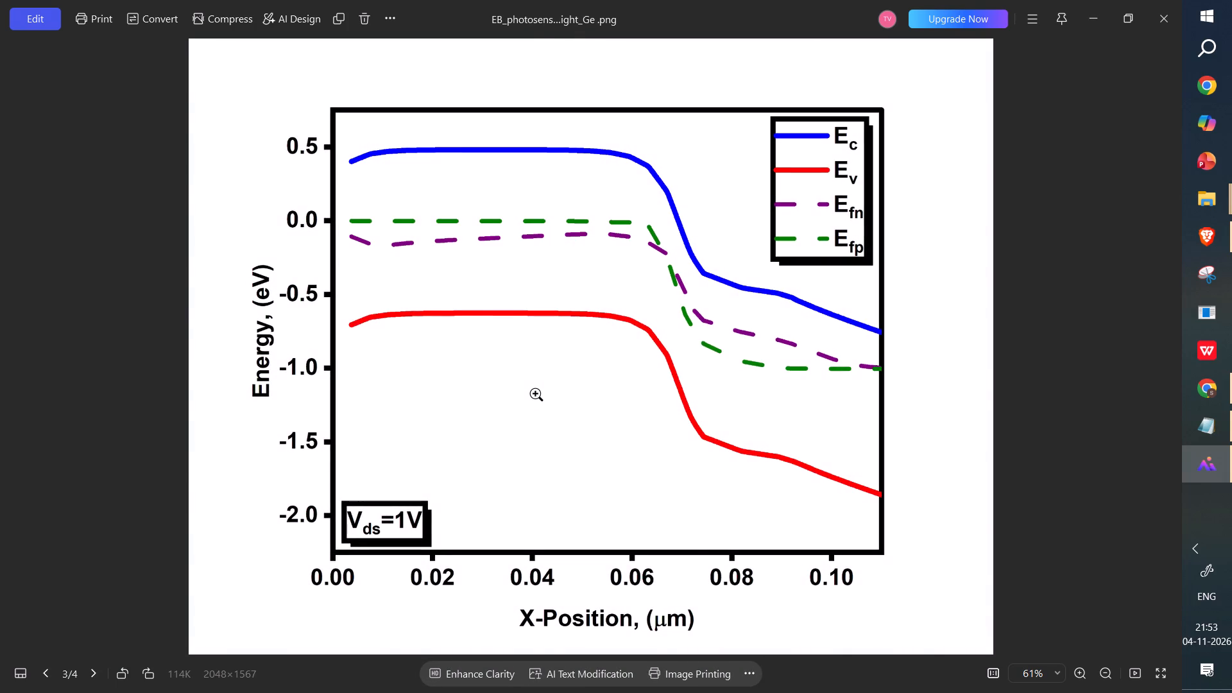
pyautogui.press('Left')
pyautogui.press('Right')
pyautogui.press('Left')
pyautogui.press('Right')
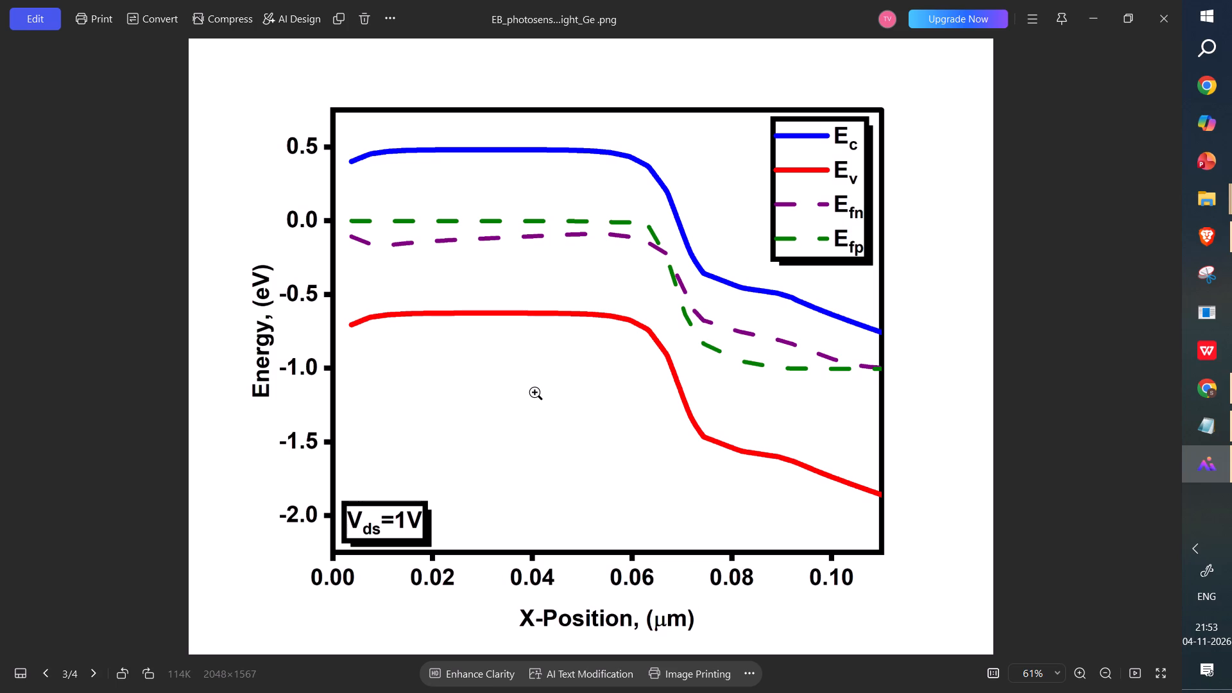
pyautogui.press('Left')
pyautogui.press('Right')
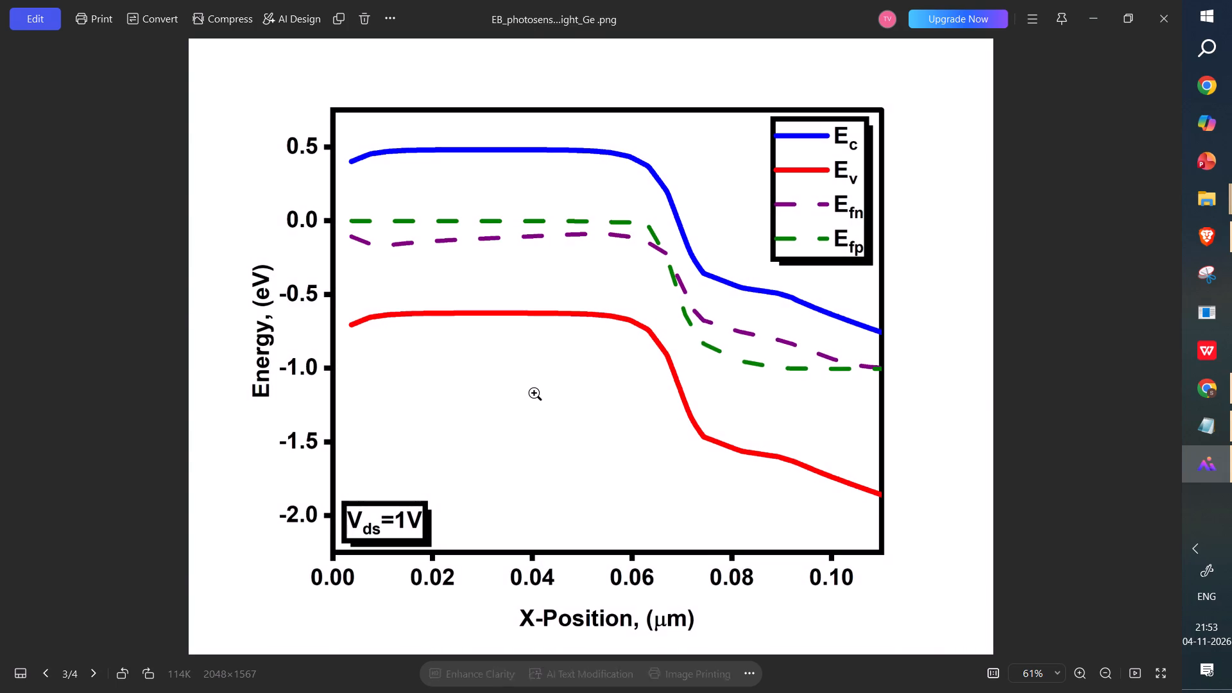
pyautogui.press('Left')
pyautogui.press('Right')
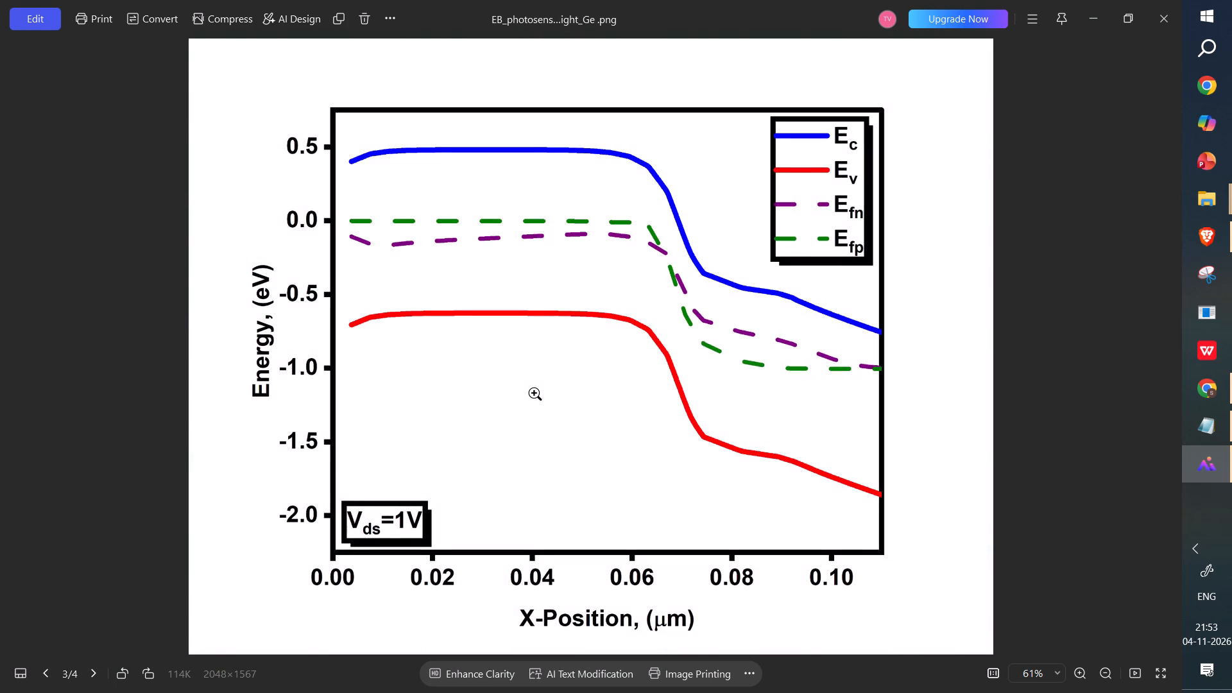
pyautogui.press('Left')
pyautogui.press('Right')
pyautogui.press('Left')
pyautogui.press('Right')
pyautogui.press('Right')
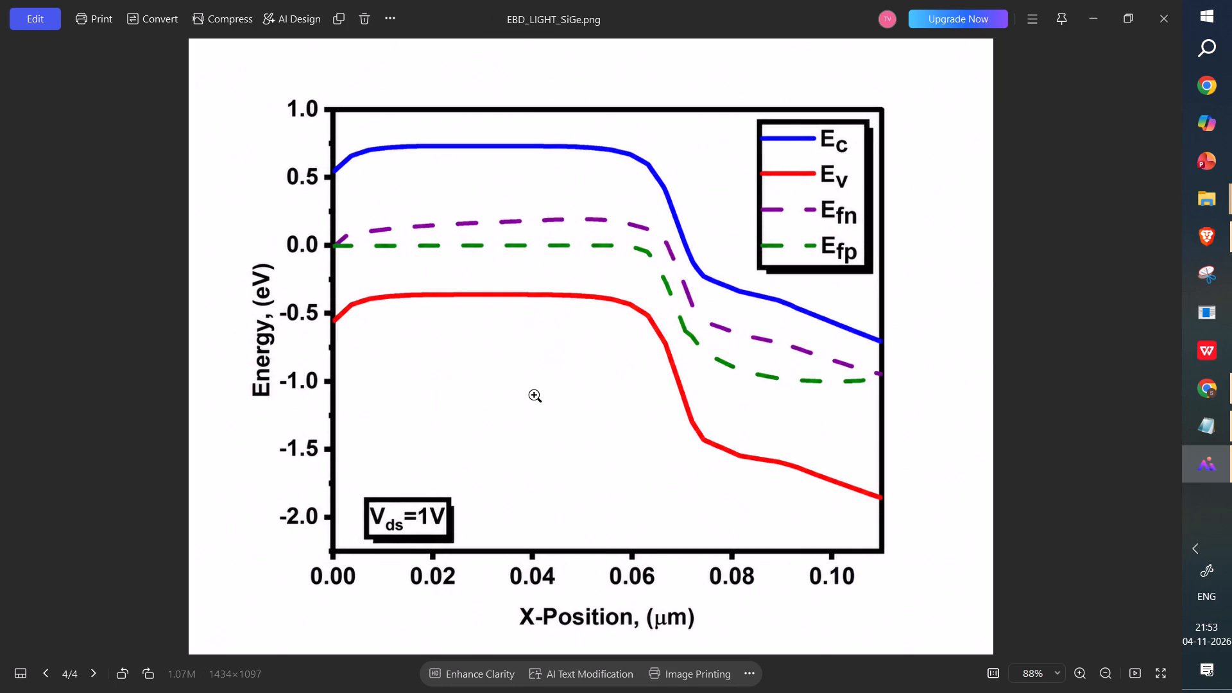
pyautogui.press('Left')
pyautogui.press('Left')
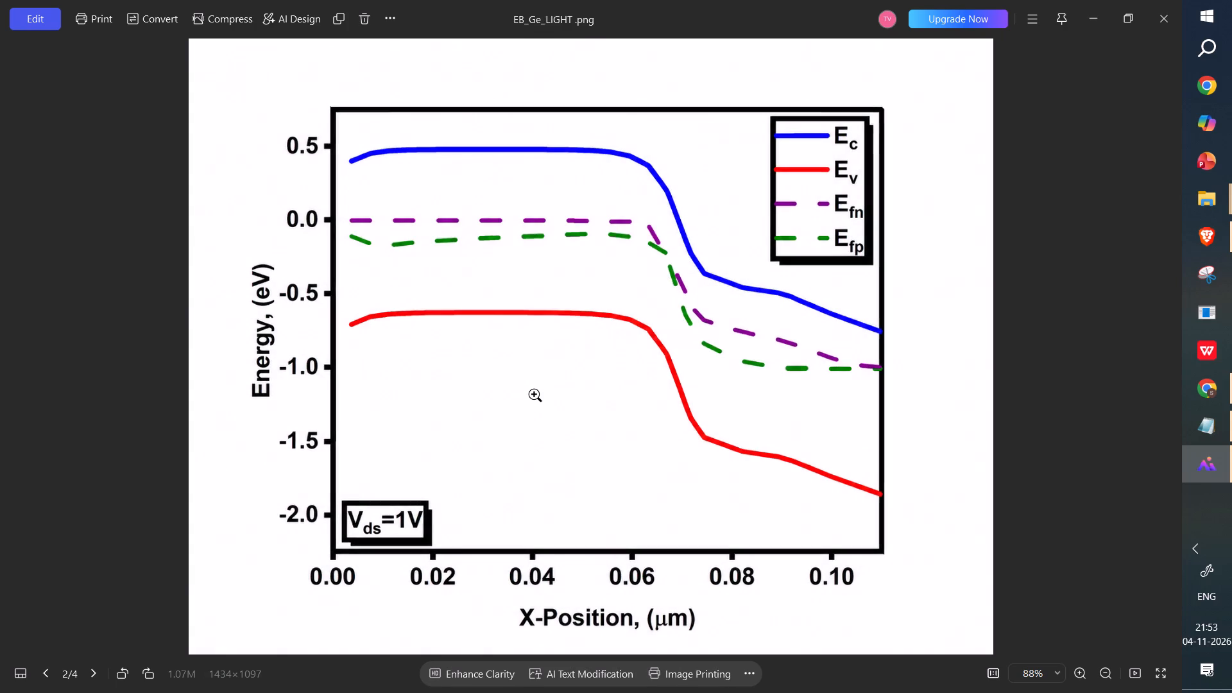
pyautogui.press('Right')
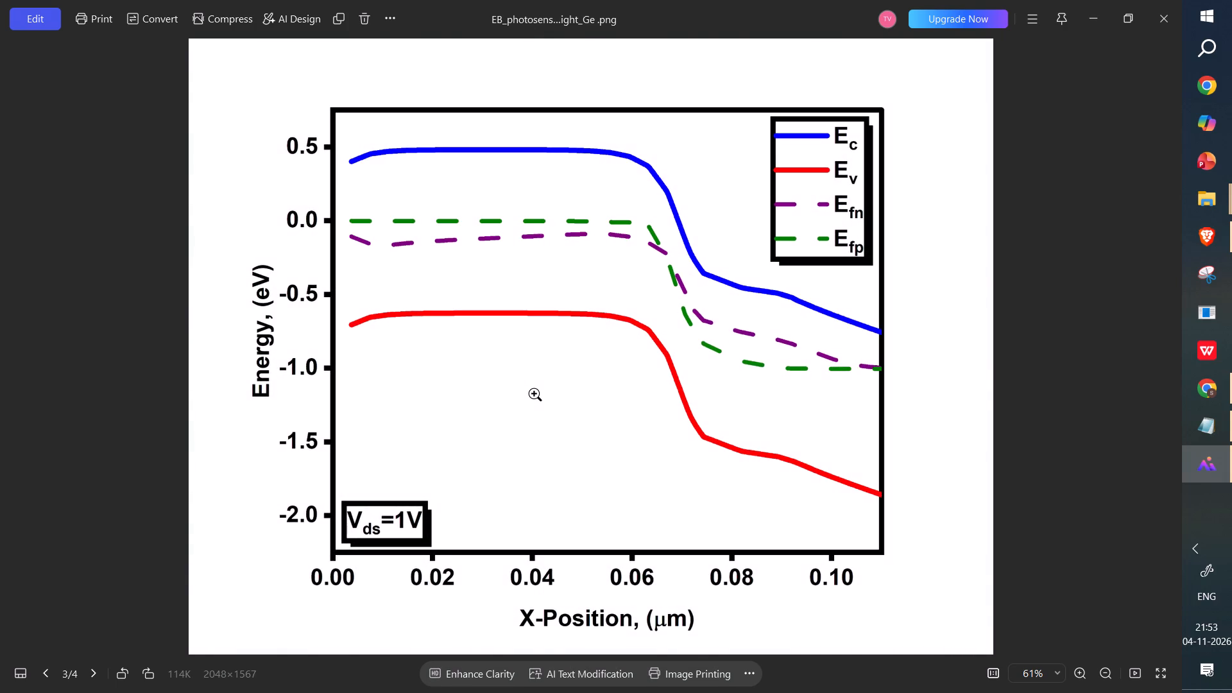
pyautogui.press('Left')
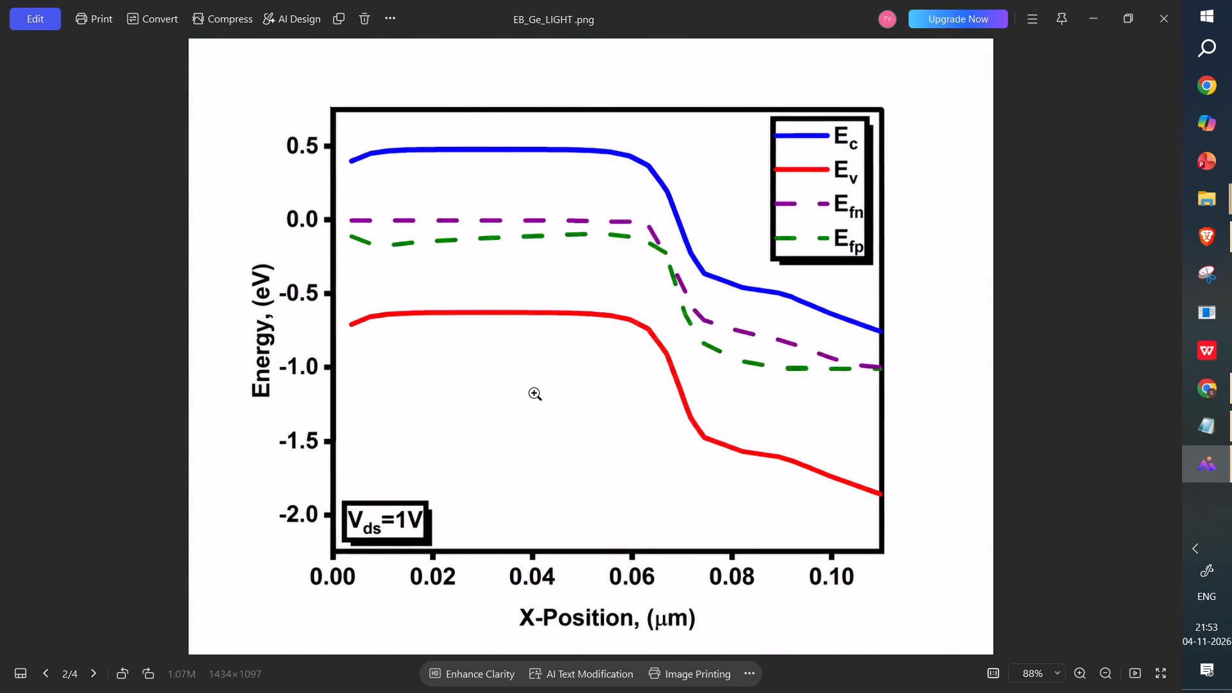
pyautogui.press('Left')
pyautogui.press('Right')
pyautogui.press('Right')
pyautogui.press('Right')
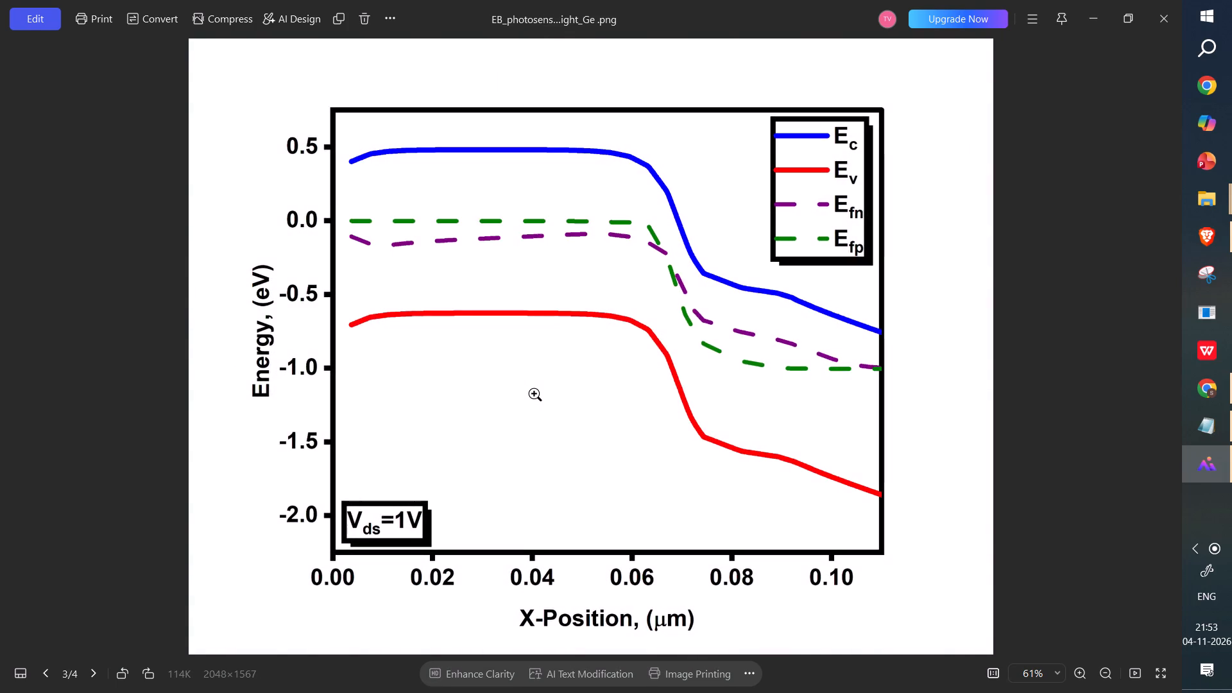
pyautogui.press('Right')
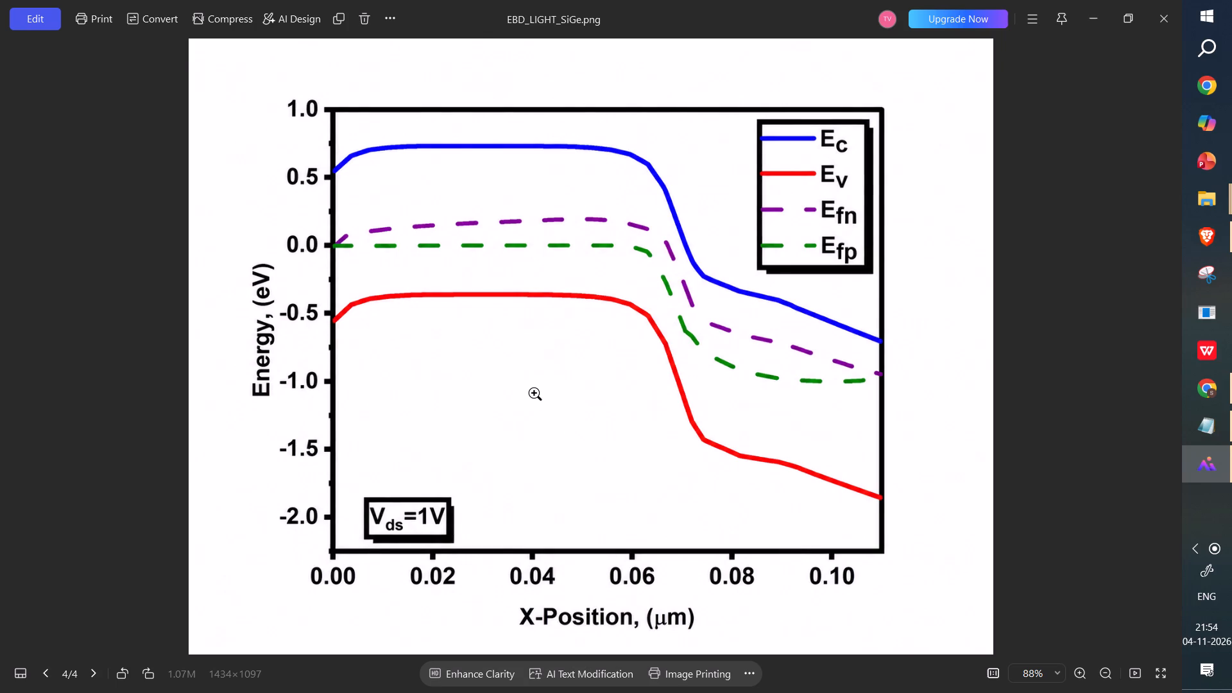
pyautogui.press('Left')
pyautogui.press('Left')
pyautogui.press('Right')
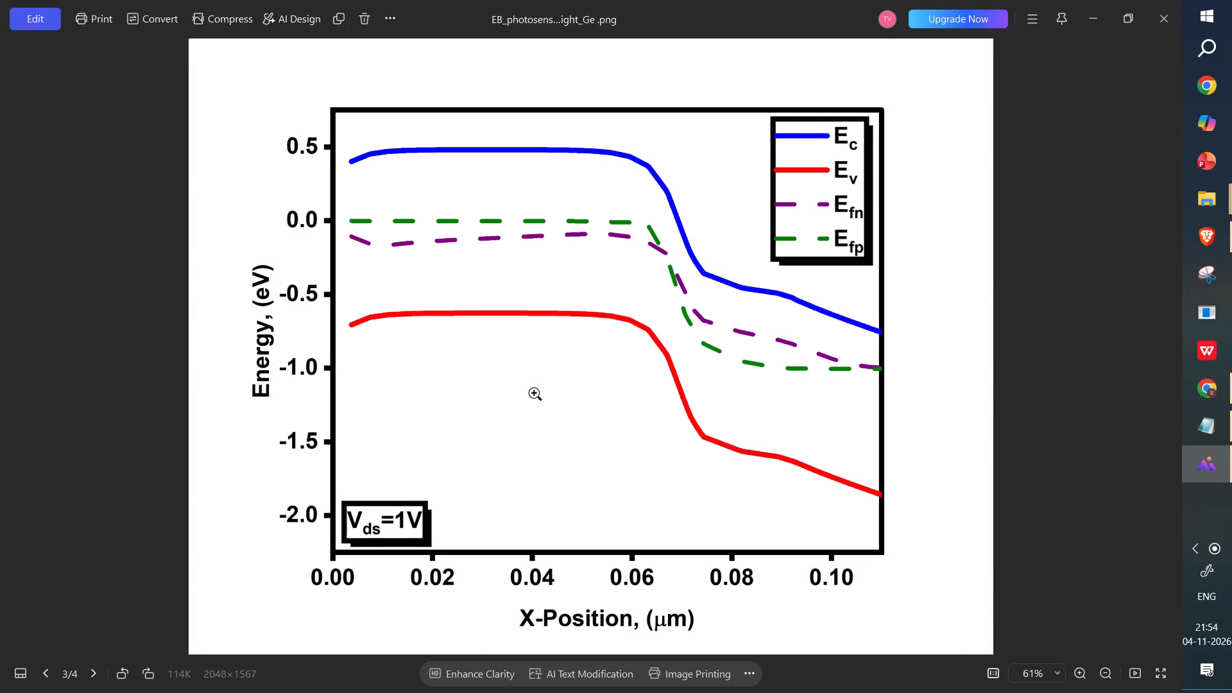
pyautogui.press('Left')
pyautogui.press('Right')
# Leave the image viewer and open the Photosensor diagrams and graphs folder inside Documents' major project folder.
pyautogui.click(1094, 10)
pyautogui.click(497, 449)
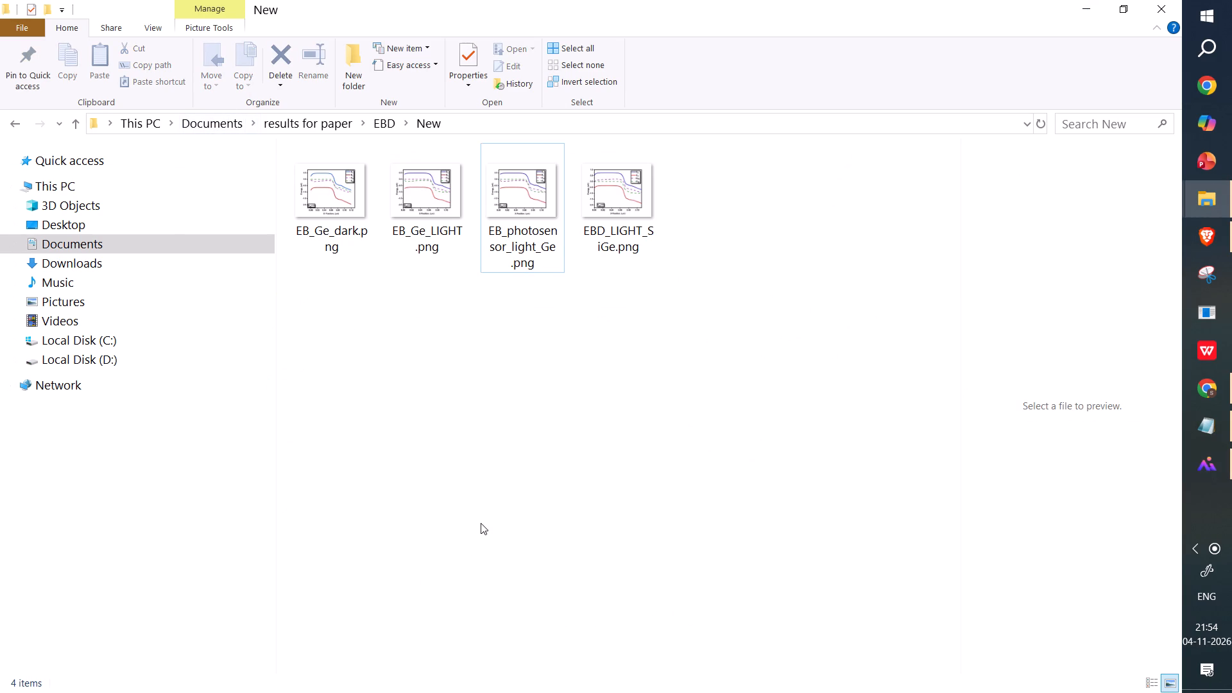
pyautogui.click(492, 509)
pyautogui.click(212, 117)
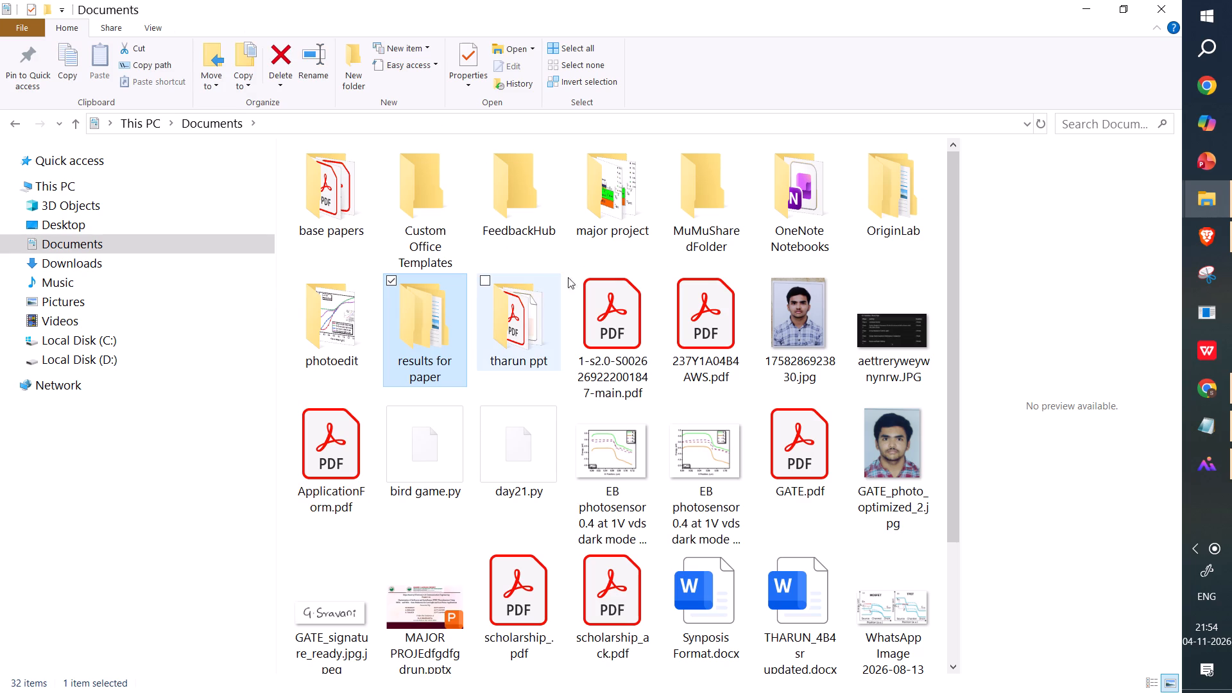
pyautogui.scroll(-1, 506, 473)
pyautogui.scroll(4, 518, 468)
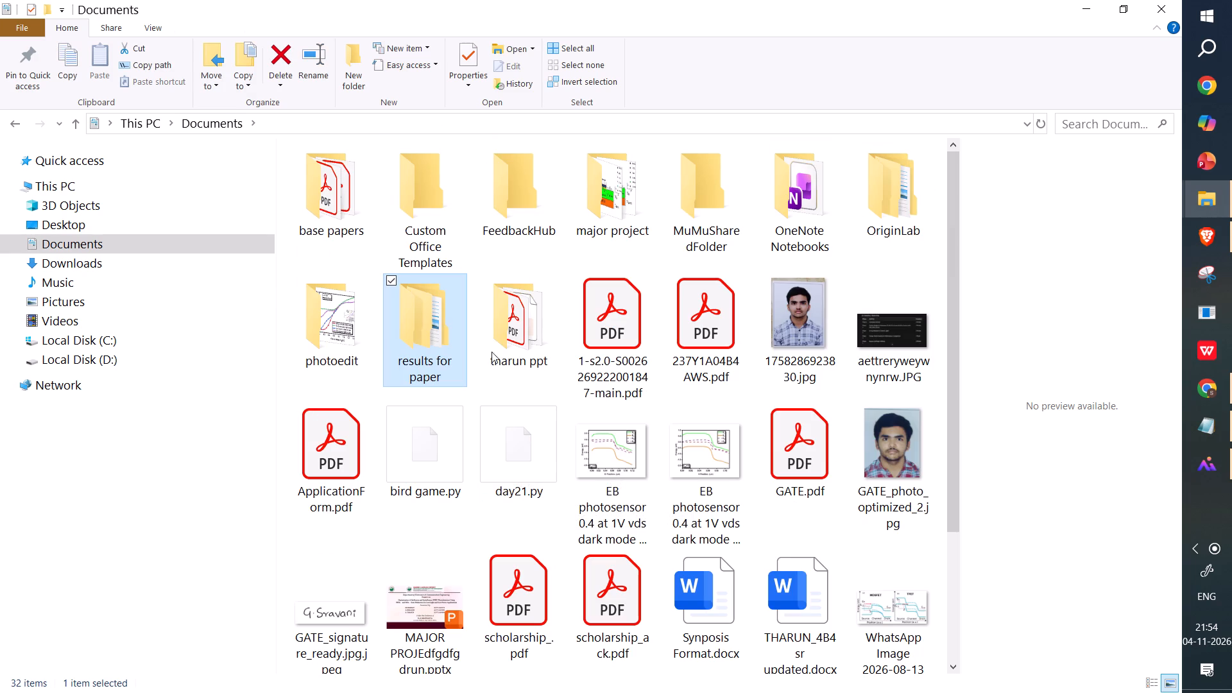
pyautogui.doubleClick(599, 227)
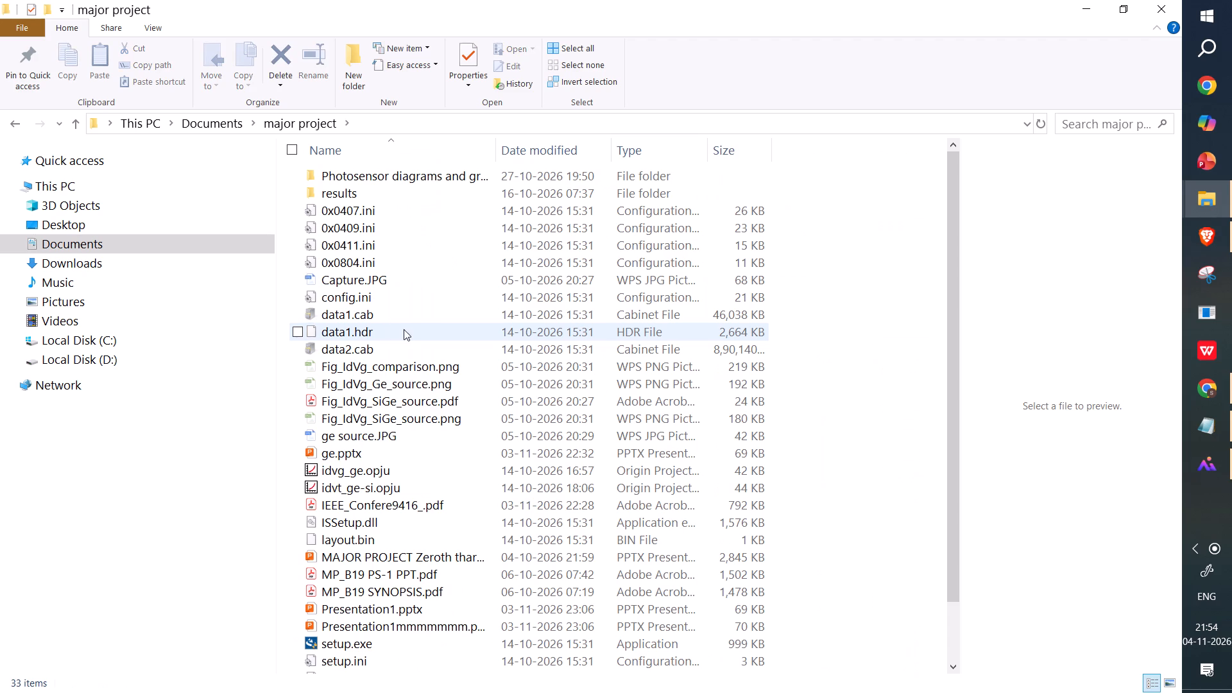
pyautogui.scroll(-7, 423, 308)
pyautogui.scroll(5, 413, 336)
pyautogui.doubleClick(420, 171)
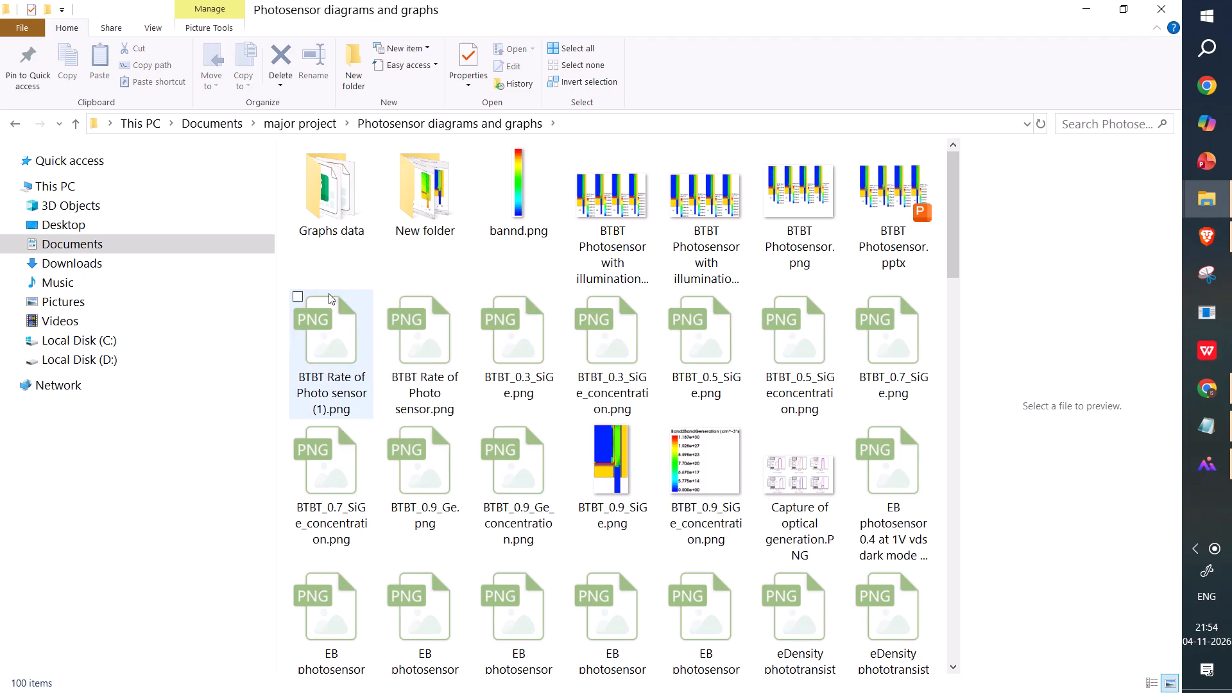
# Search the folder for energy band images and open EB photosensor 0.4 at 1V vds light mode Si-Ge source (1).png.
pyautogui.scroll(-12, 436, 409)
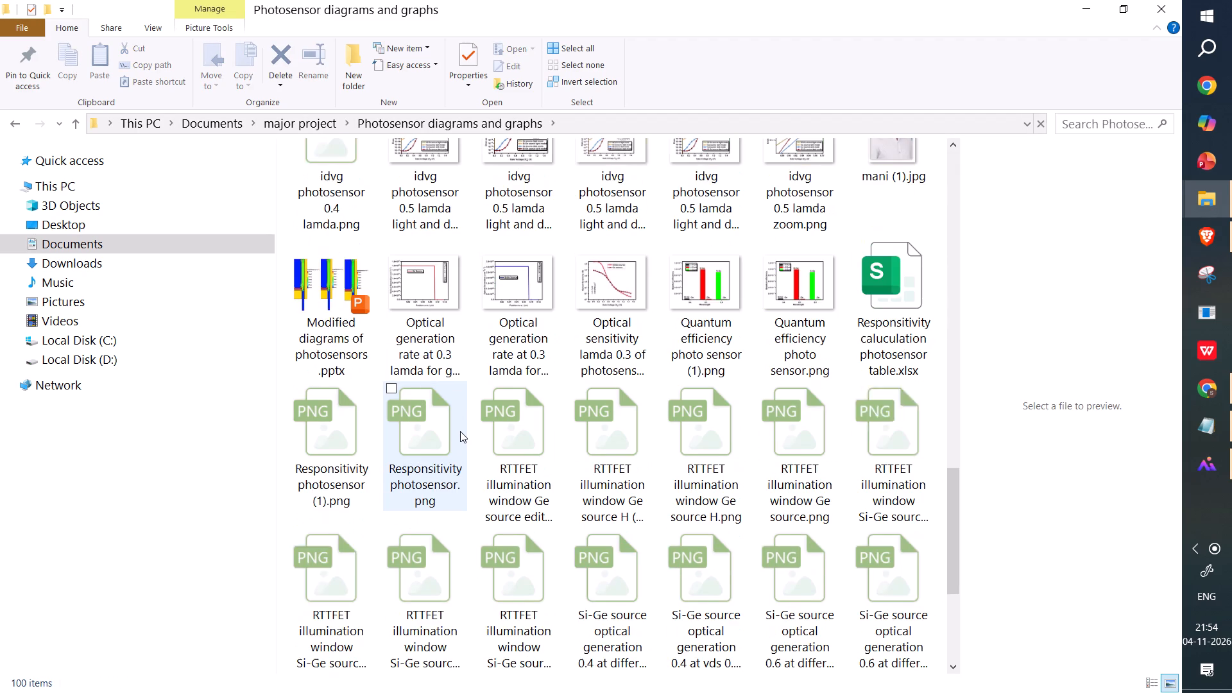
pyautogui.scroll(2, 460, 431)
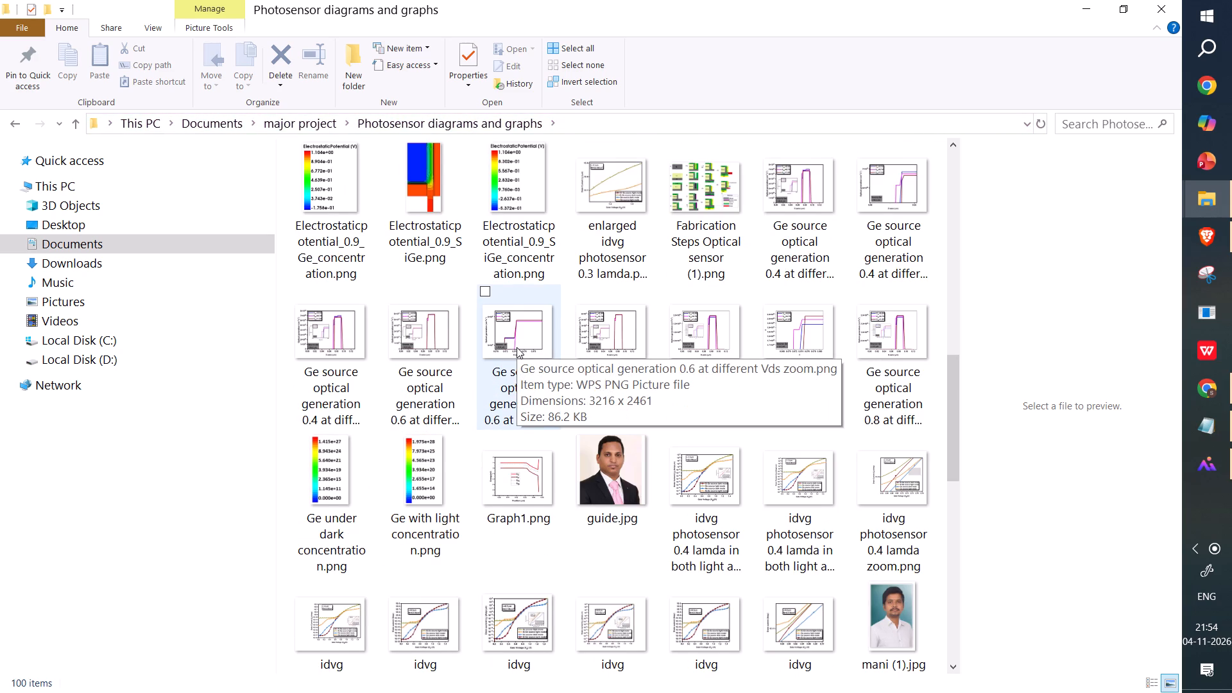
pyautogui.scroll(-1, 520, 347)
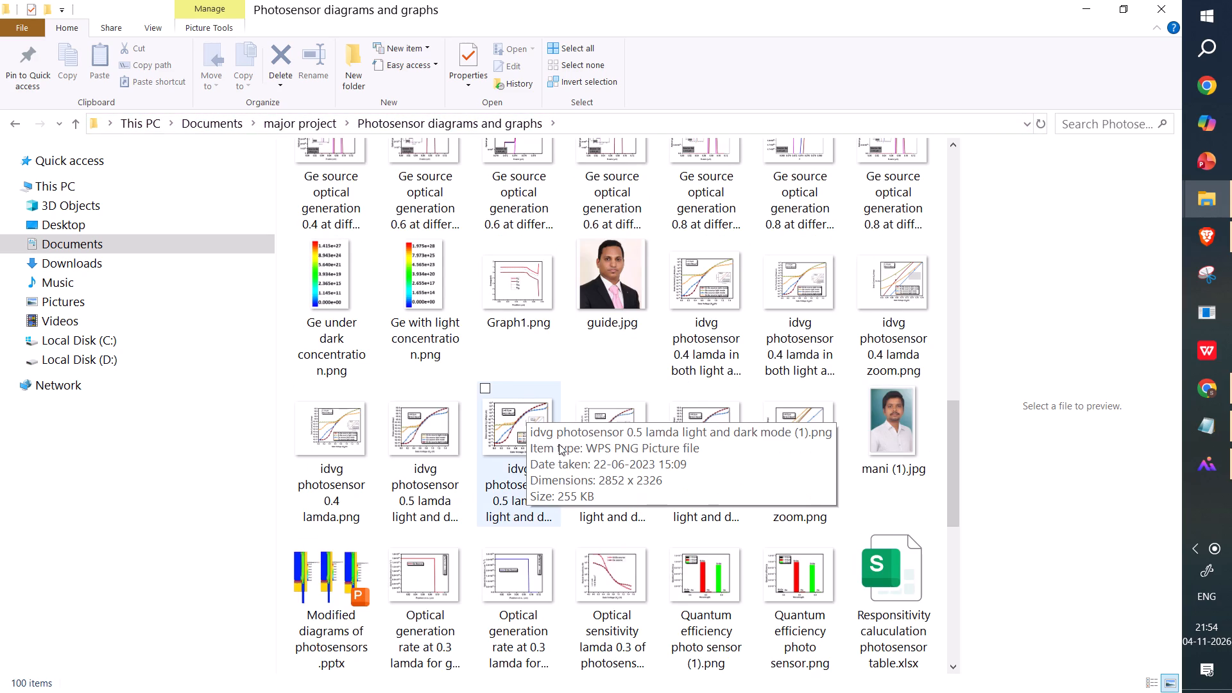
pyautogui.scroll(-2, 564, 438)
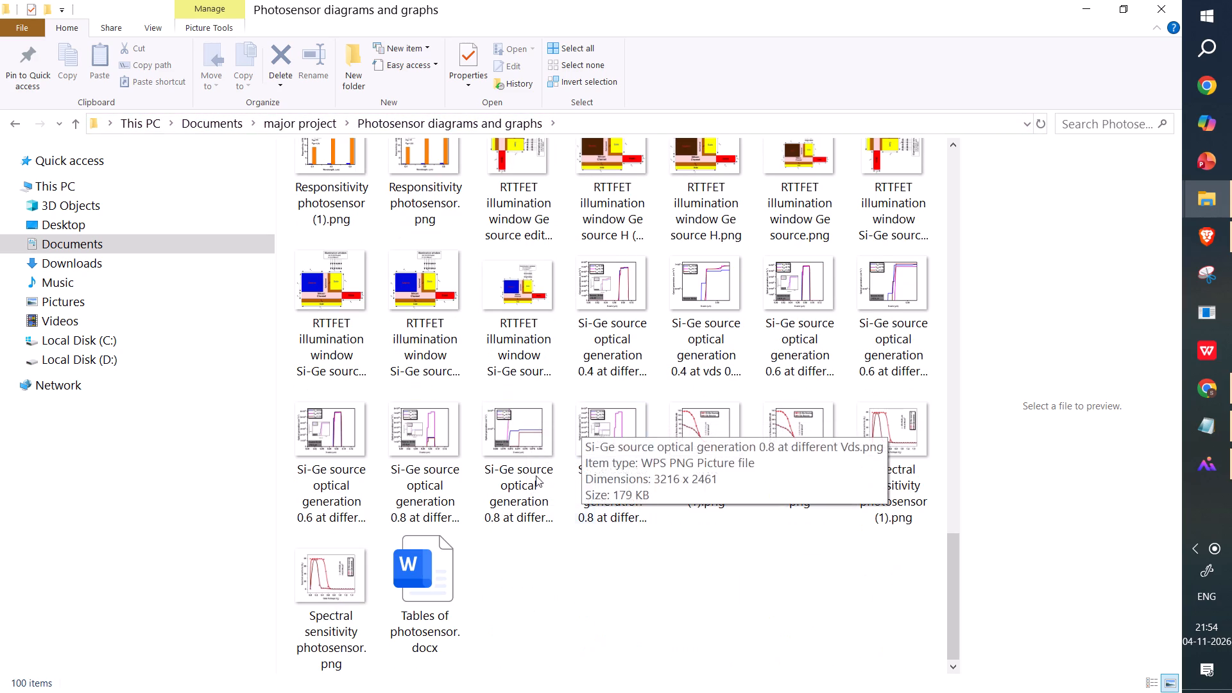
pyautogui.scroll(2, 563, 470)
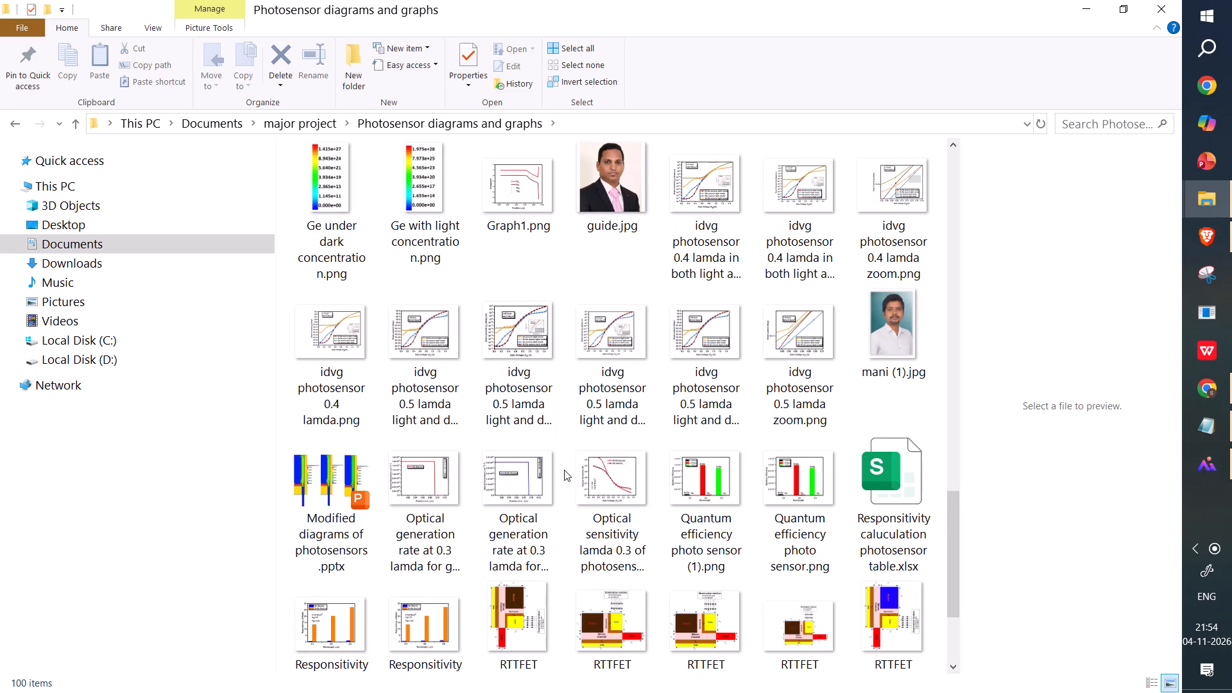
pyautogui.scroll(1, 564, 470)
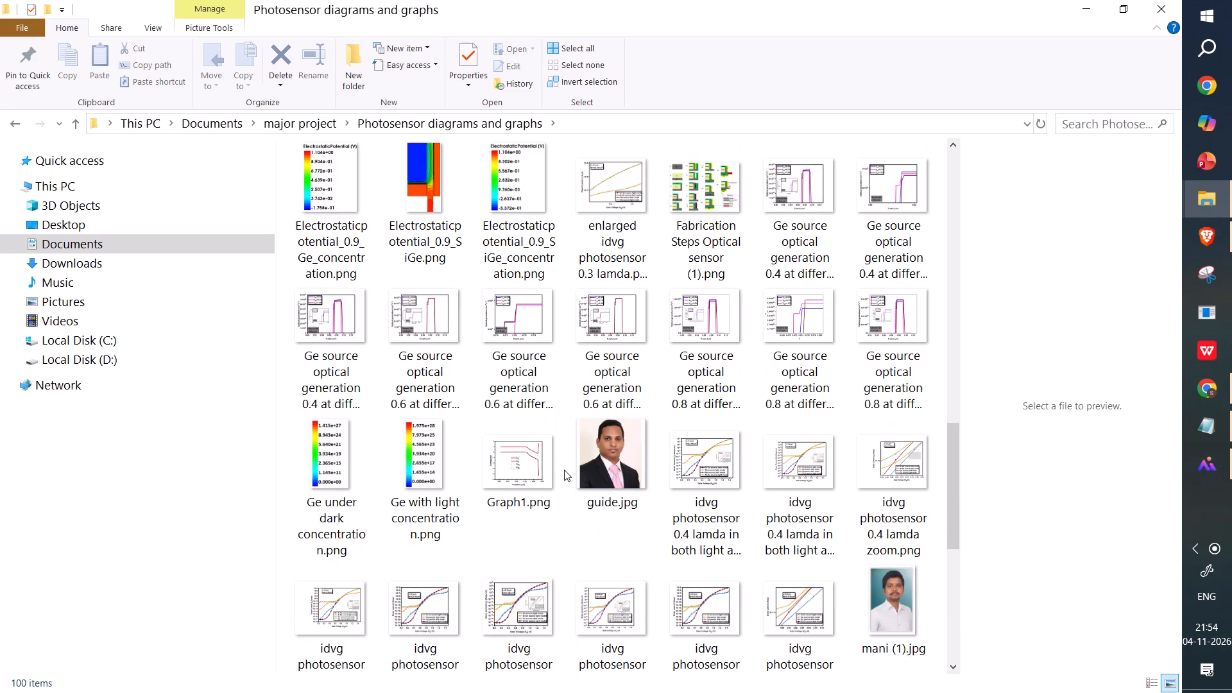
pyautogui.scroll(2, 564, 470)
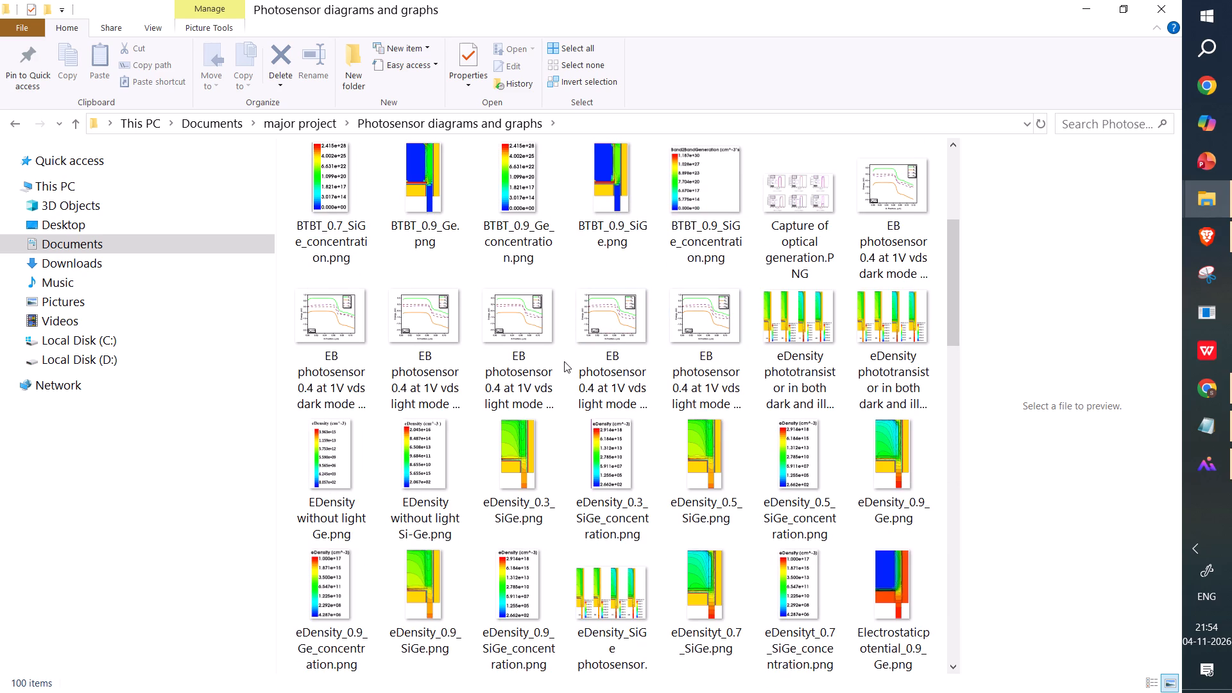
pyautogui.doubleClick(607, 331)
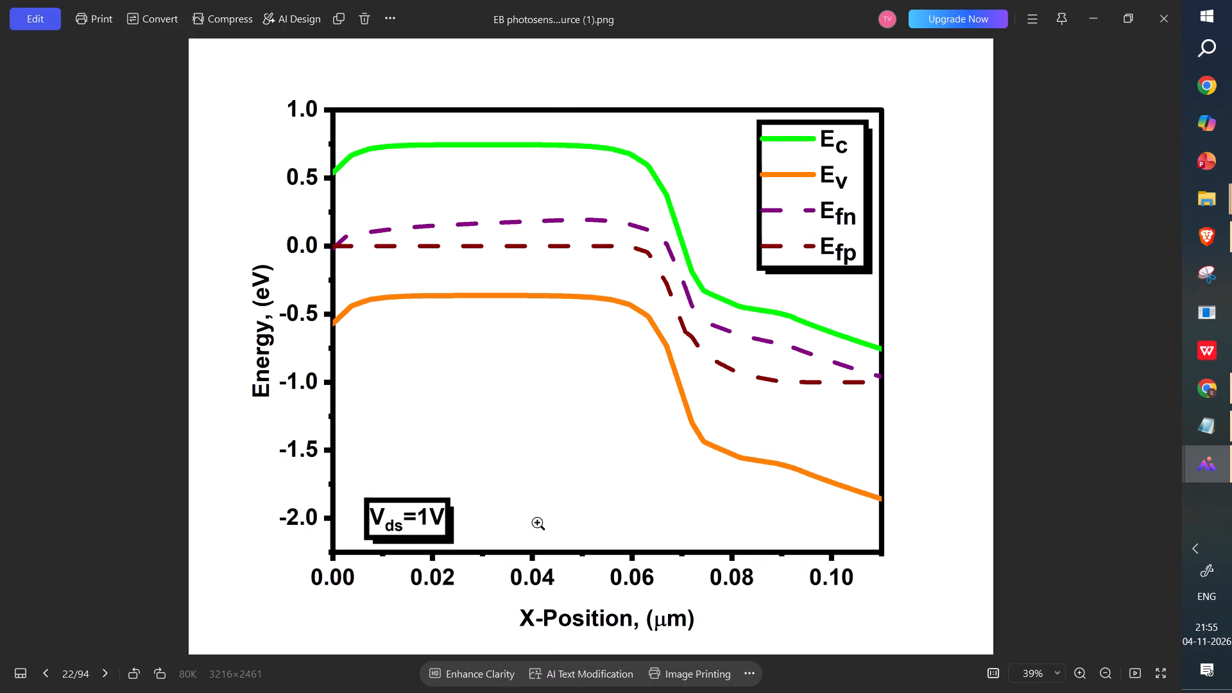
# In the other File Explorer window, open EBD_LIGHT_SiGe.png from the New subfolder of EBD in results for paper.
pyautogui.click(1208, 205)
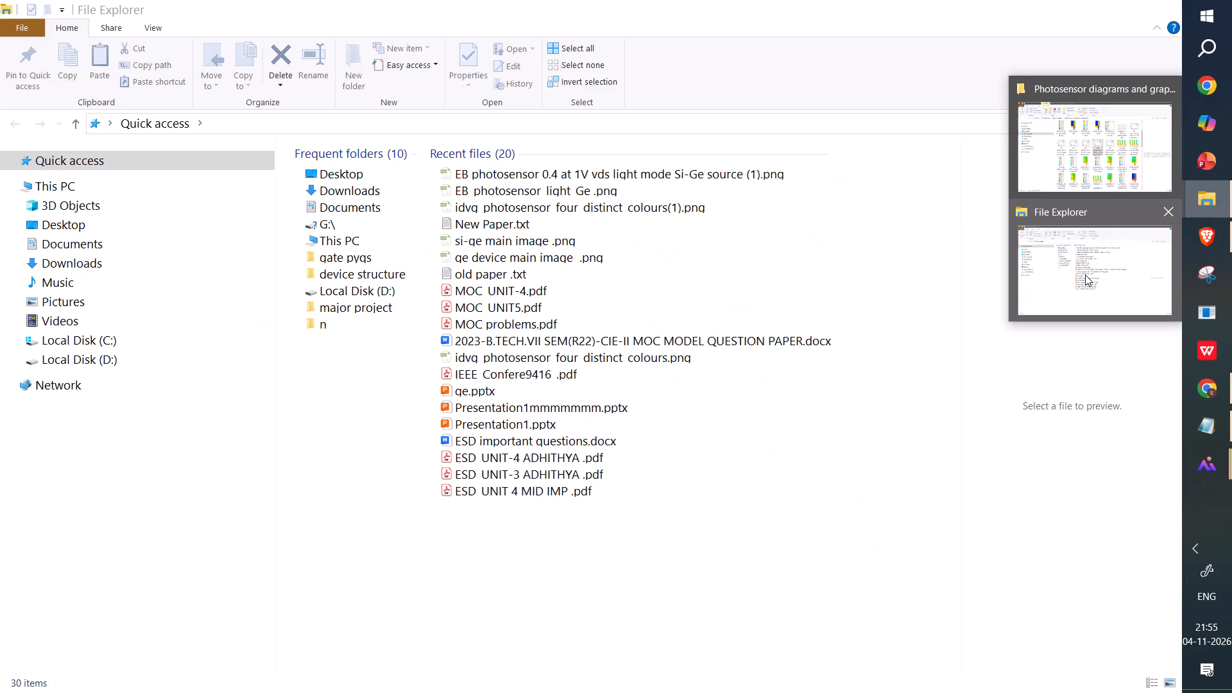
pyautogui.click(1085, 275)
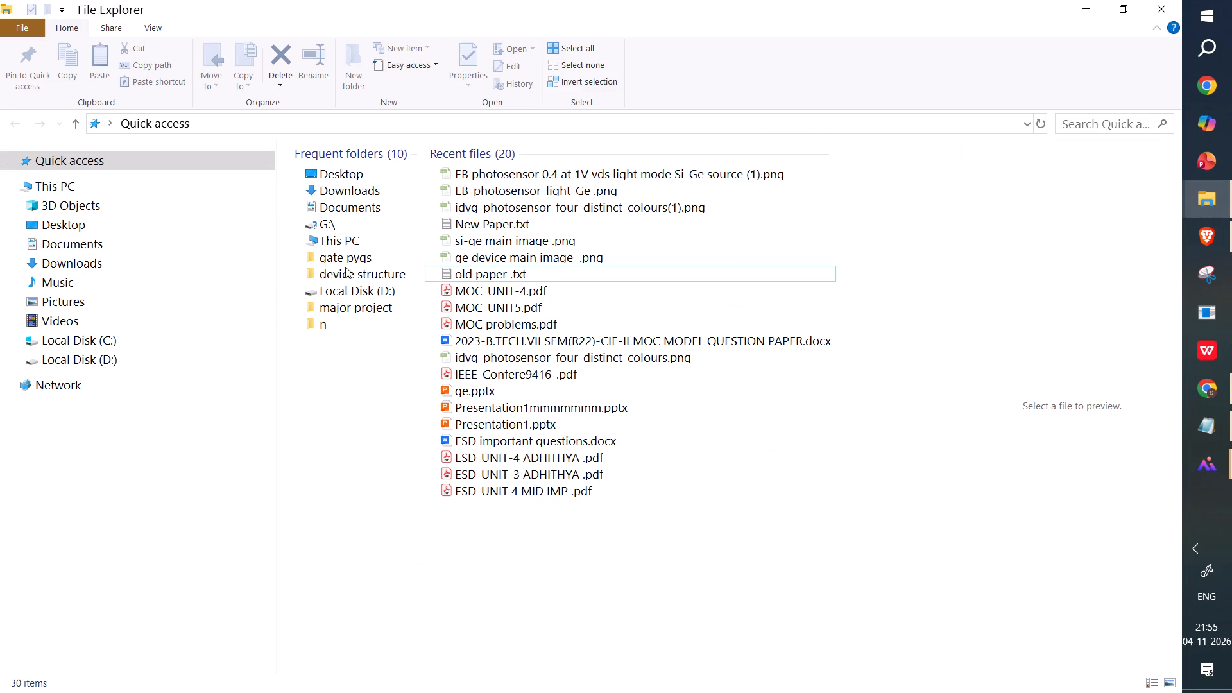
pyautogui.click(119, 248)
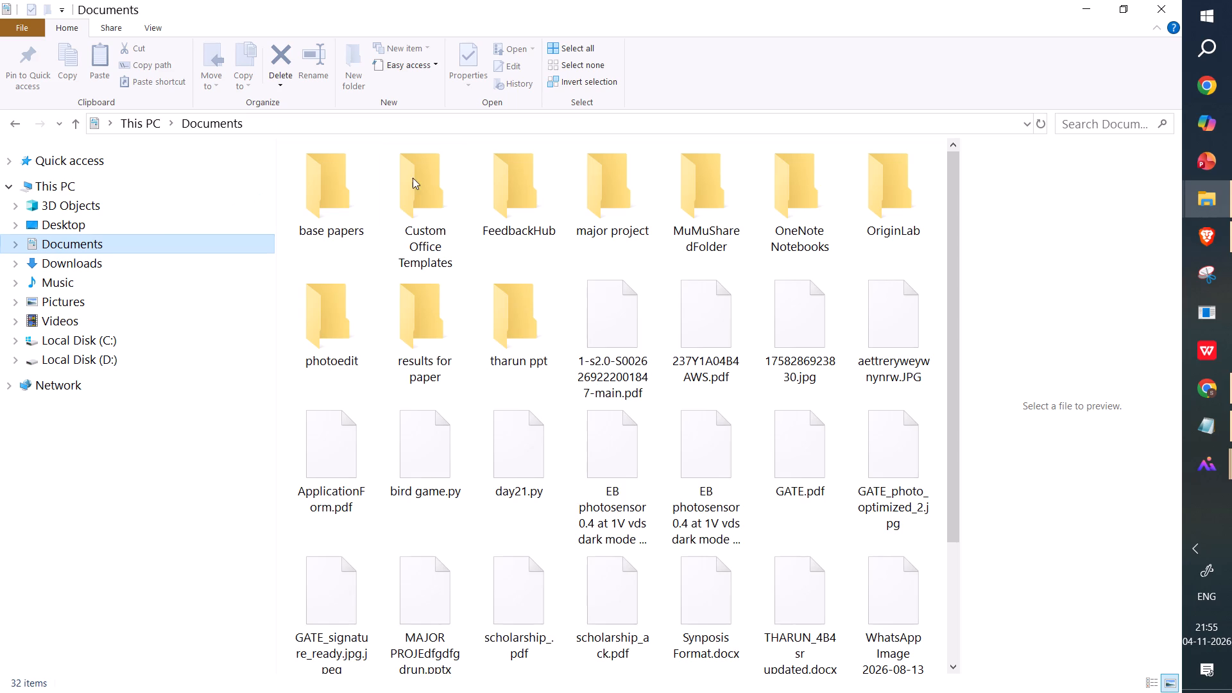
pyautogui.doubleClick(411, 320)
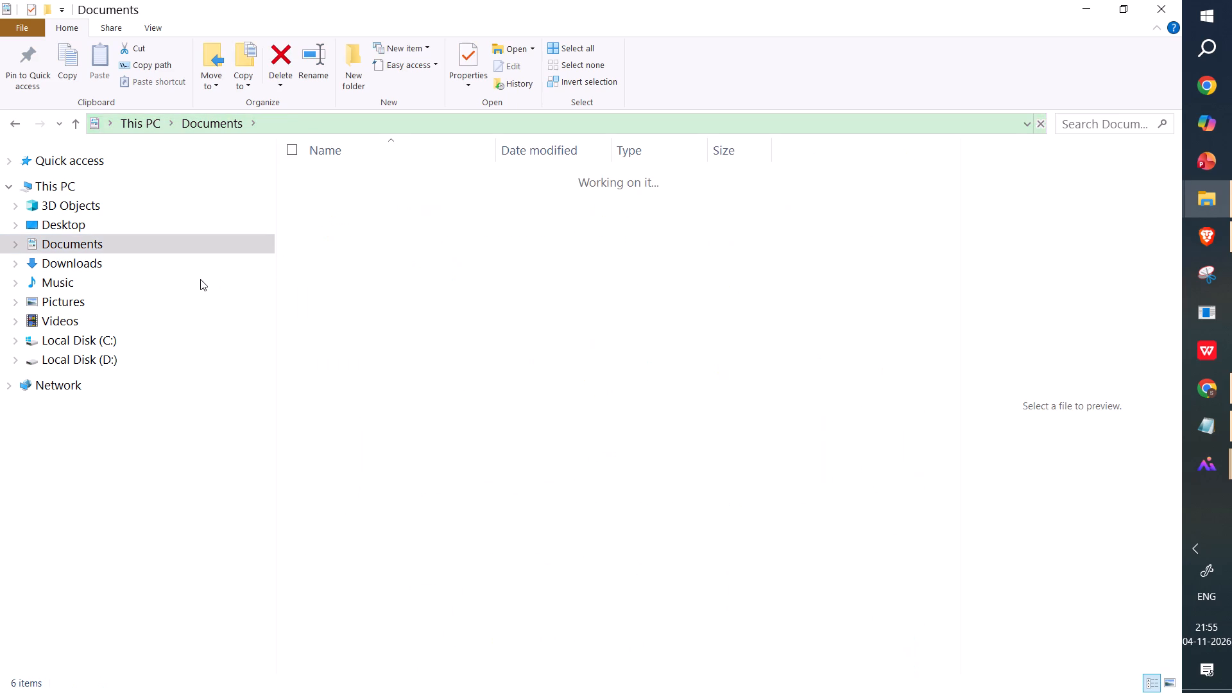
pyautogui.doubleClick(379, 198)
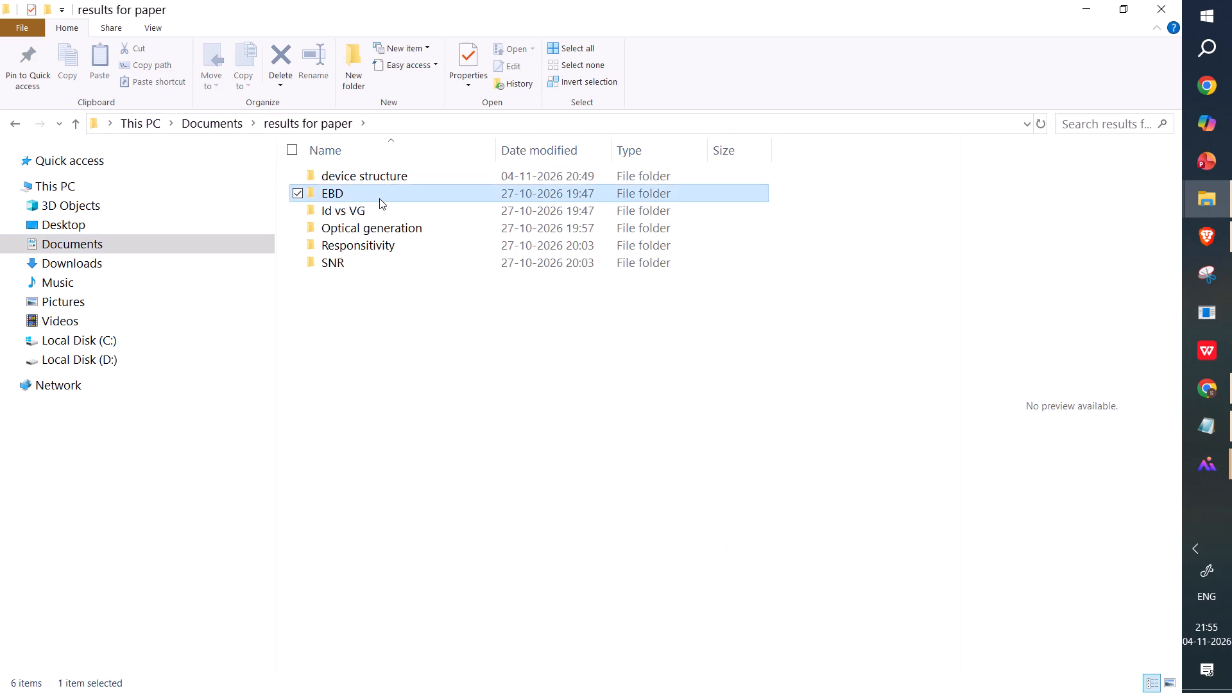
pyautogui.doubleClick(381, 179)
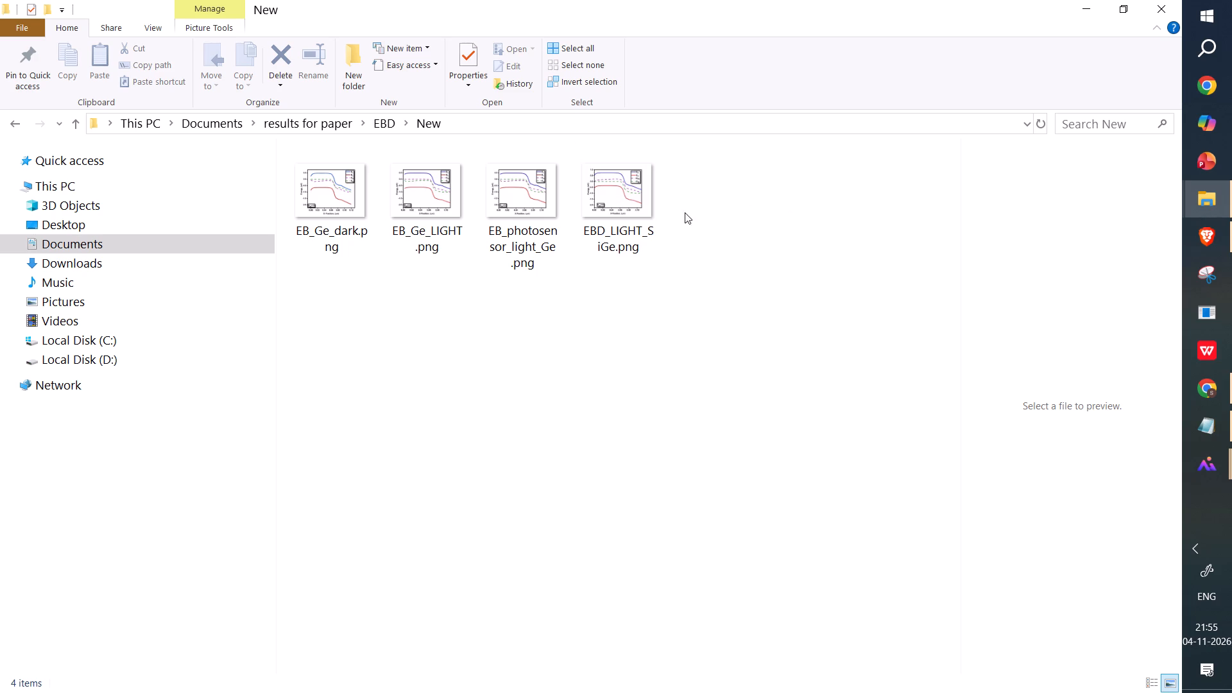
pyautogui.doubleClick(633, 195)
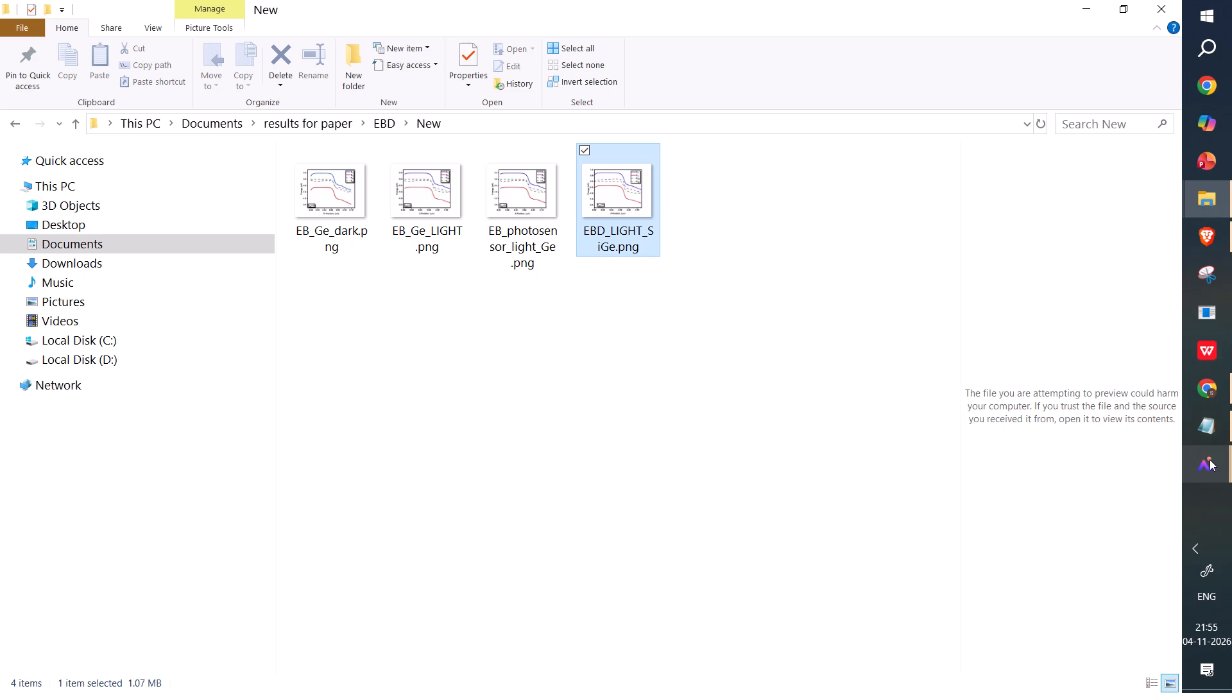
pyautogui.click(1210, 459)
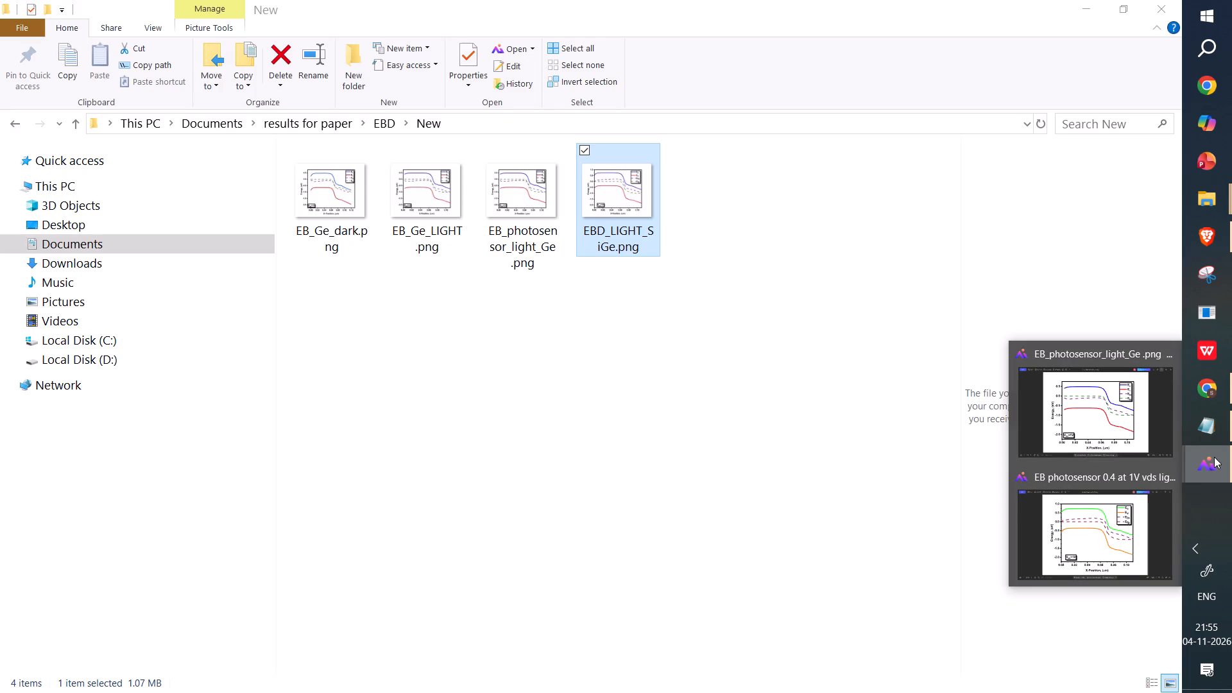
pyautogui.click(1214, 457)
# Go to the old subfolder of EBD and open its first dark mode energy band image.
pyautogui.click(388, 121)
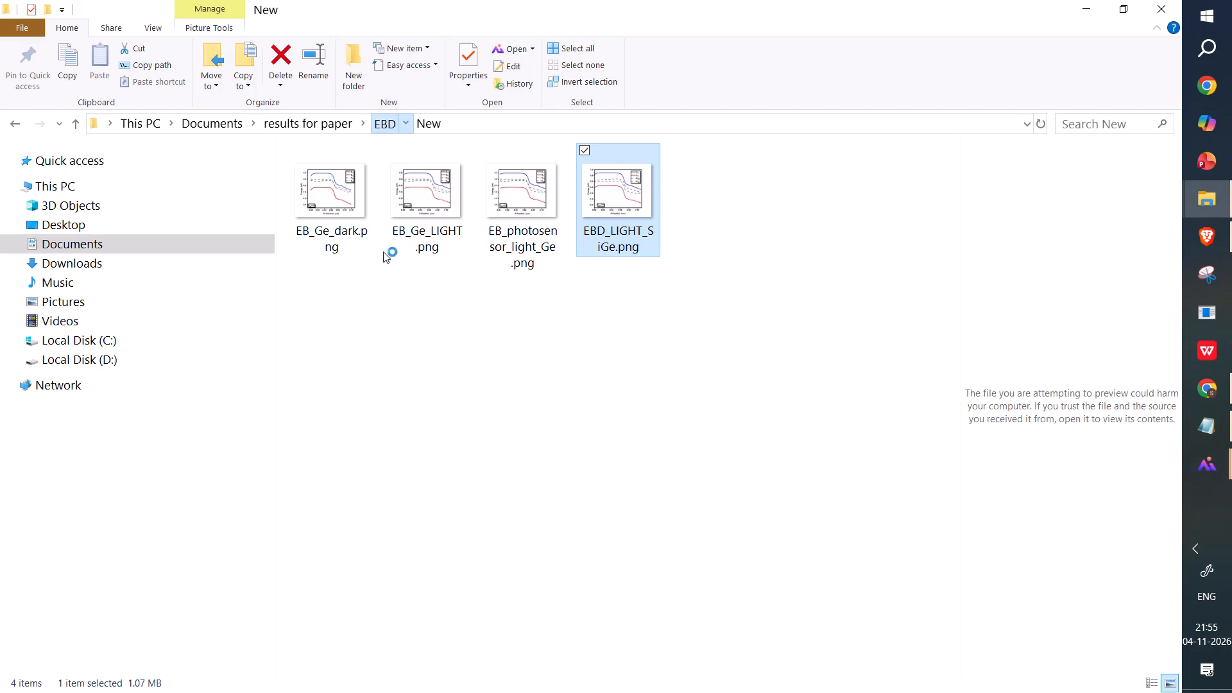
pyautogui.doubleClick(396, 194)
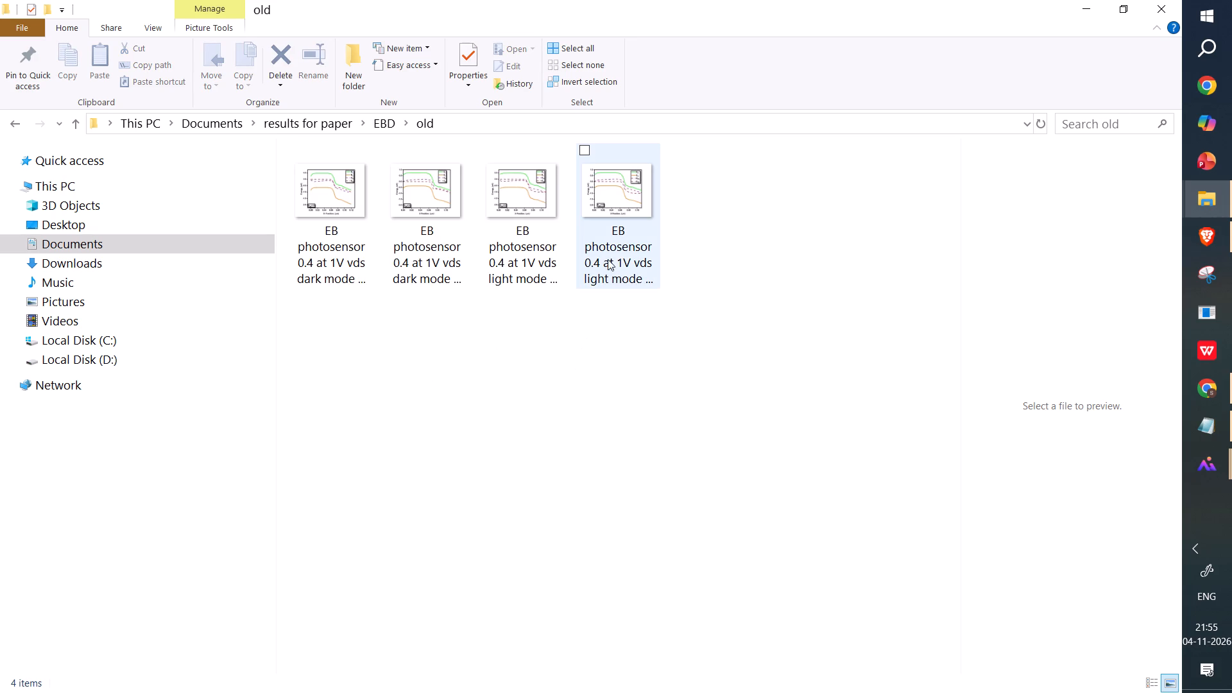
pyautogui.click(570, 390)
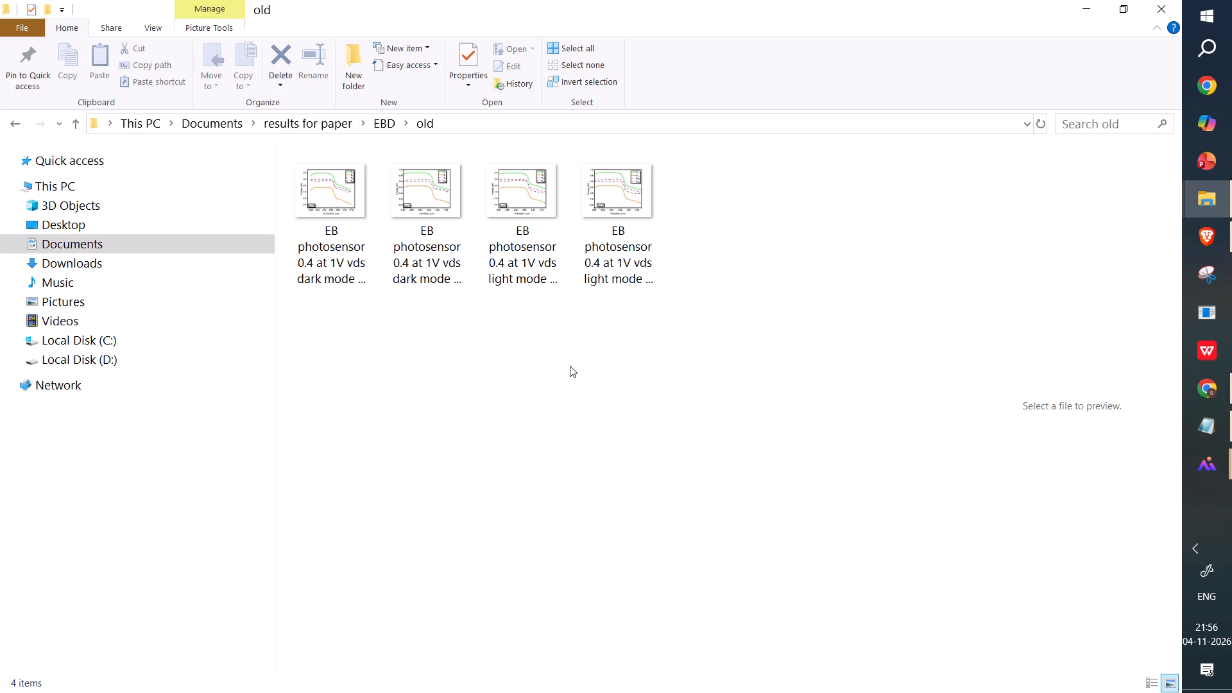
pyautogui.click(315, 223)
pyautogui.doubleClick(330, 219)
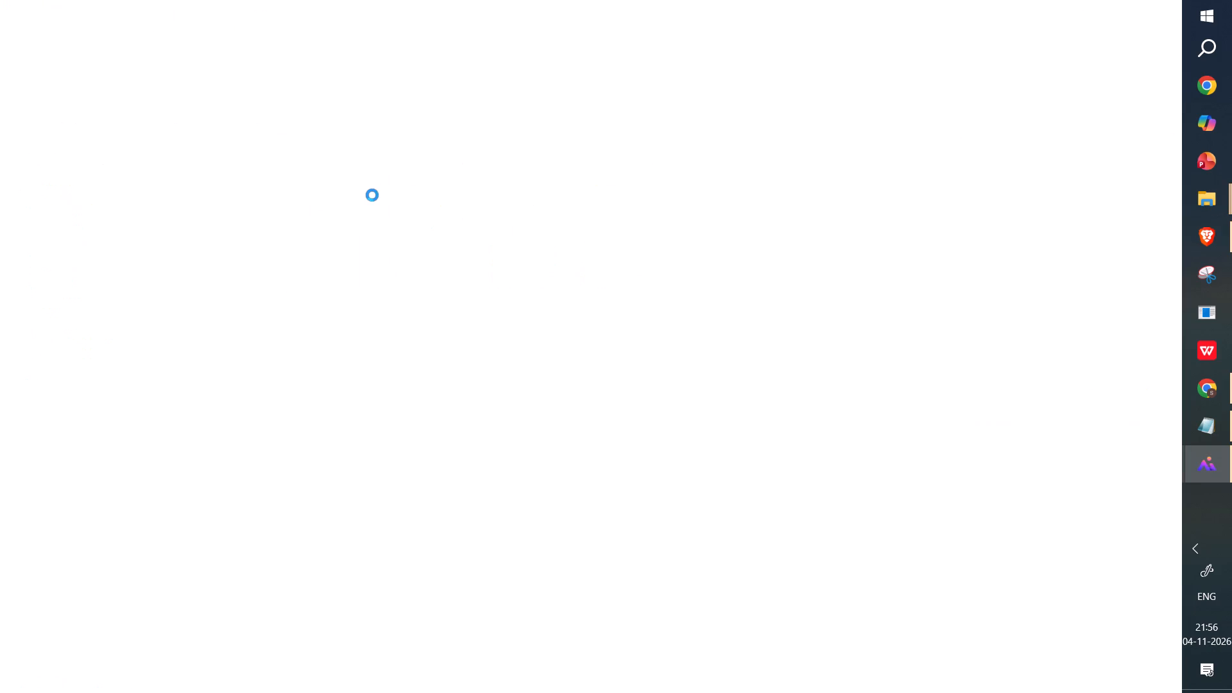
# Look back and forth through the old folder's four energy band diagrams, comparing the Efn and Efp curves of dark and light modes.
pyautogui.press('Right')
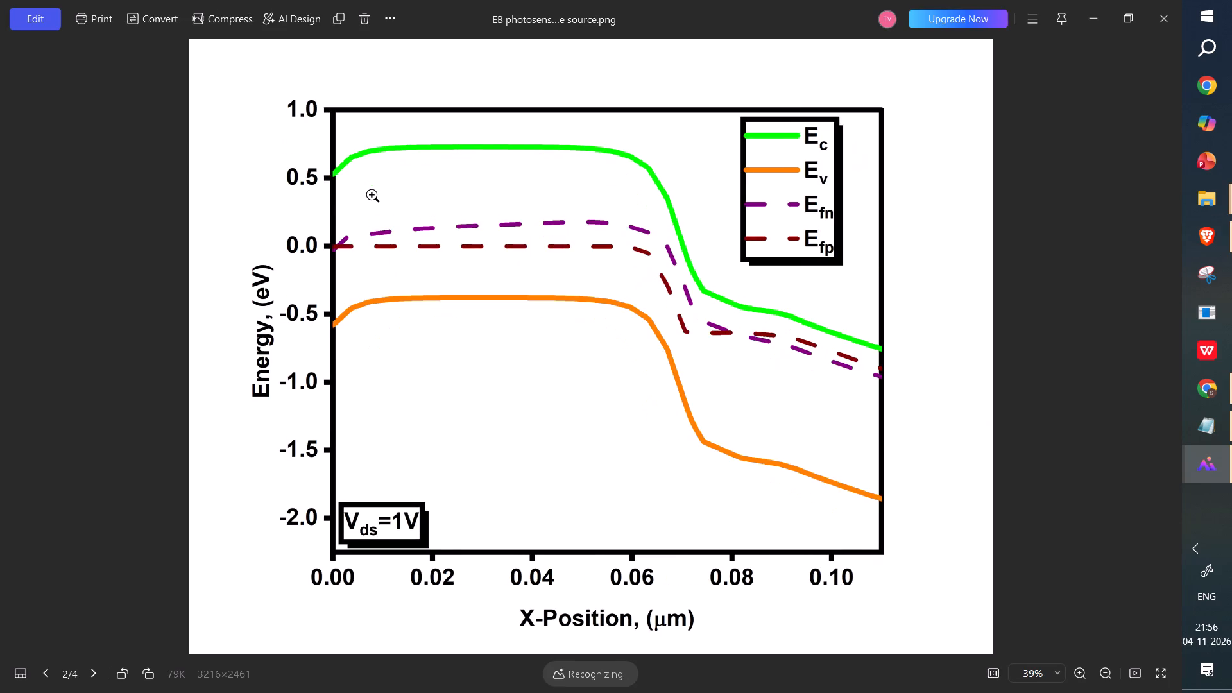
pyautogui.press('Right')
pyautogui.press('Left')
pyautogui.press('Left')
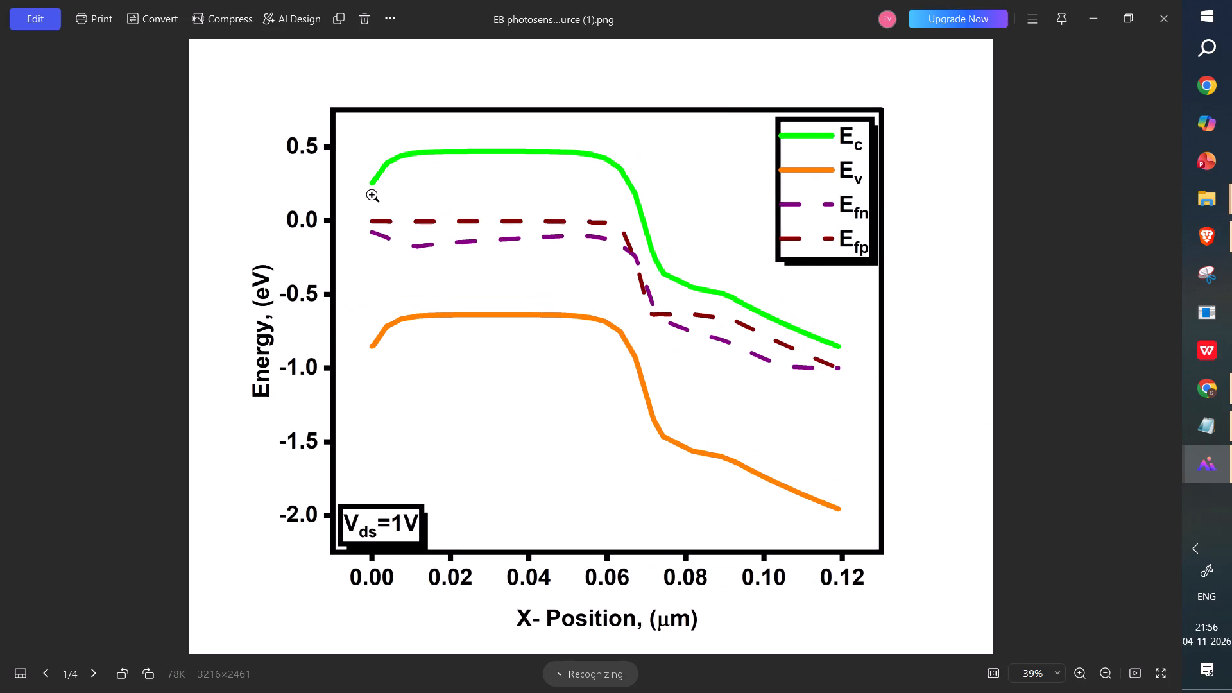
pyautogui.press('Right')
pyautogui.press('Right')
pyautogui.press('Right')
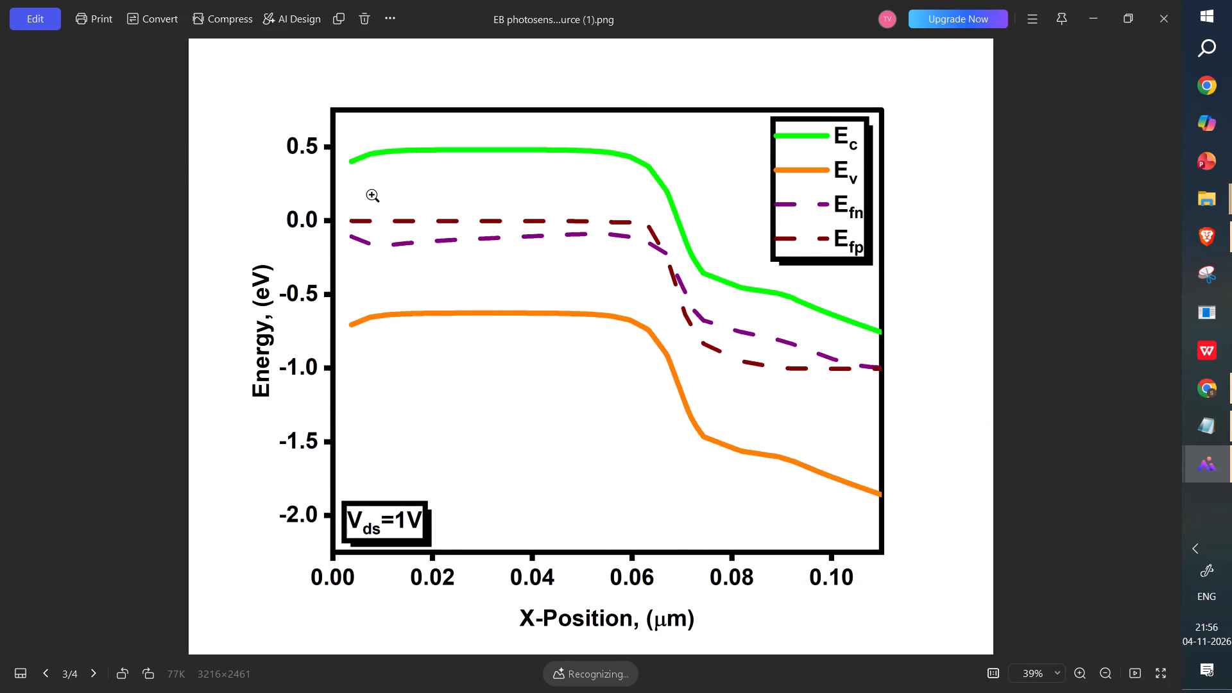
pyautogui.press('Left')
pyautogui.press('Left')
pyautogui.press('Right')
pyautogui.press('Right')
pyautogui.press('Right')
pyautogui.press('Right')
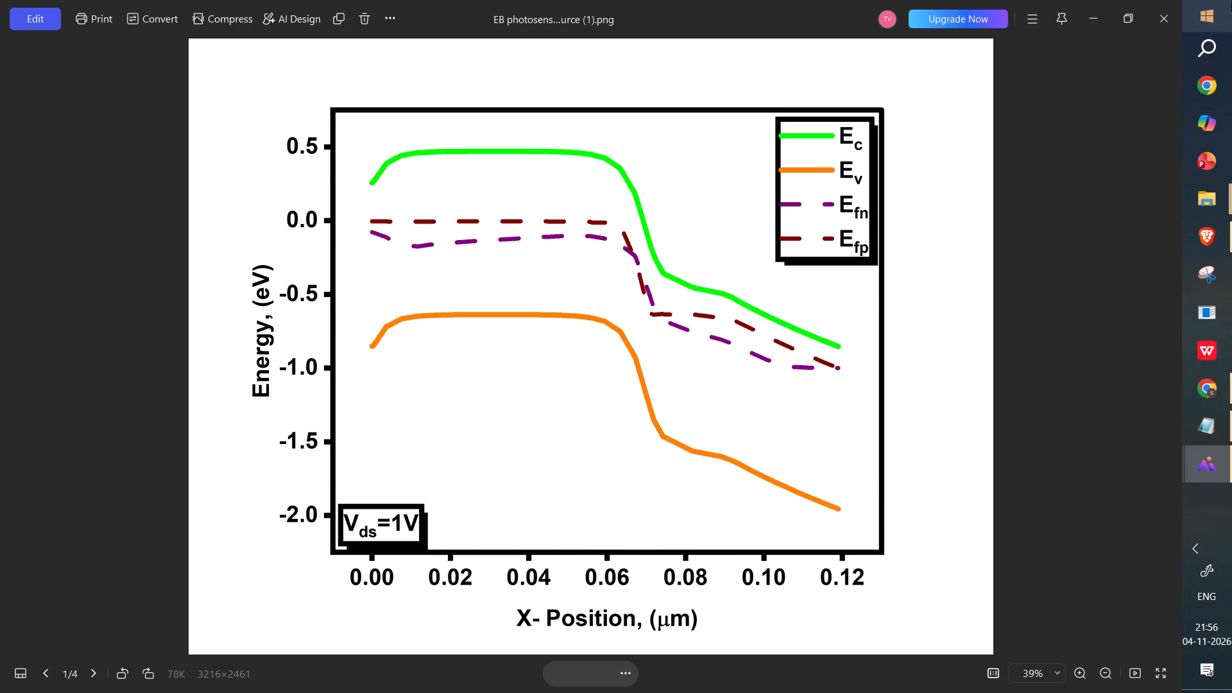
# Close the energy band image viewer and clear the file selection in the old folder.
pyautogui.click(1168, 15)
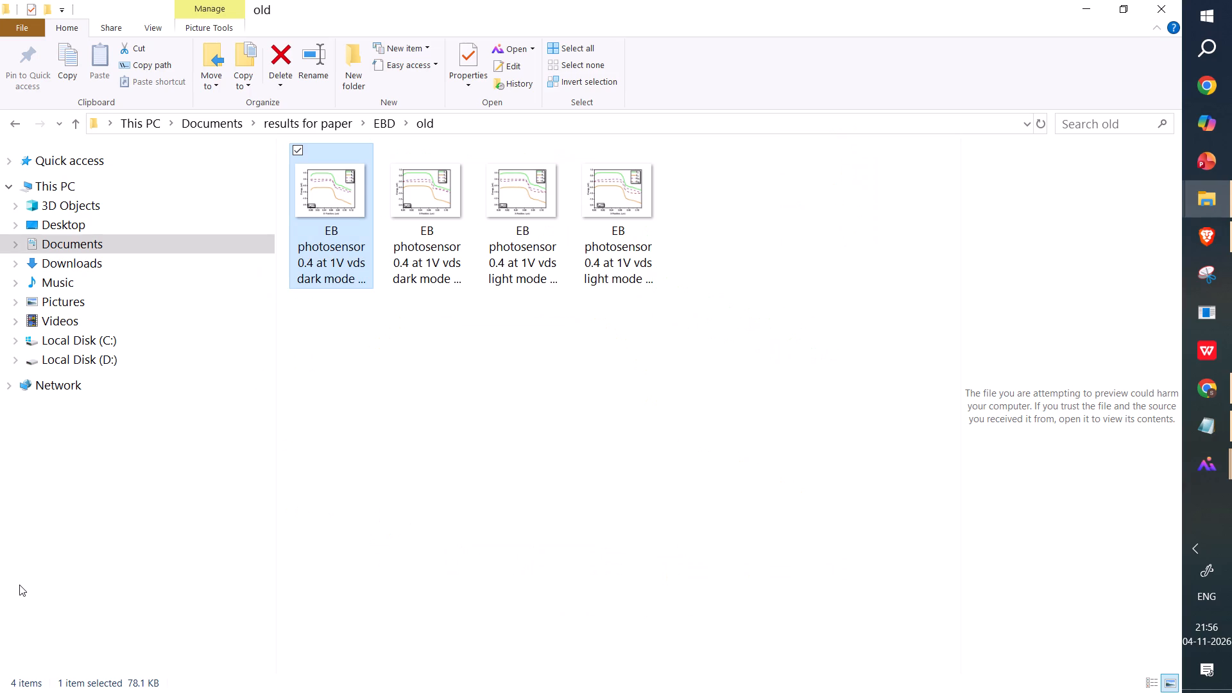
pyautogui.click(387, 463)
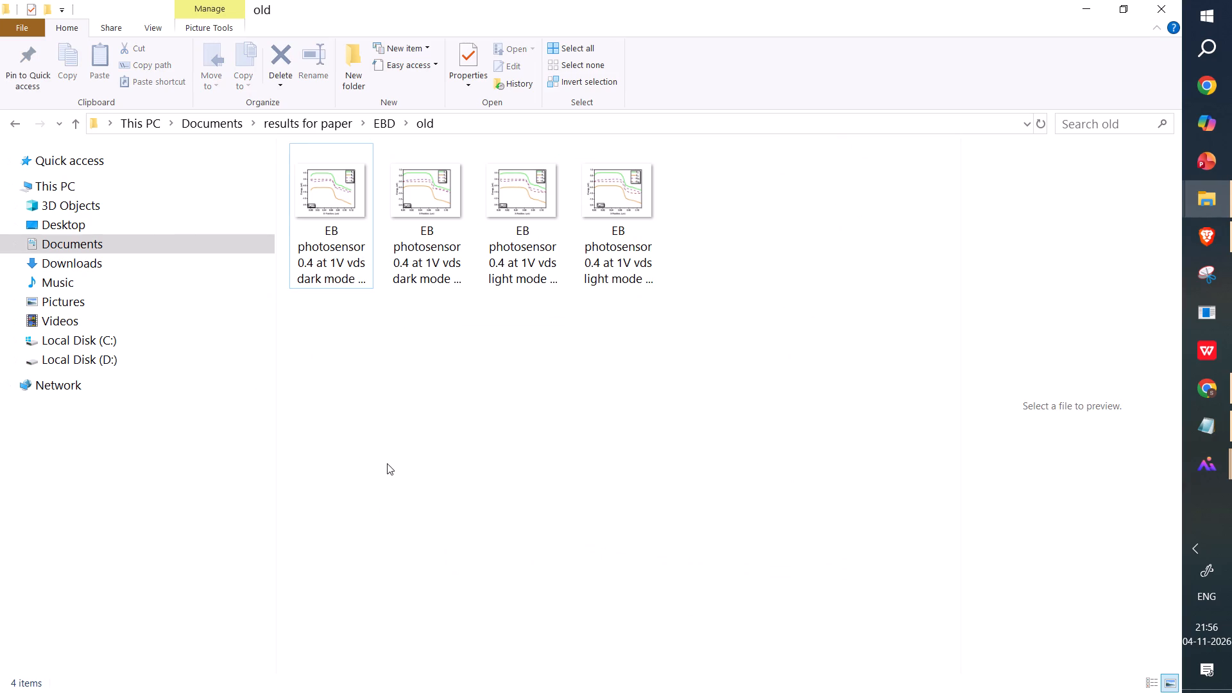
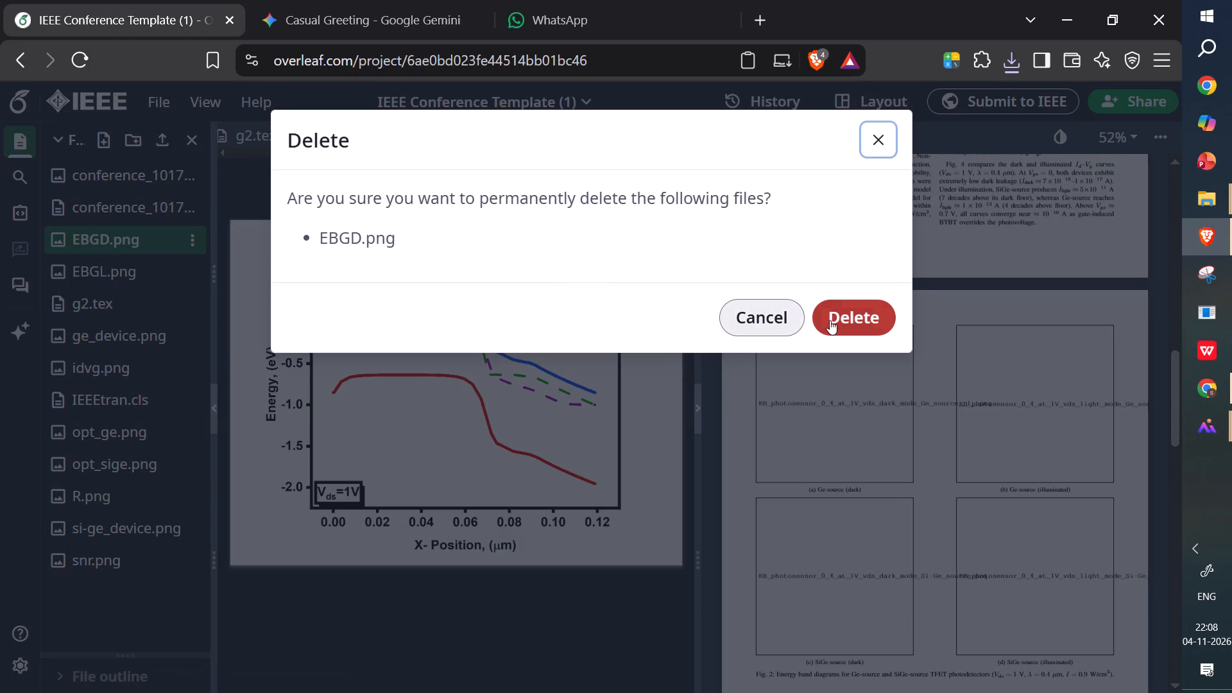
# Confirm the permanent deletion of EBGD.png from the project files.
pyautogui.click(832, 321)
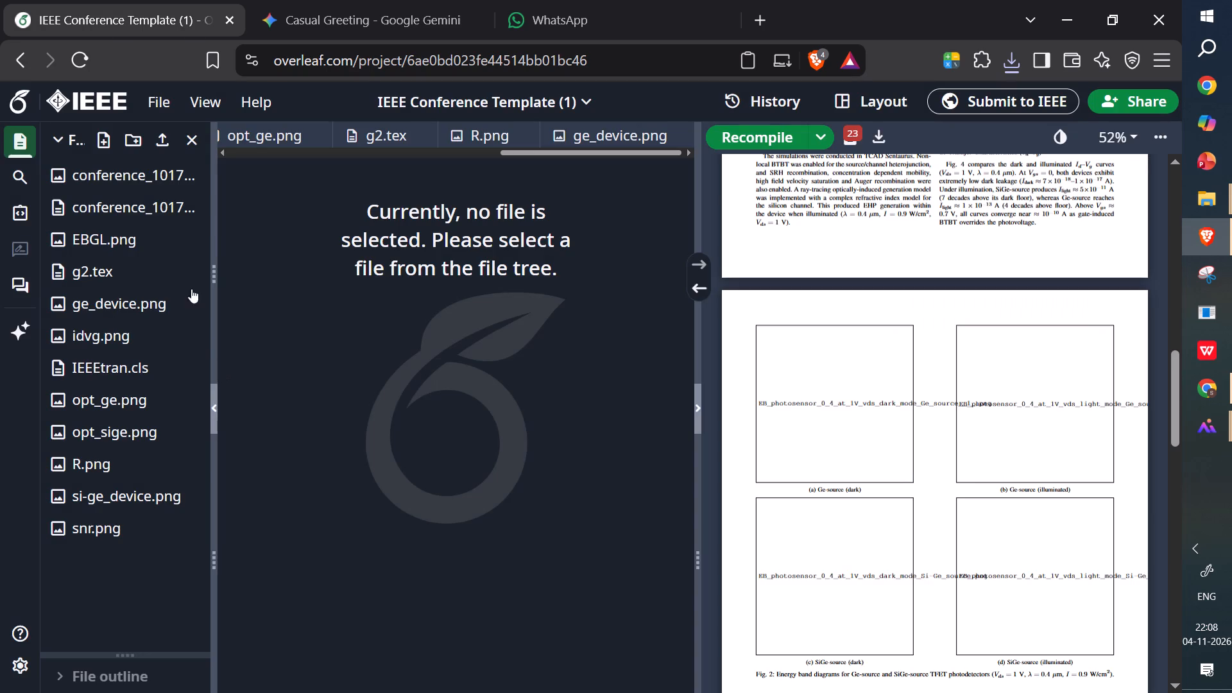
# Permanently delete the energy band image EBGL.png from the project files.
pyautogui.click(133, 239)
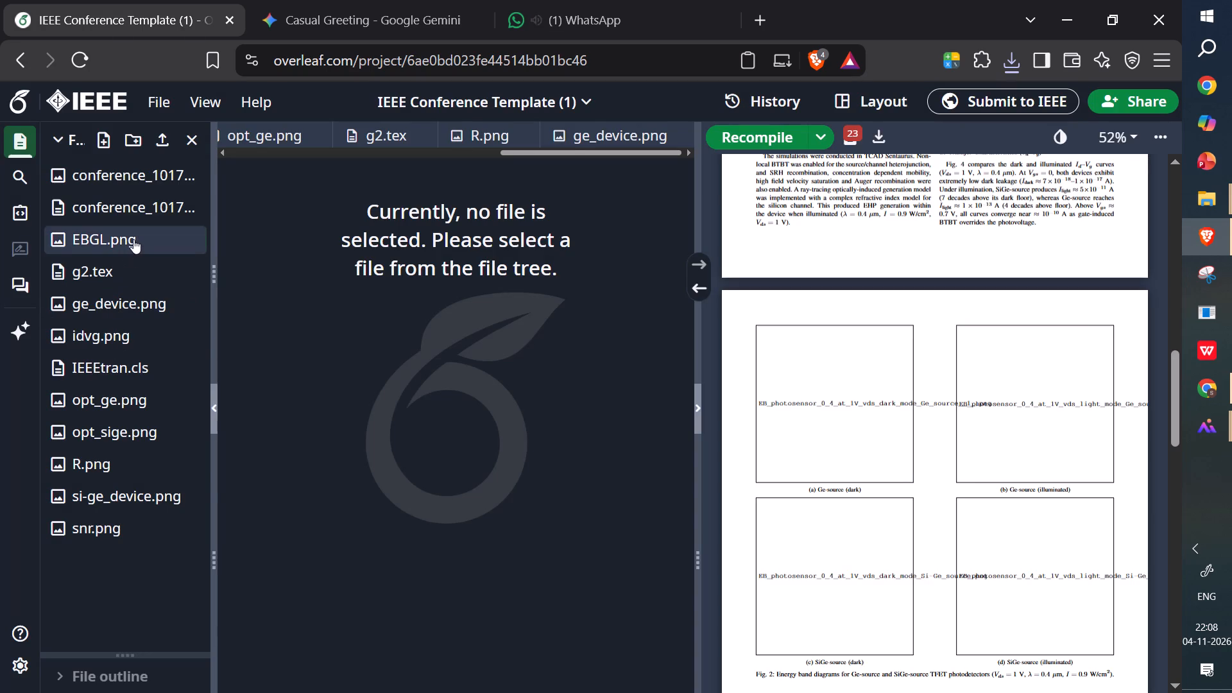
pyautogui.rightClick(133, 239)
pyautogui.click(185, 354)
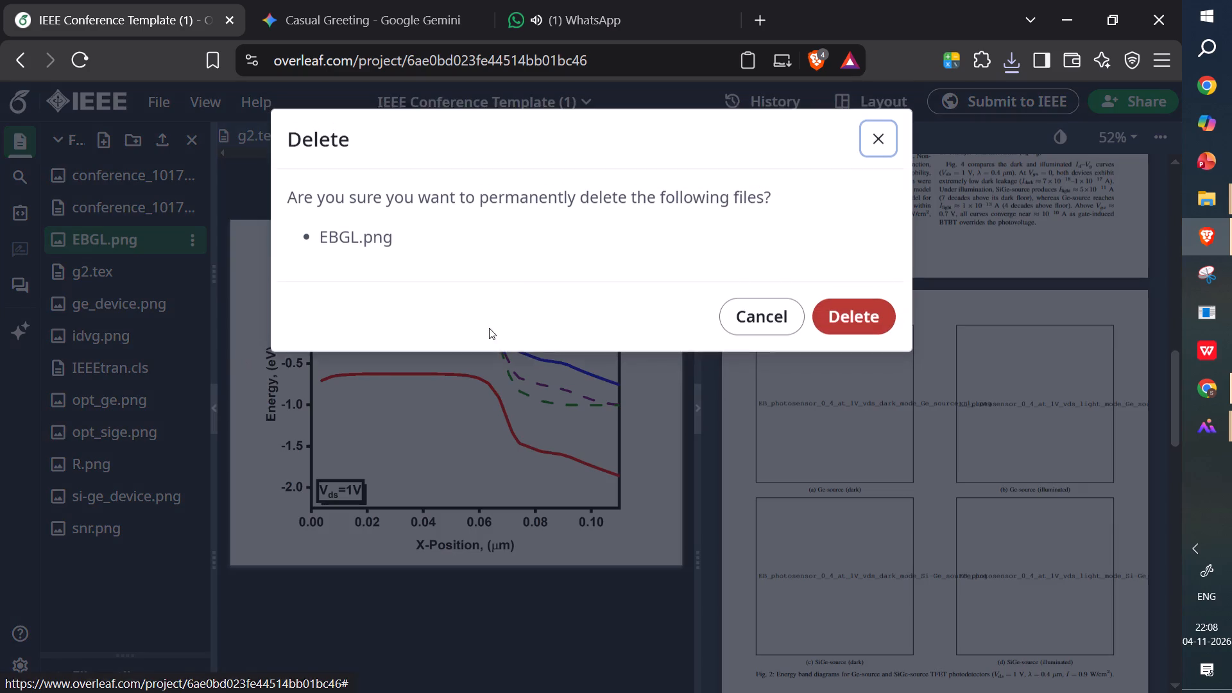
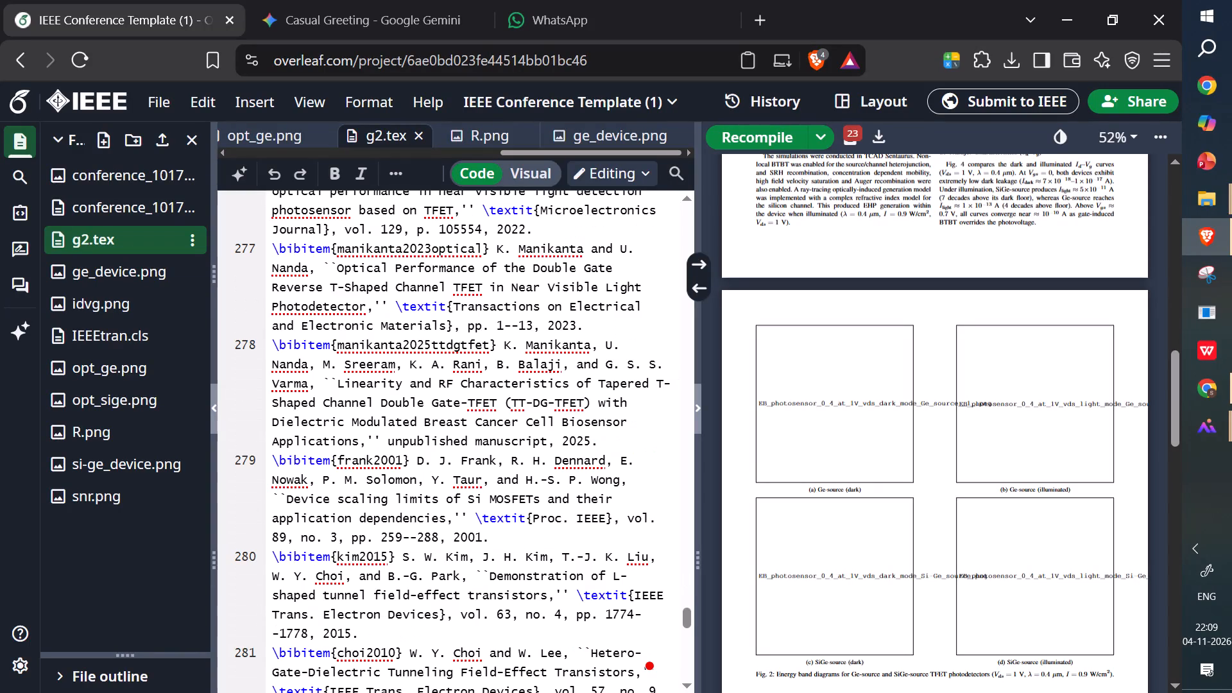
# Start inserting a figure in g2.tex by upload from the computer and browse for the energy band diagram image.
pyautogui.scroll(18, 425, 489)
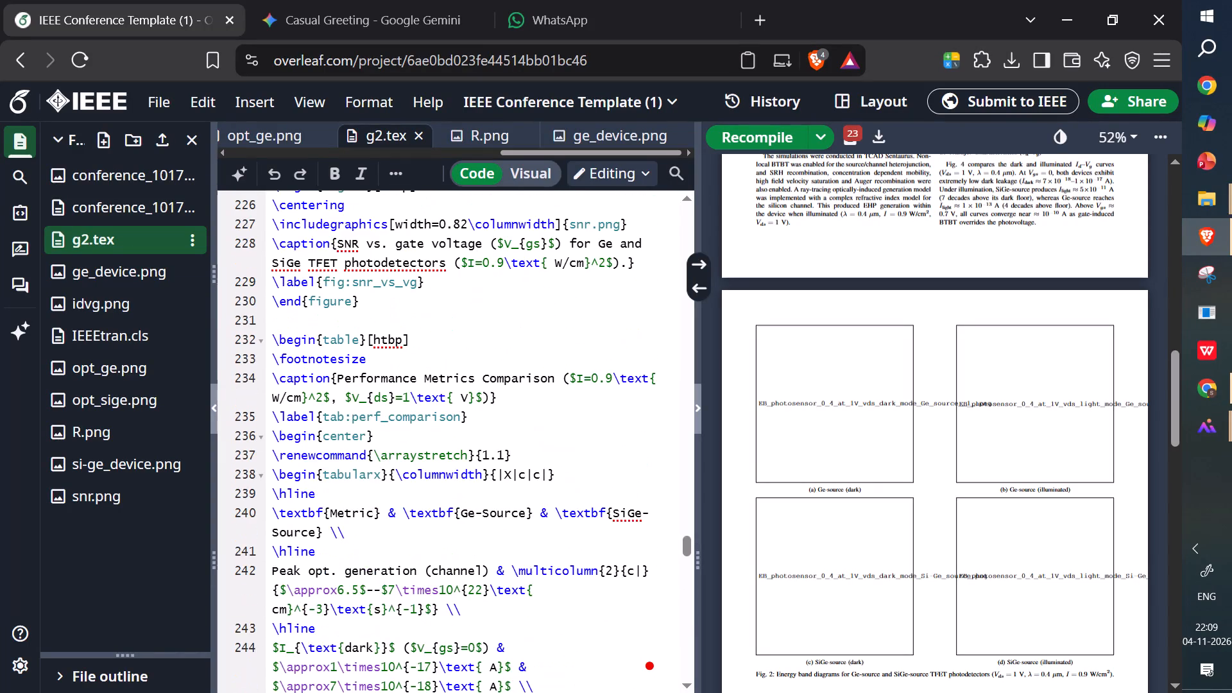
pyautogui.scroll(4, 384, 527)
pyautogui.scroll(-2, 350, 495)
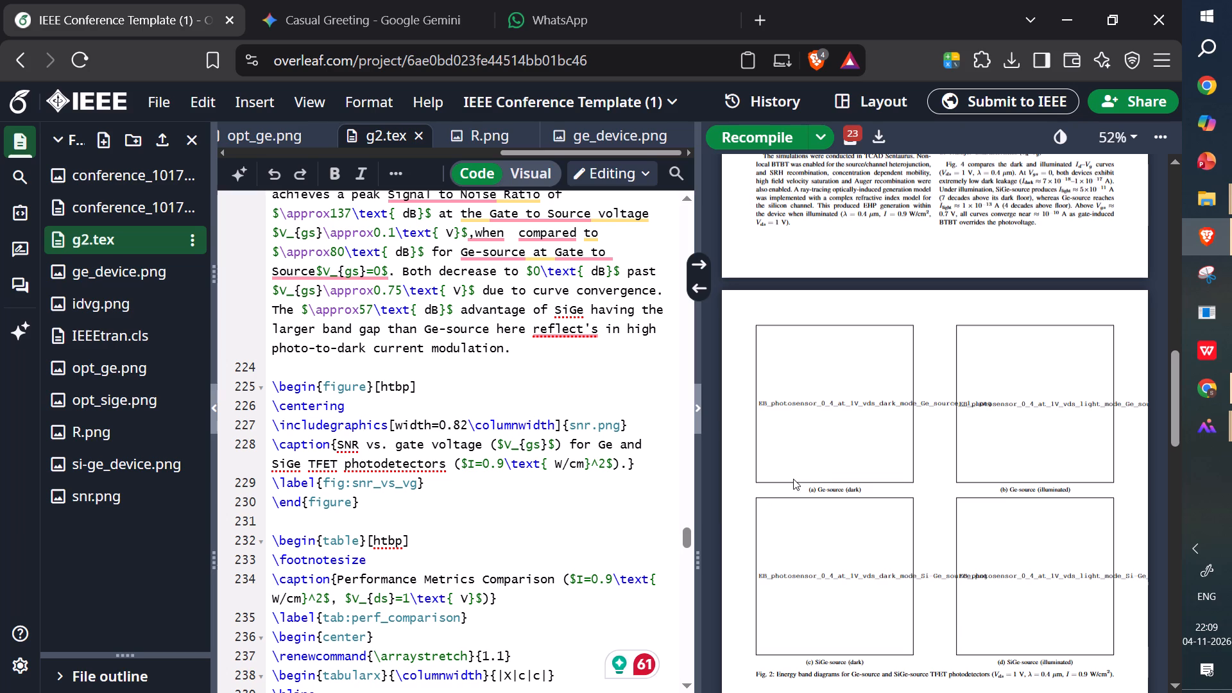
pyautogui.click(391, 172)
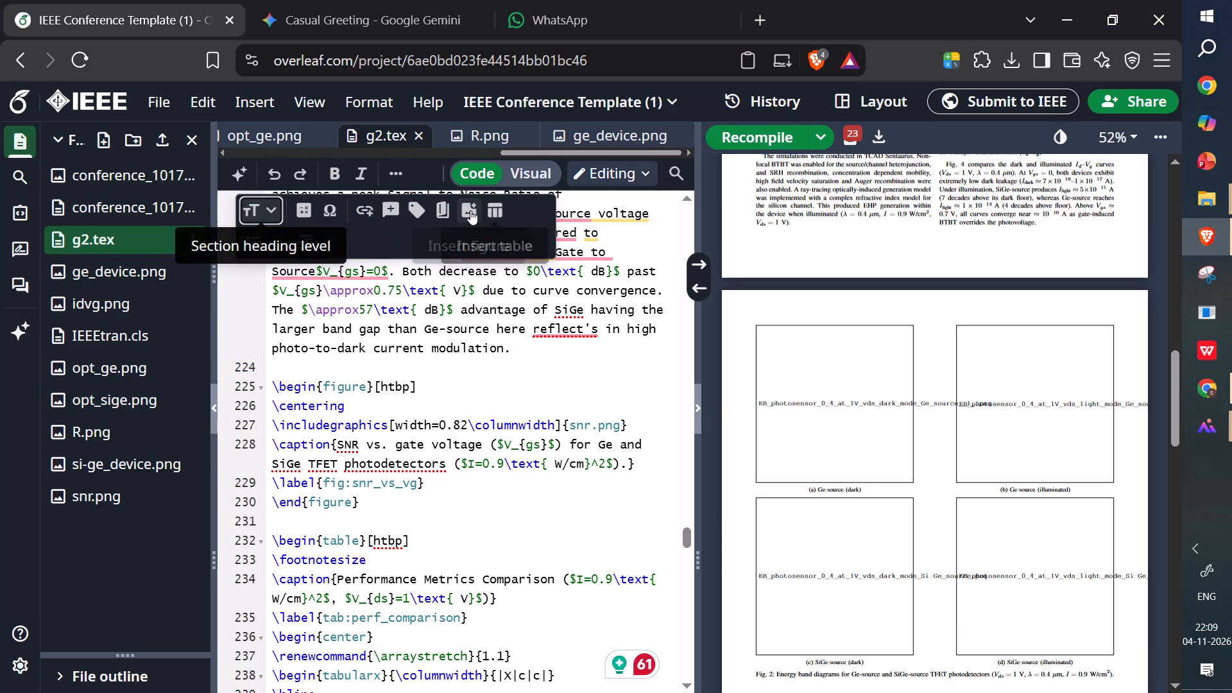
pyautogui.click(470, 210)
pyautogui.click(455, 265)
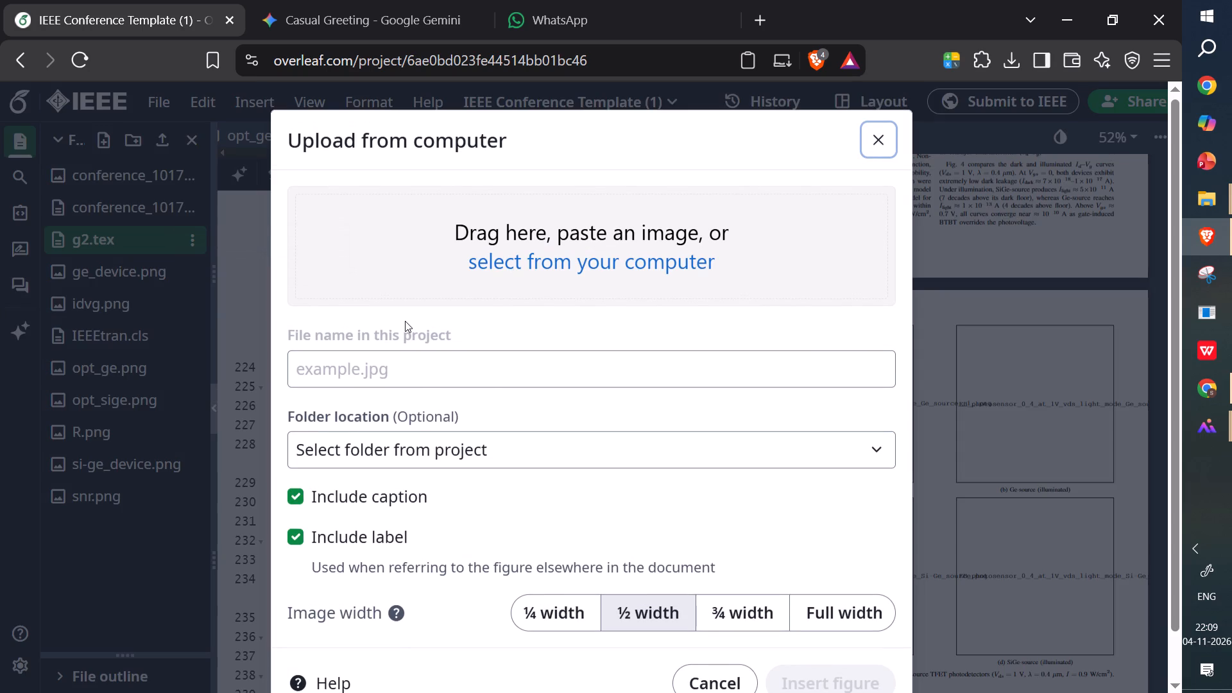
pyautogui.click(588, 262)
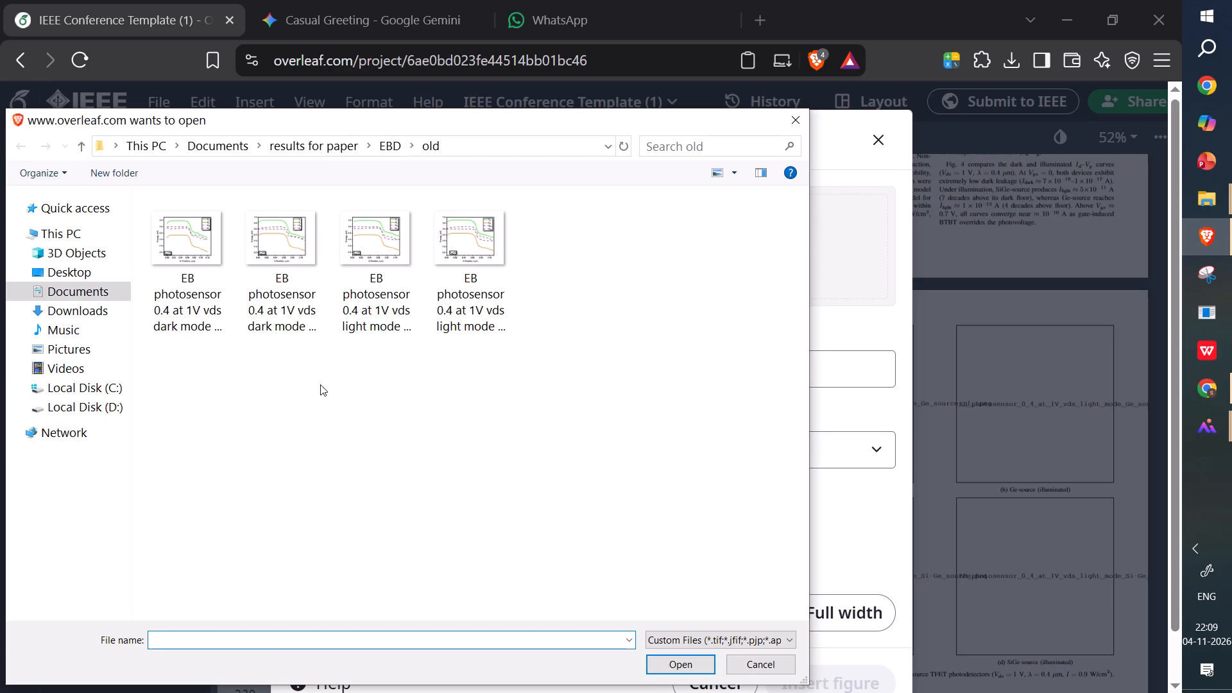
# Upload the dark mode Ge source diagram from the new(paper) folder as EBDG.png and insert it as a figure.
pyautogui.click(395, 151)
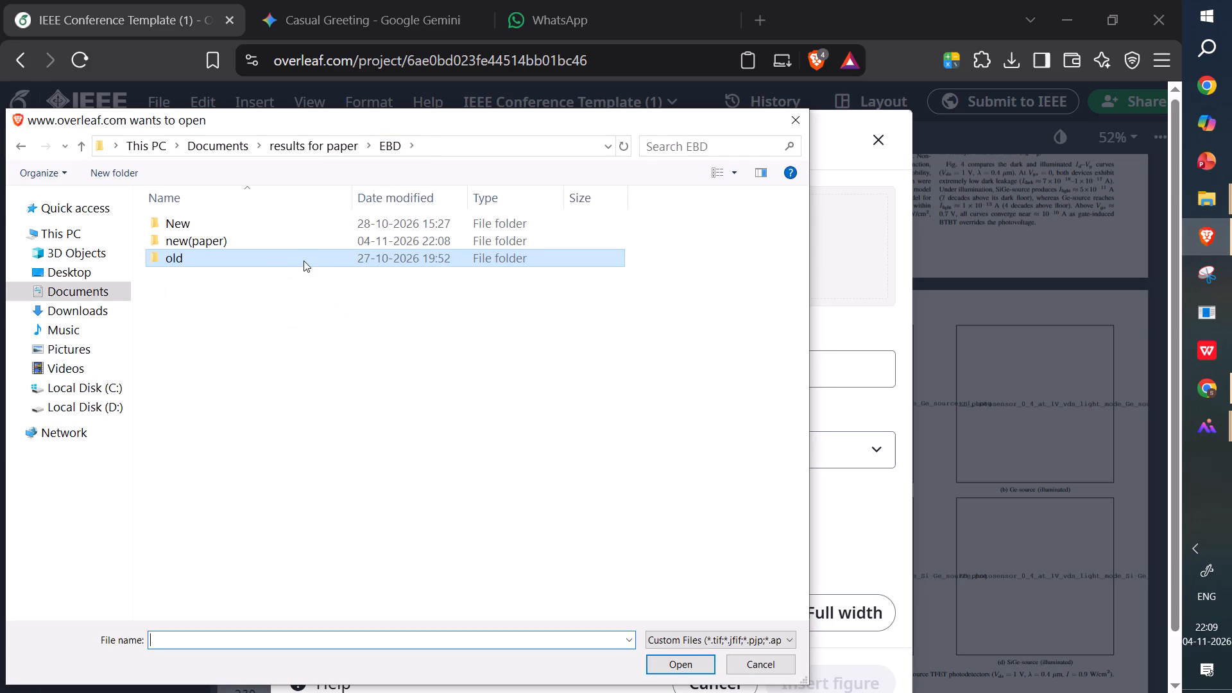
pyautogui.doubleClick(291, 244)
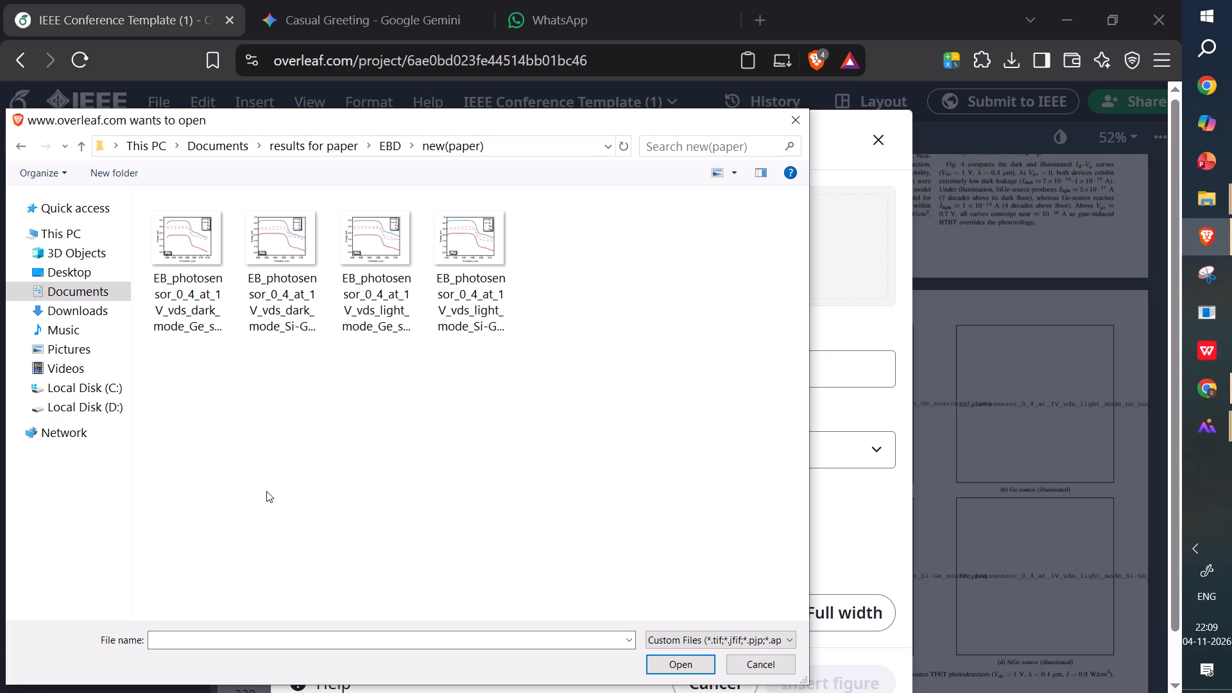
pyautogui.click(203, 262)
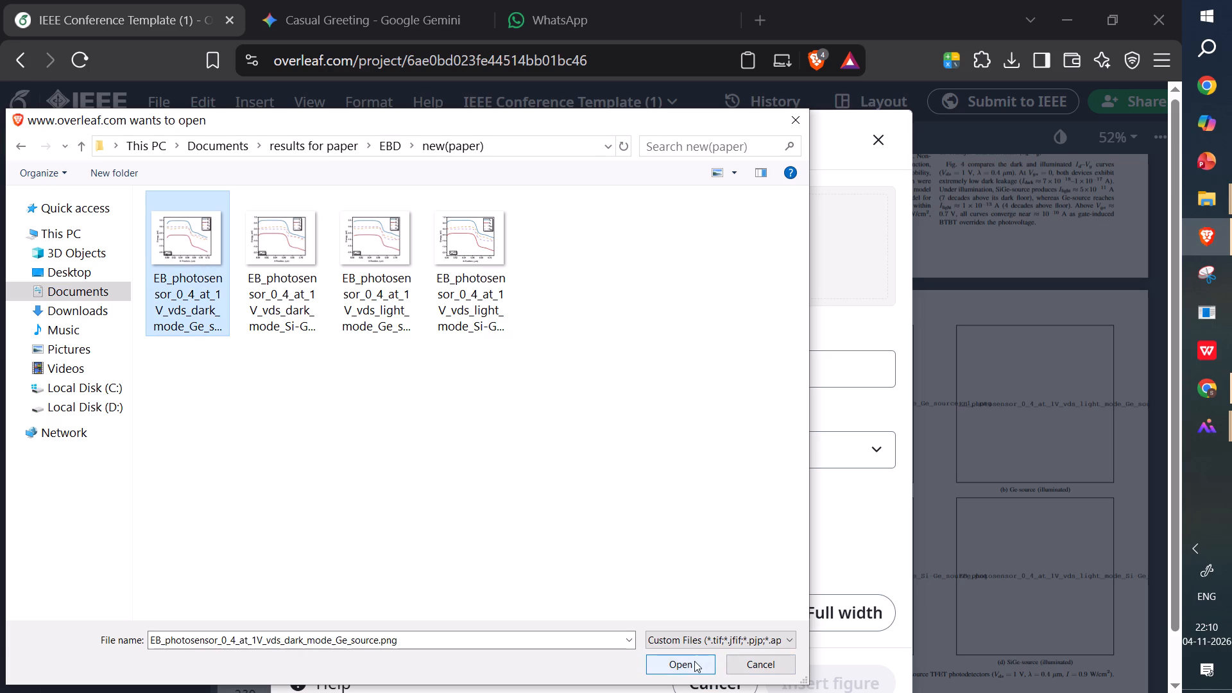
pyautogui.click(694, 661)
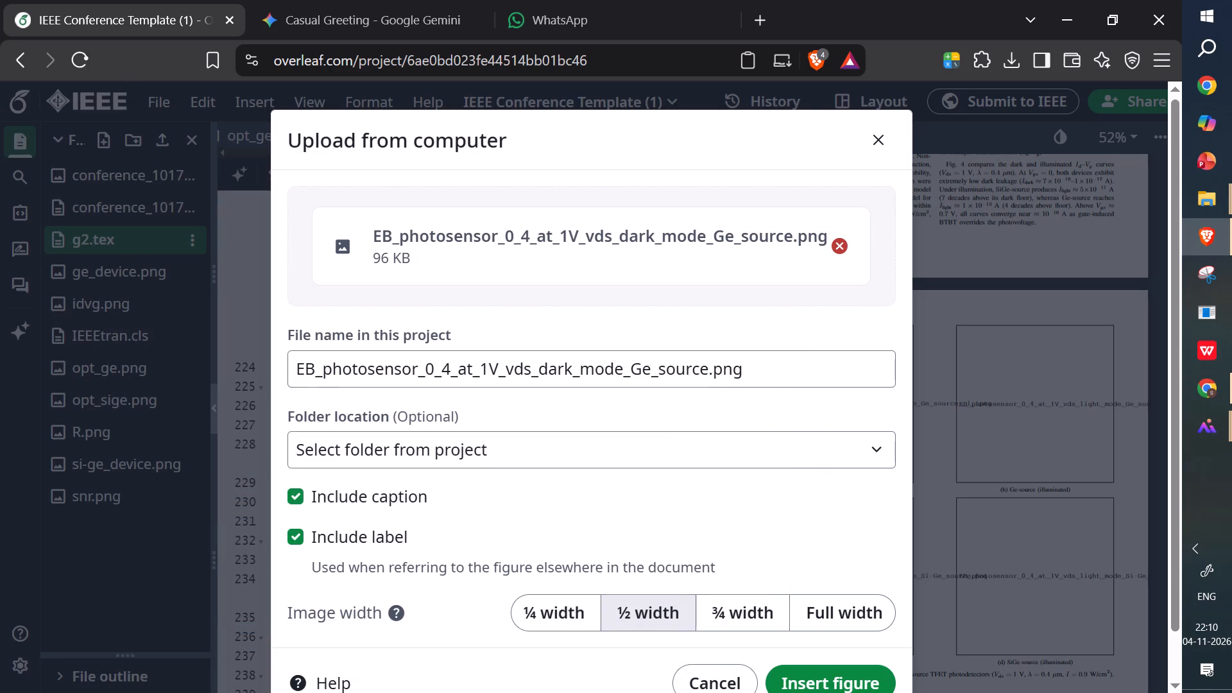
pyautogui.click(707, 371)
pyautogui.press('BackSpace')
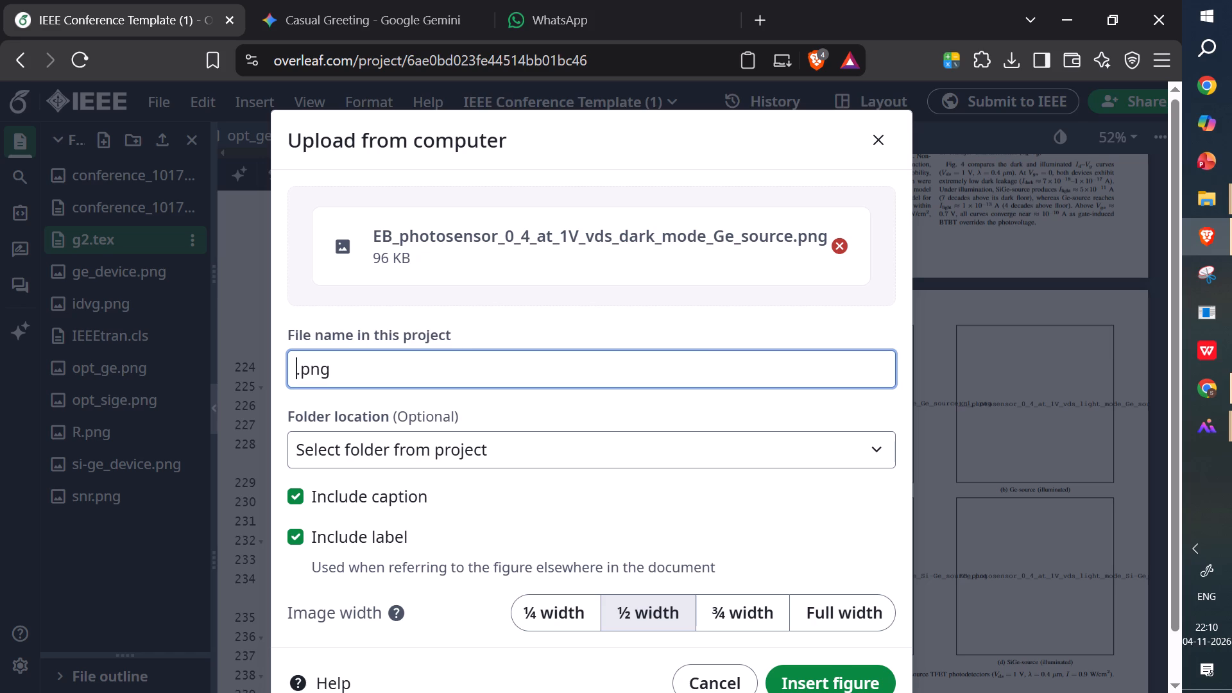
pyautogui.write('EBD')
pyautogui.press('g')
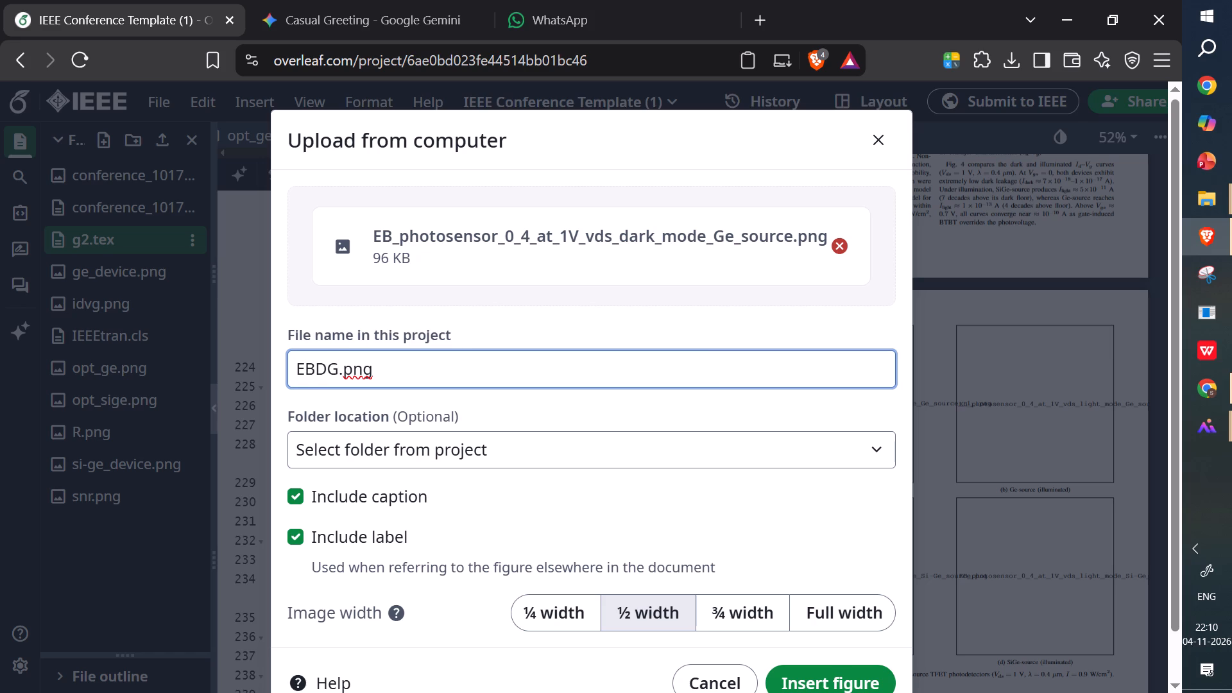
pyautogui.click(857, 682)
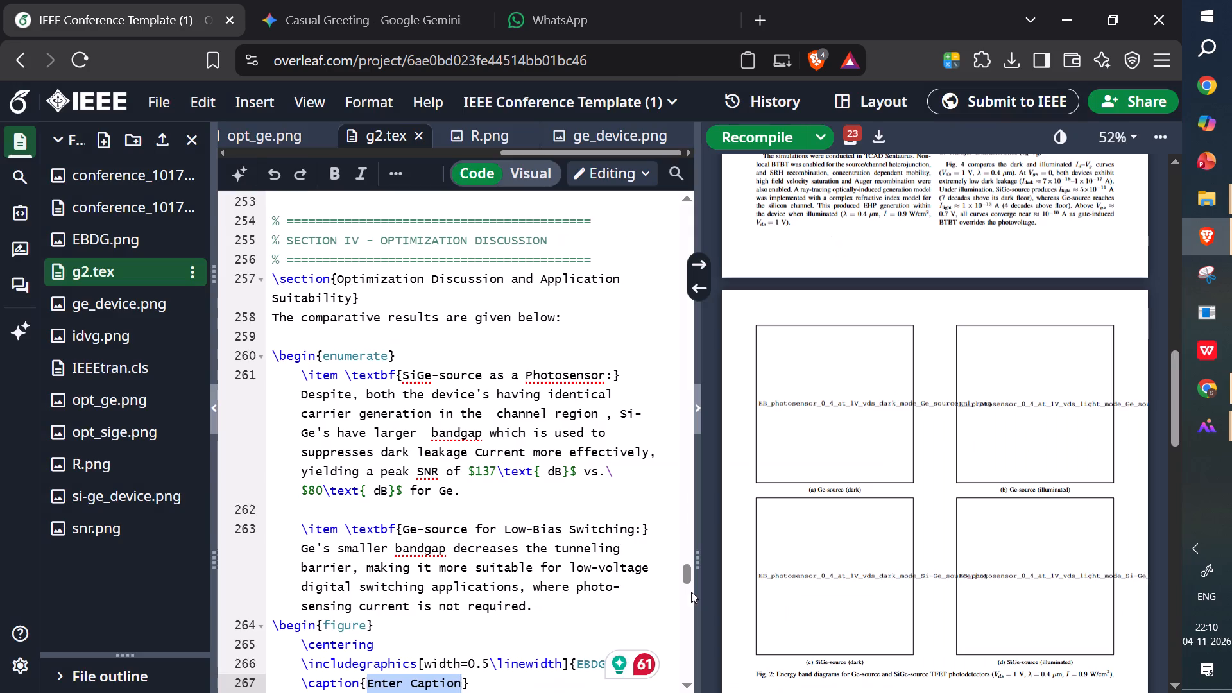
# Upload the dark mode Si-Ge source diagram from new(paper) as EBDSI.png and insert it as a figure.
pyautogui.click(399, 176)
pyautogui.click(459, 207)
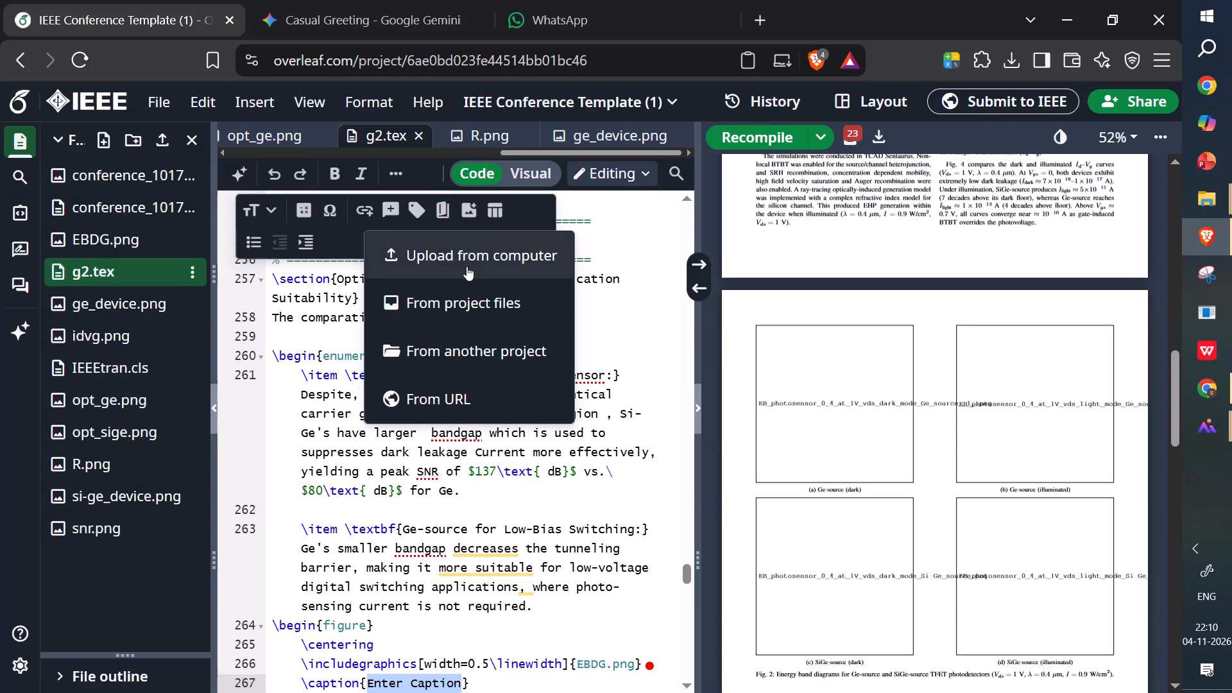
pyautogui.click(466, 266)
pyautogui.click(543, 266)
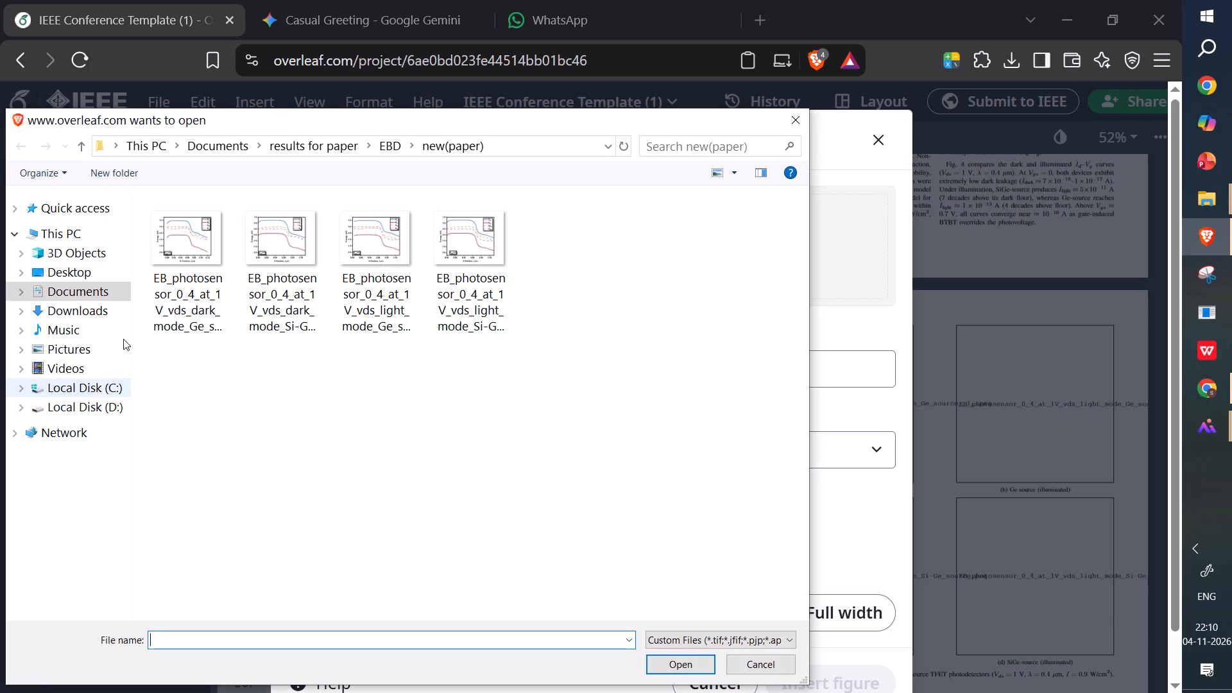
pyautogui.click(271, 246)
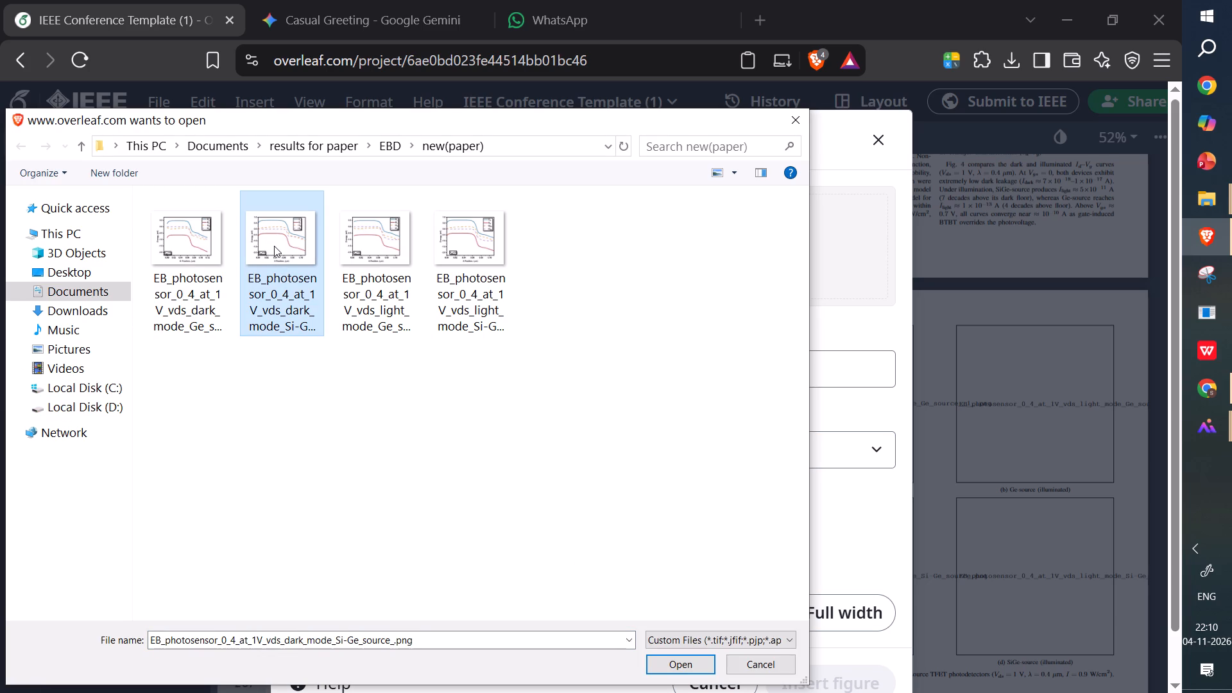
pyautogui.click(694, 663)
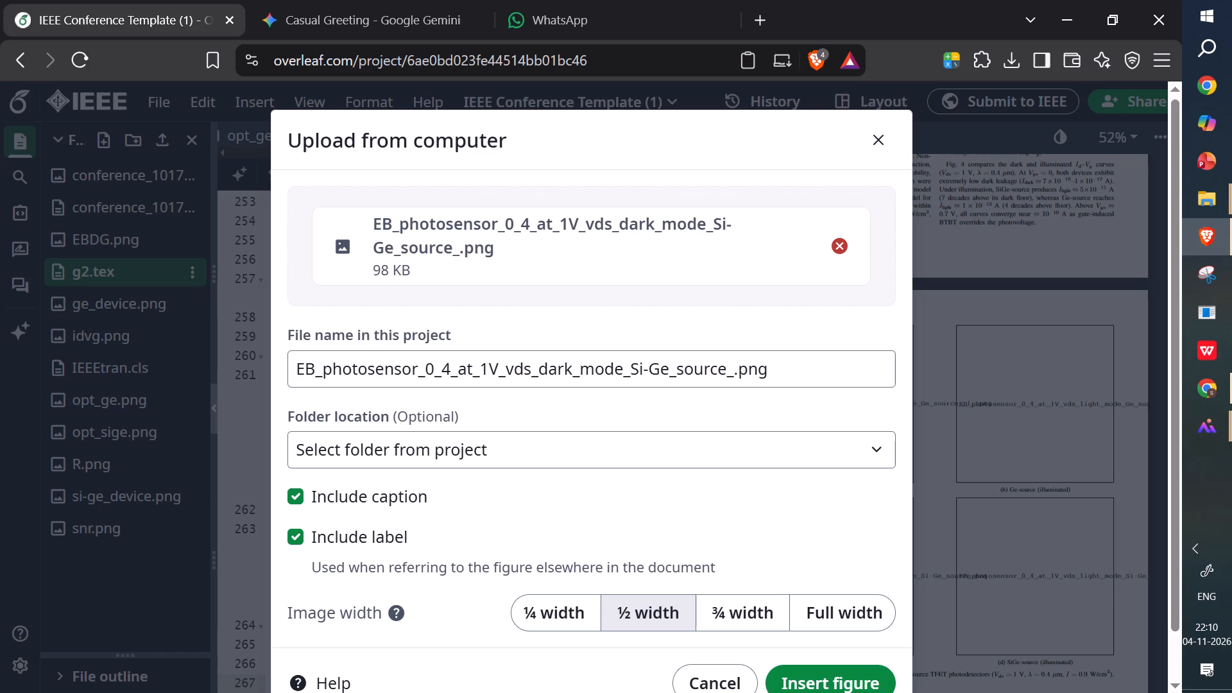
pyautogui.click(735, 374)
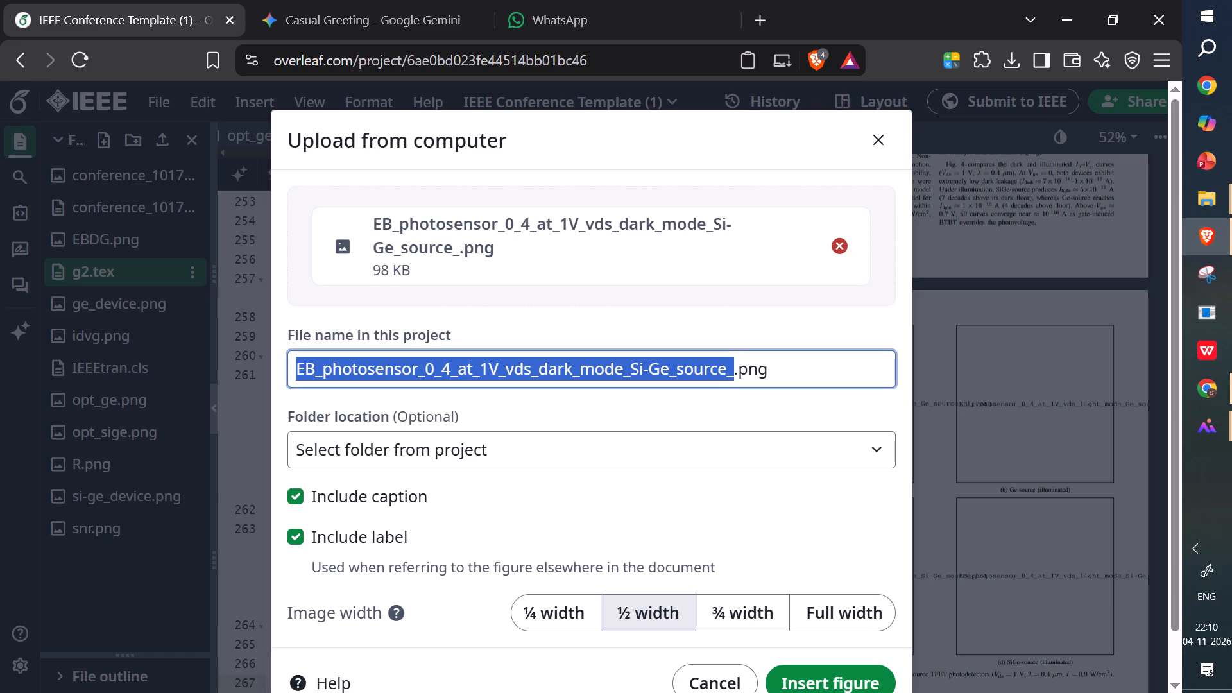
pyautogui.press('BackSpace')
pyautogui.press('e')
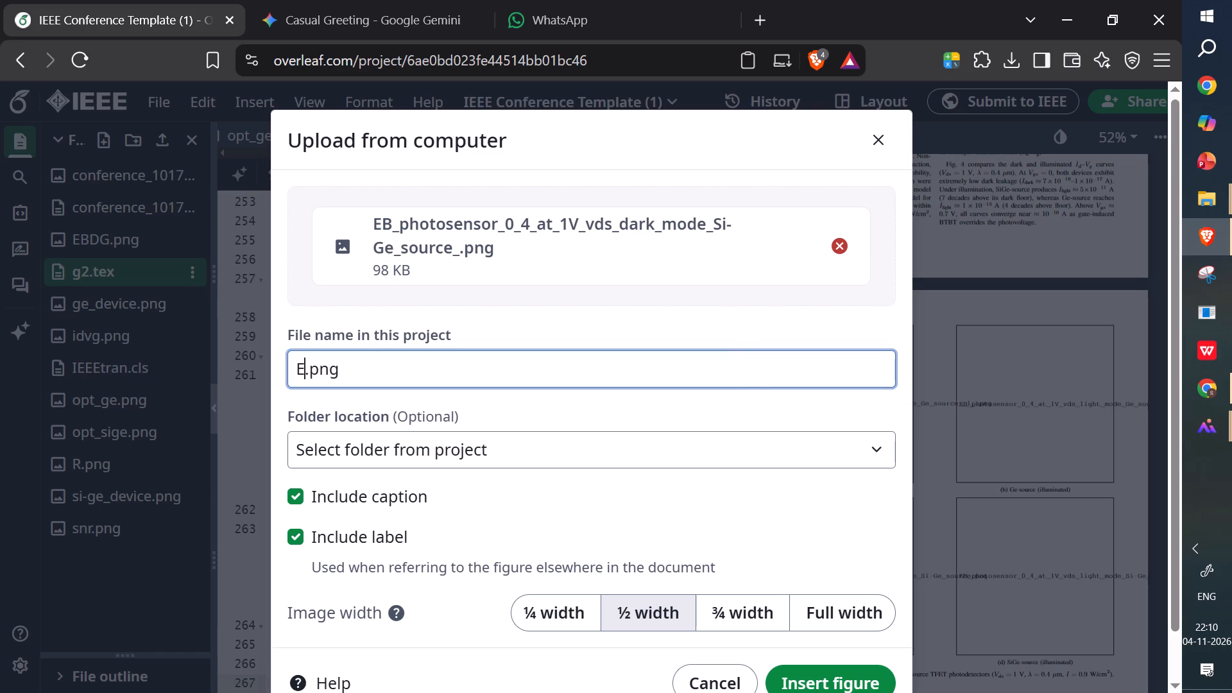
pyautogui.write('BD')
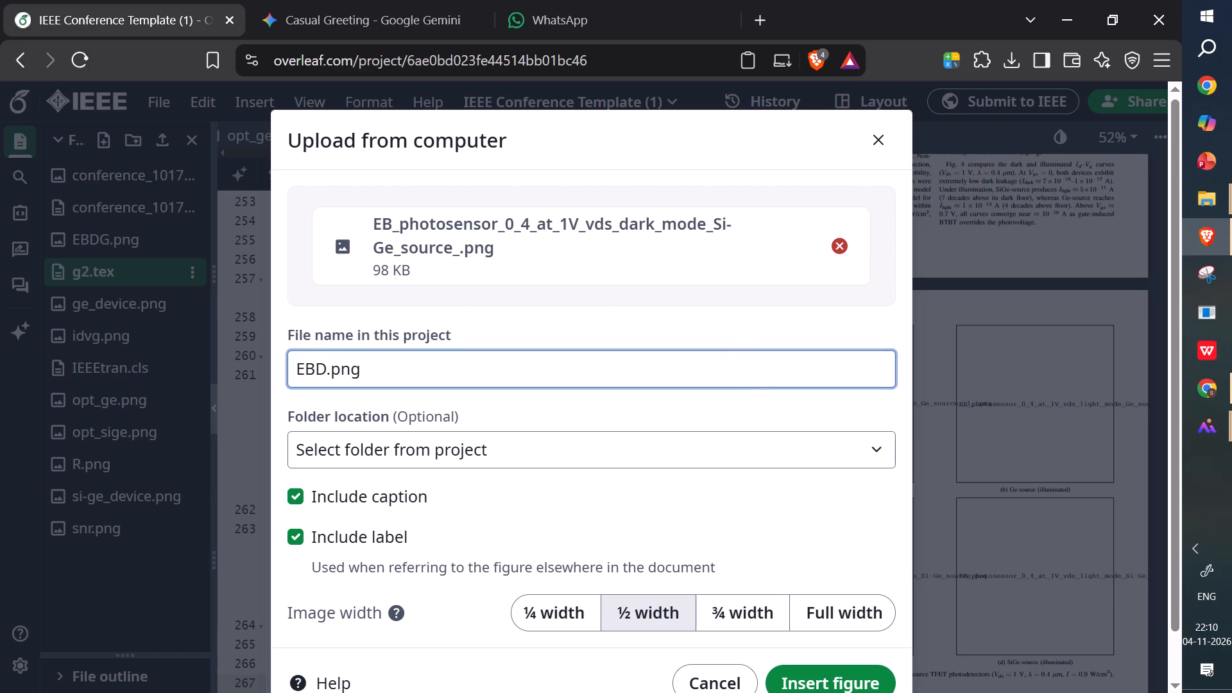
pyautogui.press('s')
pyautogui.press('i')
pyautogui.press('BackSpace')
pyautogui.press('BackSpace')
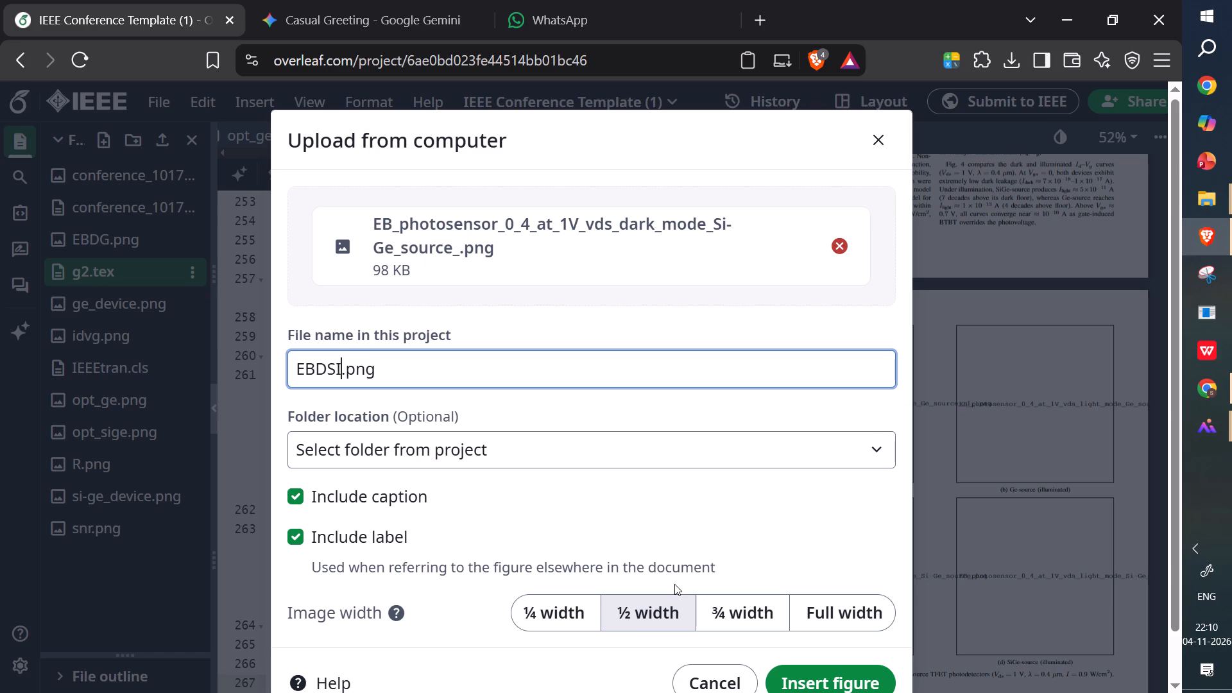
pyautogui.click(821, 680)
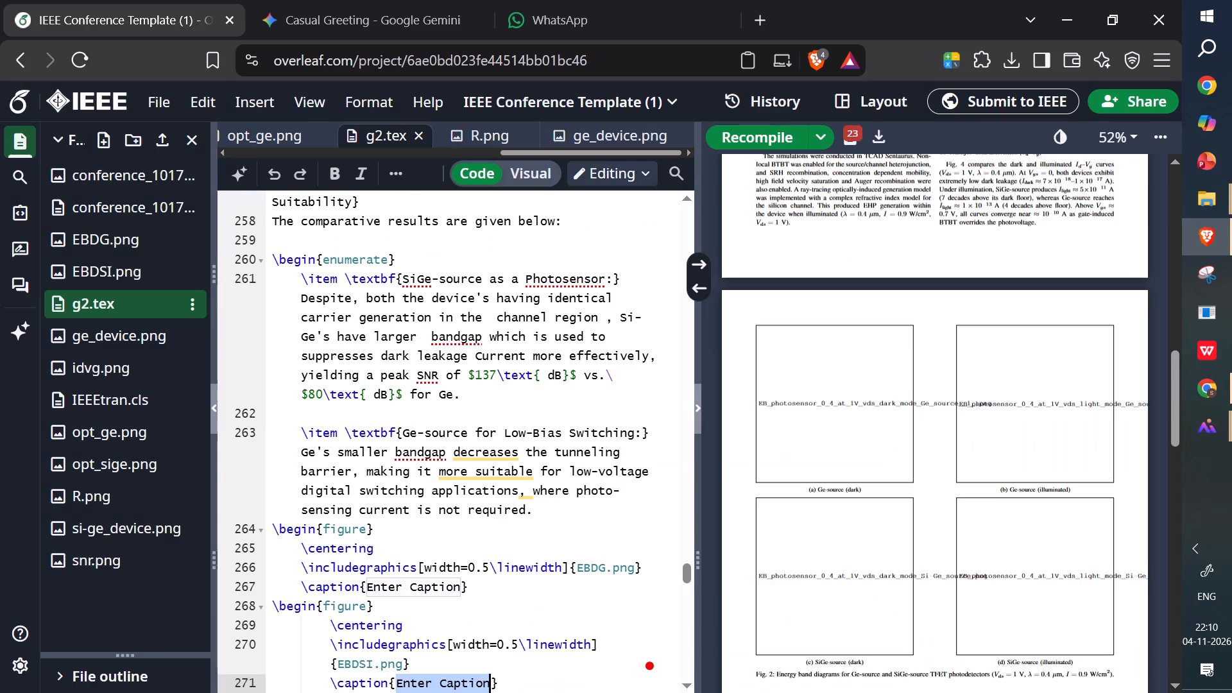
# Upload the light mode Ge source diagram from new(paper) as EBLG.png and insert it as a figure.
pyautogui.click(403, 172)
pyautogui.click(464, 210)
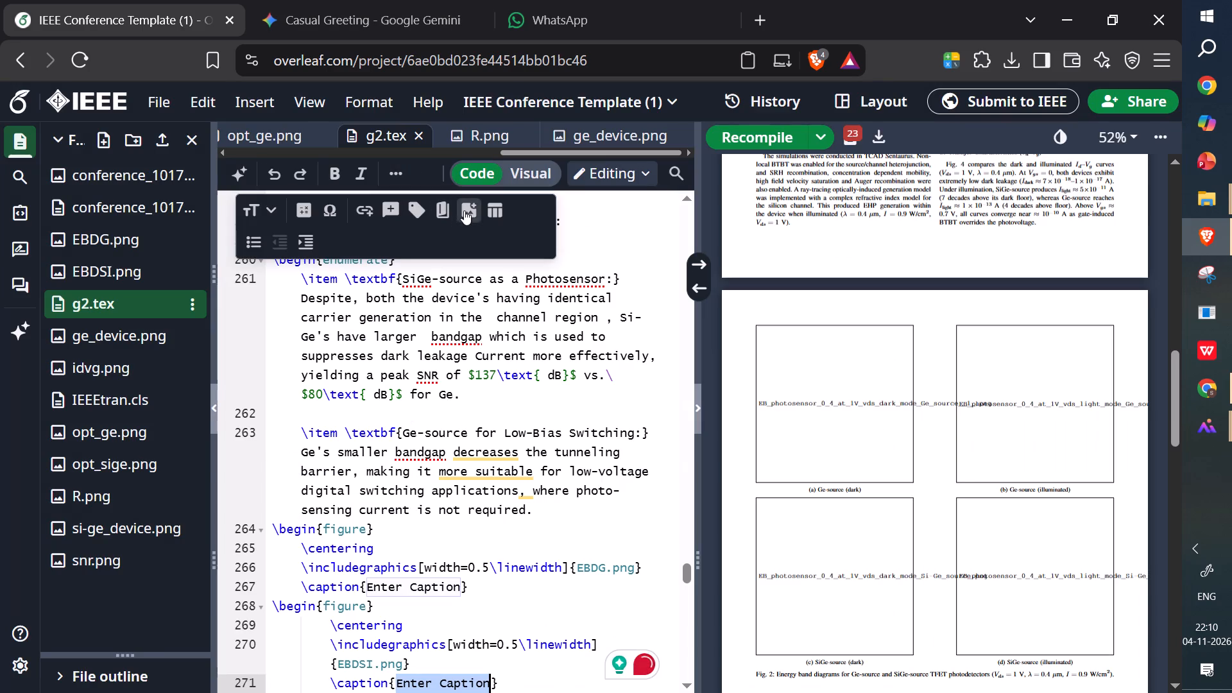
pyautogui.click(477, 253)
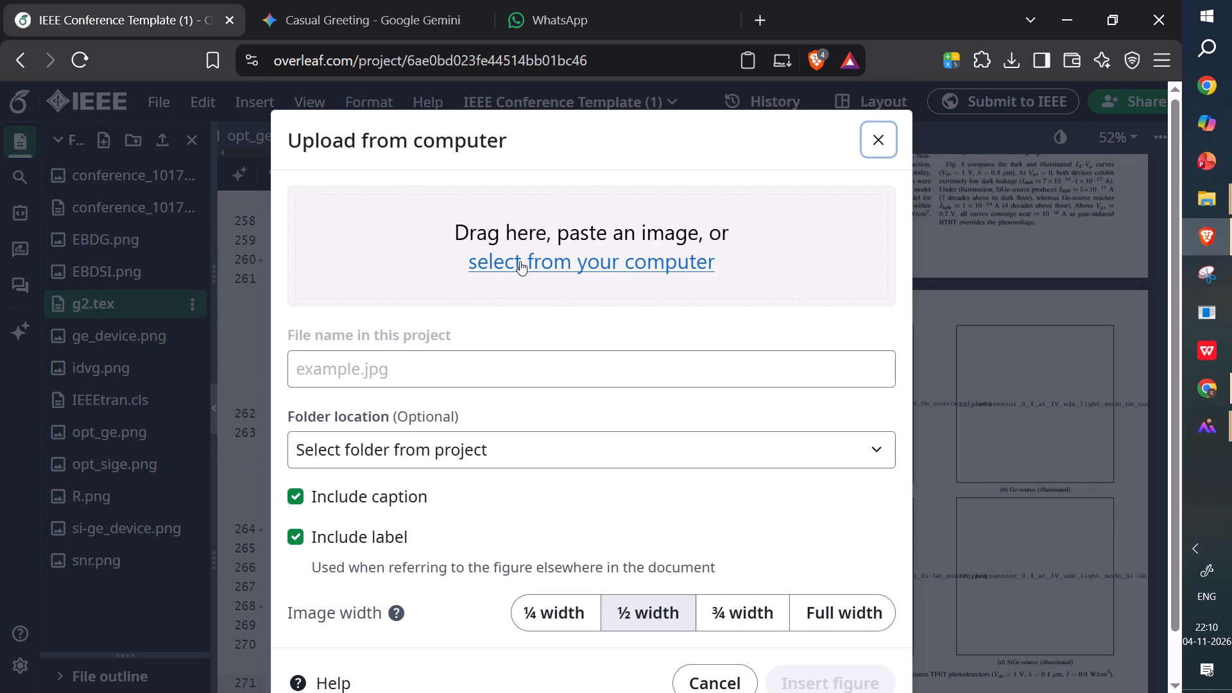
pyautogui.click(526, 259)
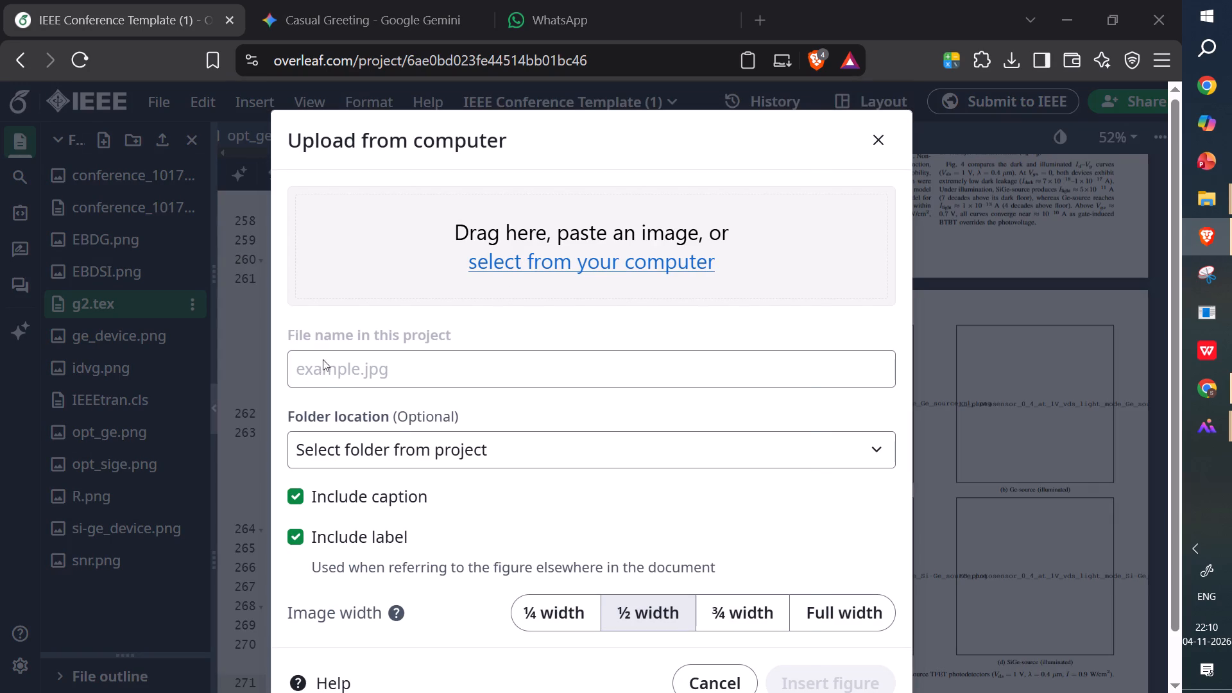
pyautogui.click(389, 246)
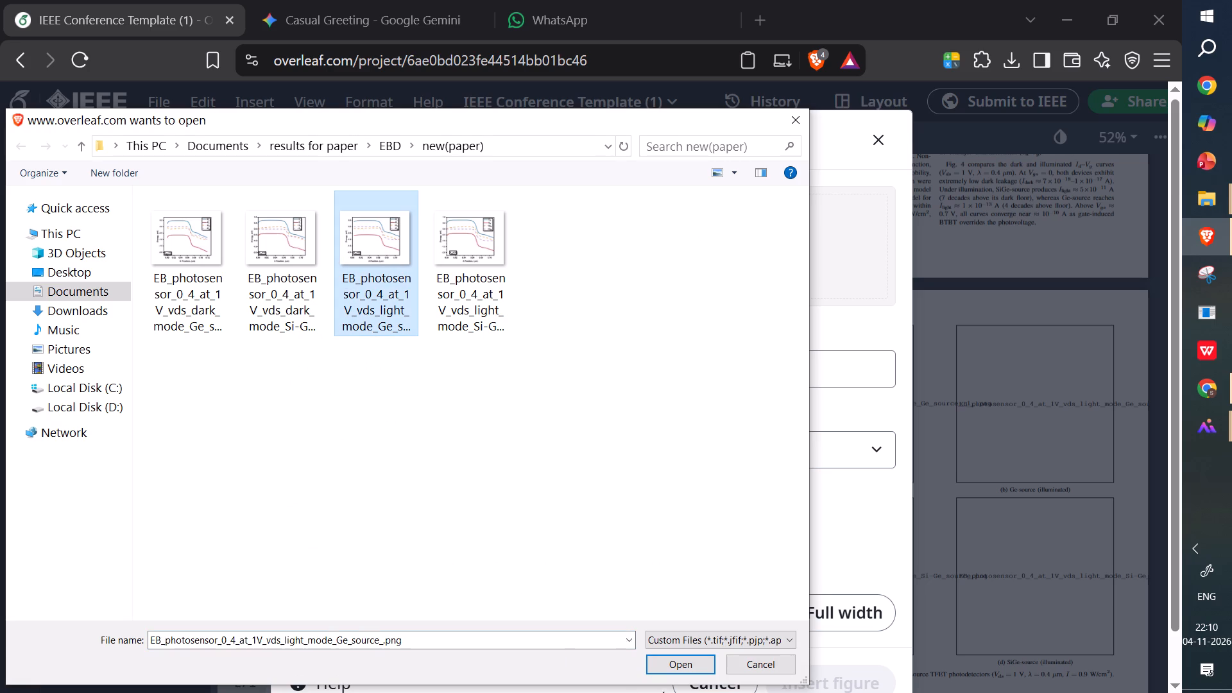
pyautogui.click(674, 664)
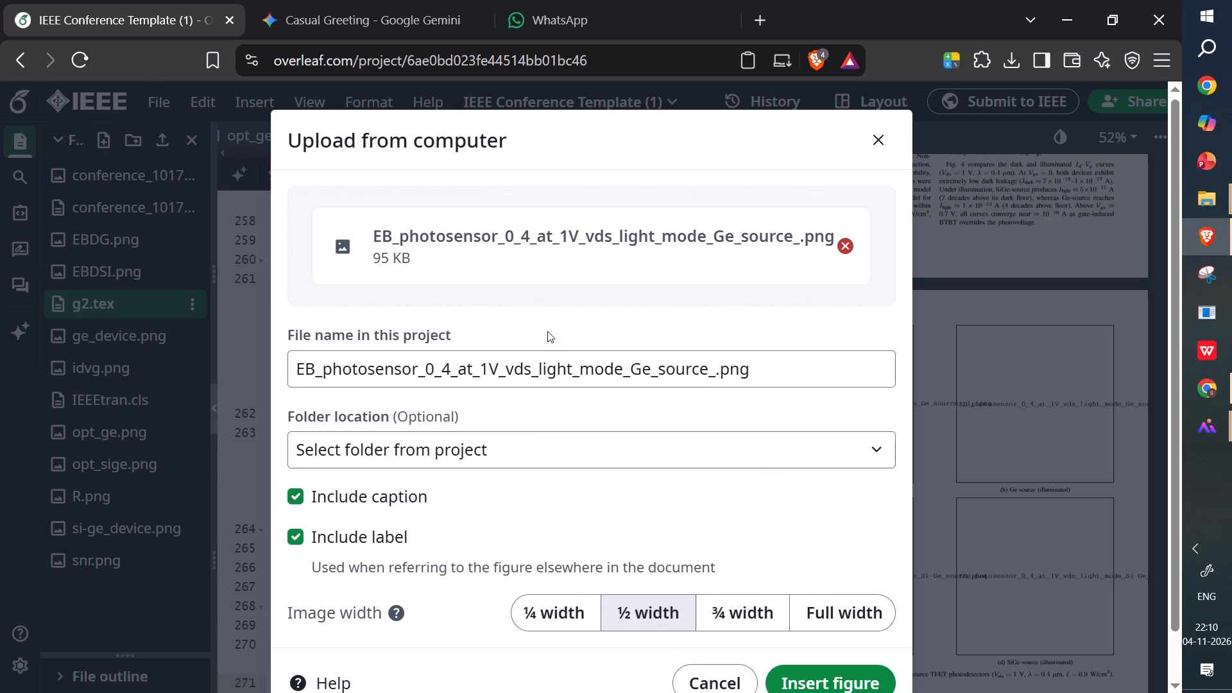
pyautogui.click(717, 372)
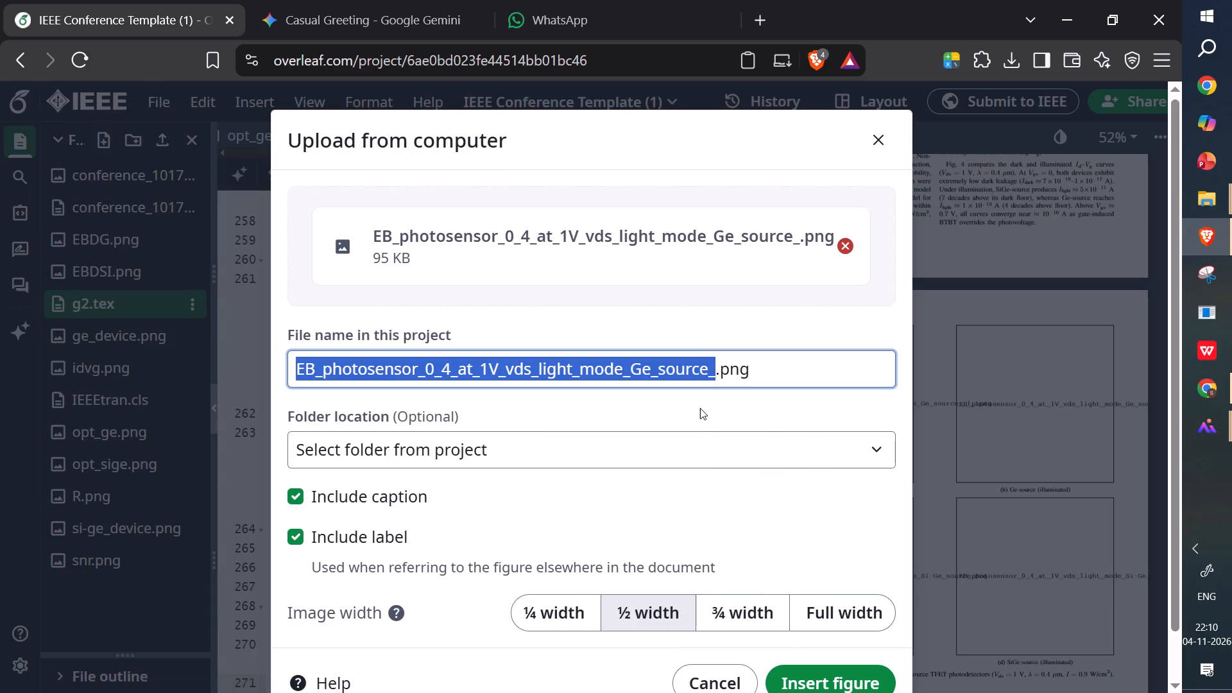
pyautogui.press('BackSpace')
pyautogui.write('EB')
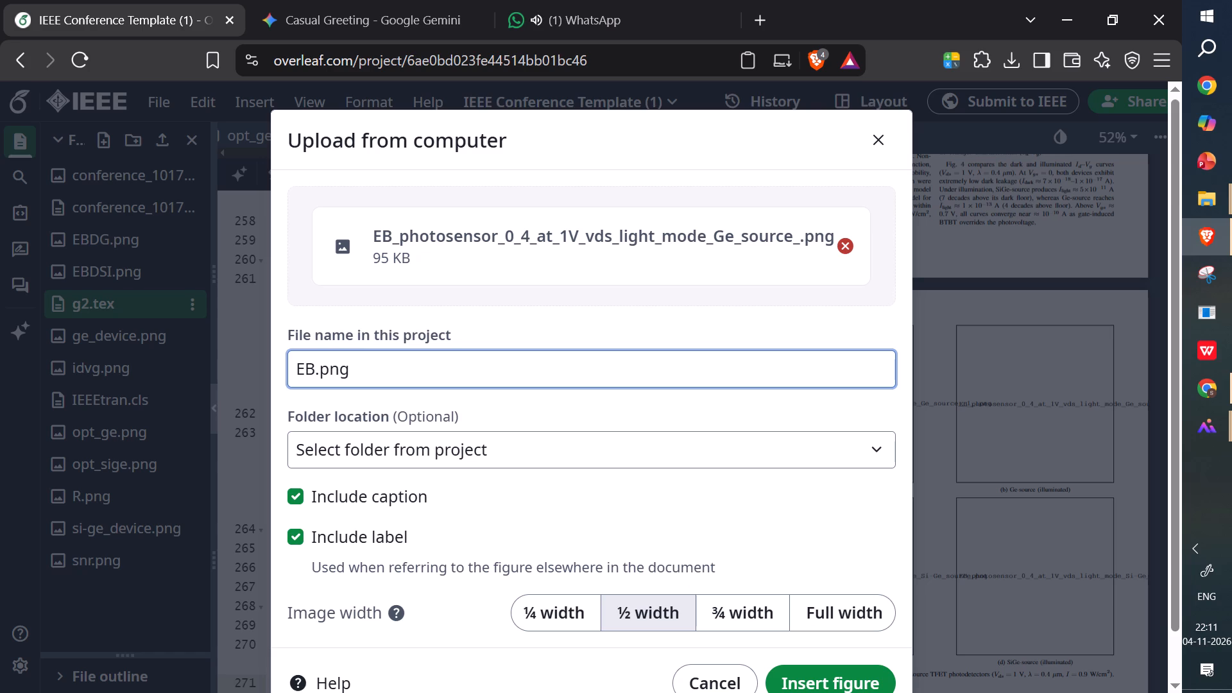
pyautogui.press('l')
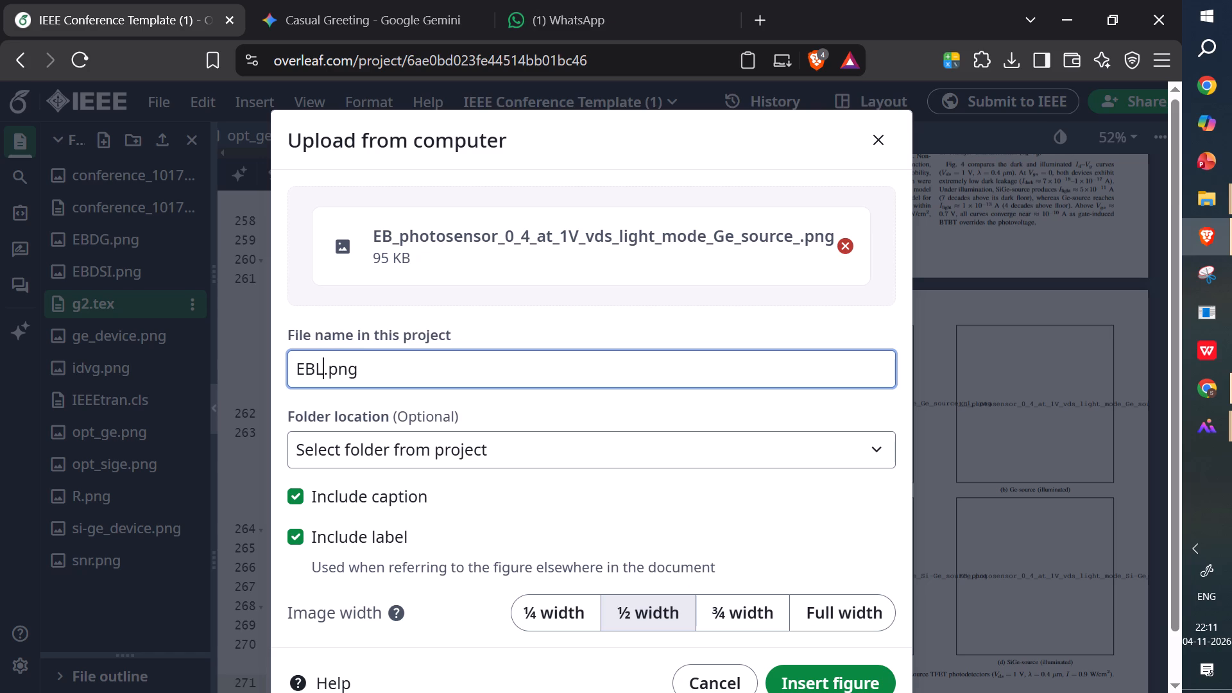
pyautogui.press('g')
pyautogui.click(851, 685)
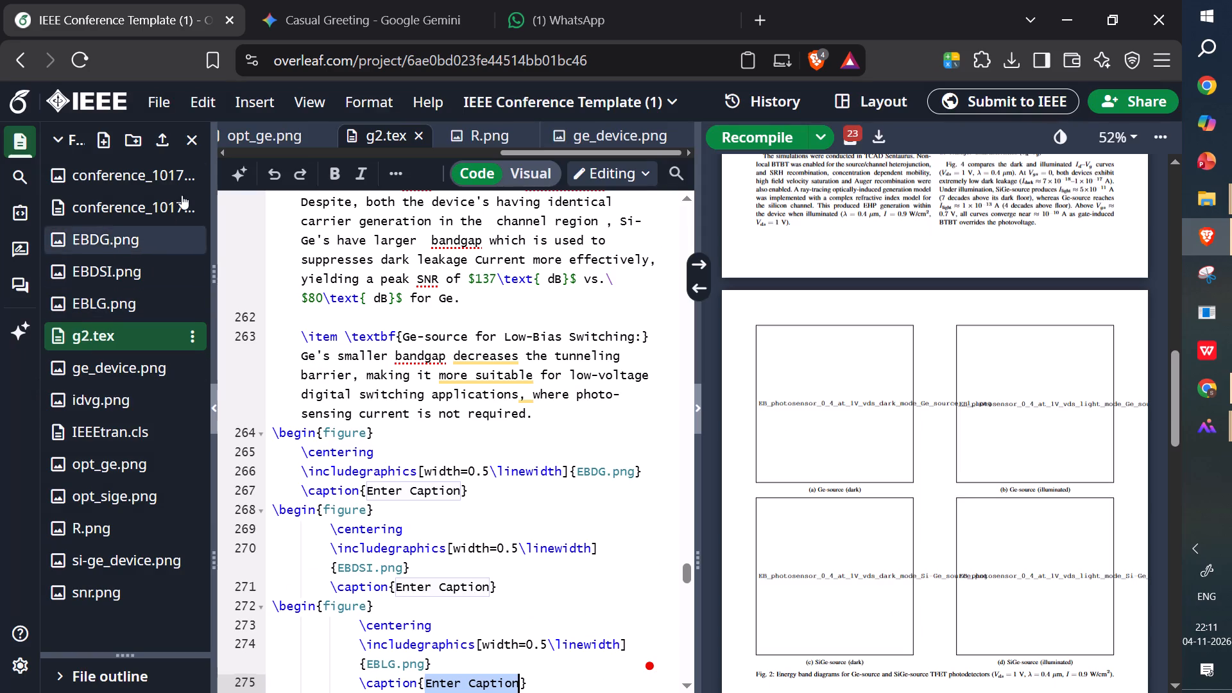
# Choose the light mode Si-Ge source diagram from new(paper) for upload and name it EBLSI.png in the project.
pyautogui.click(402, 176)
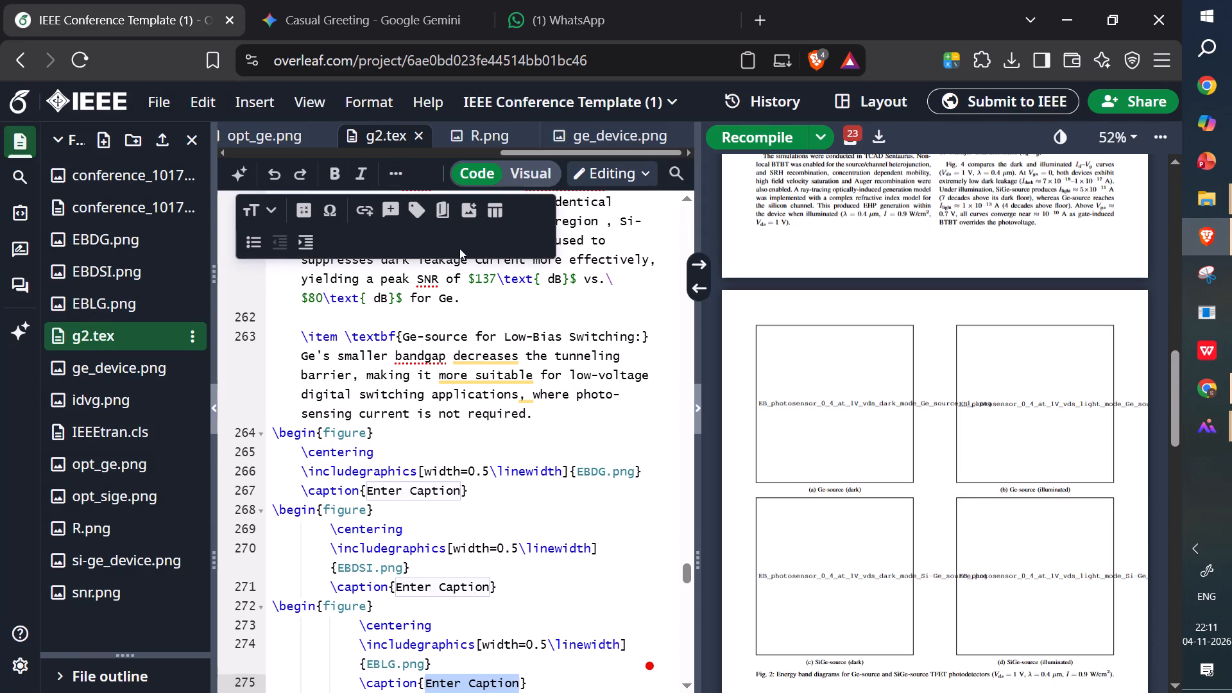
pyautogui.click(464, 205)
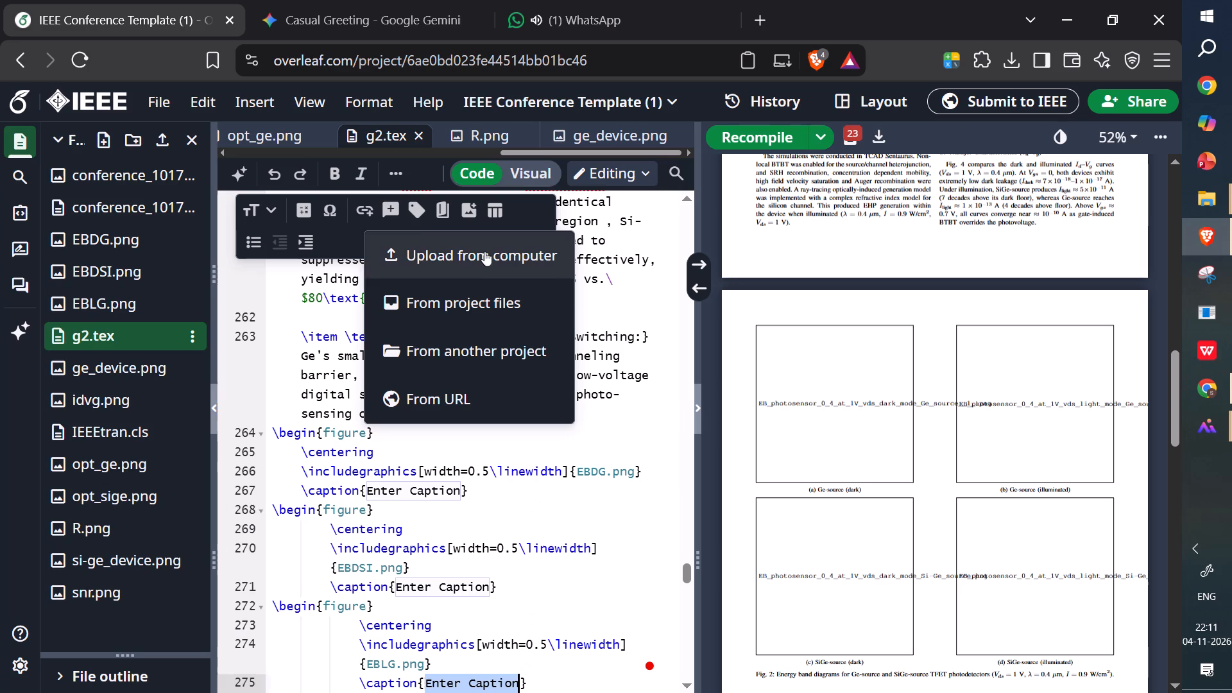
pyautogui.click(449, 253)
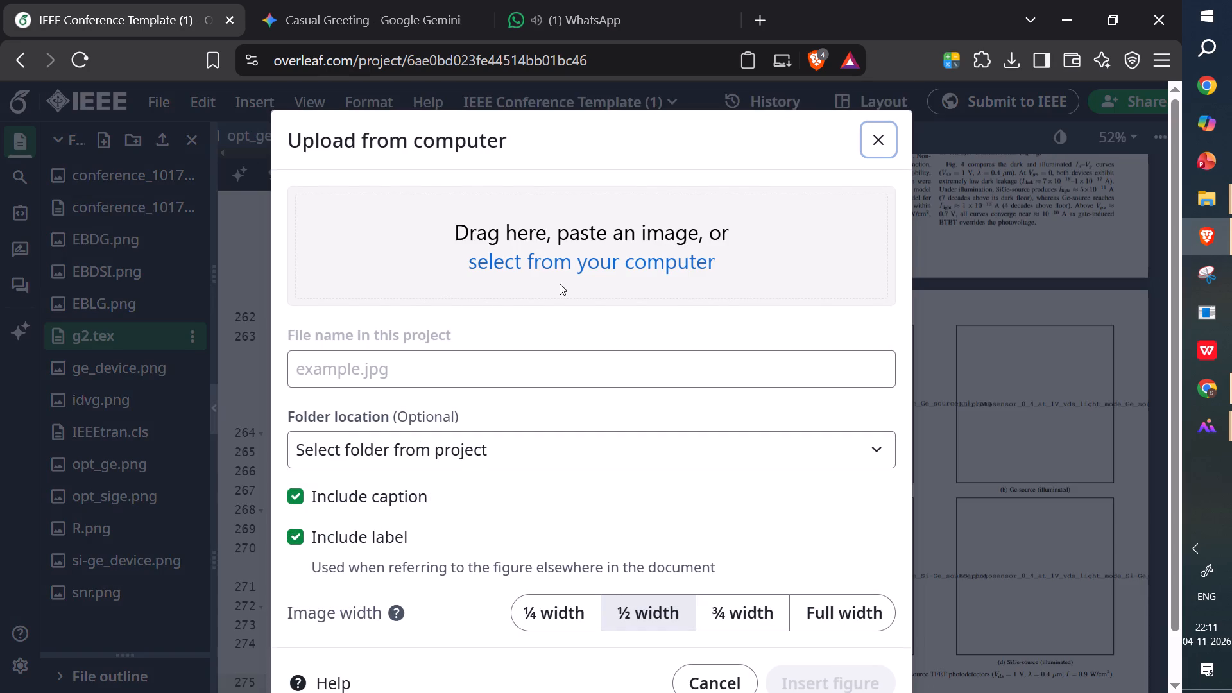
pyautogui.click(563, 270)
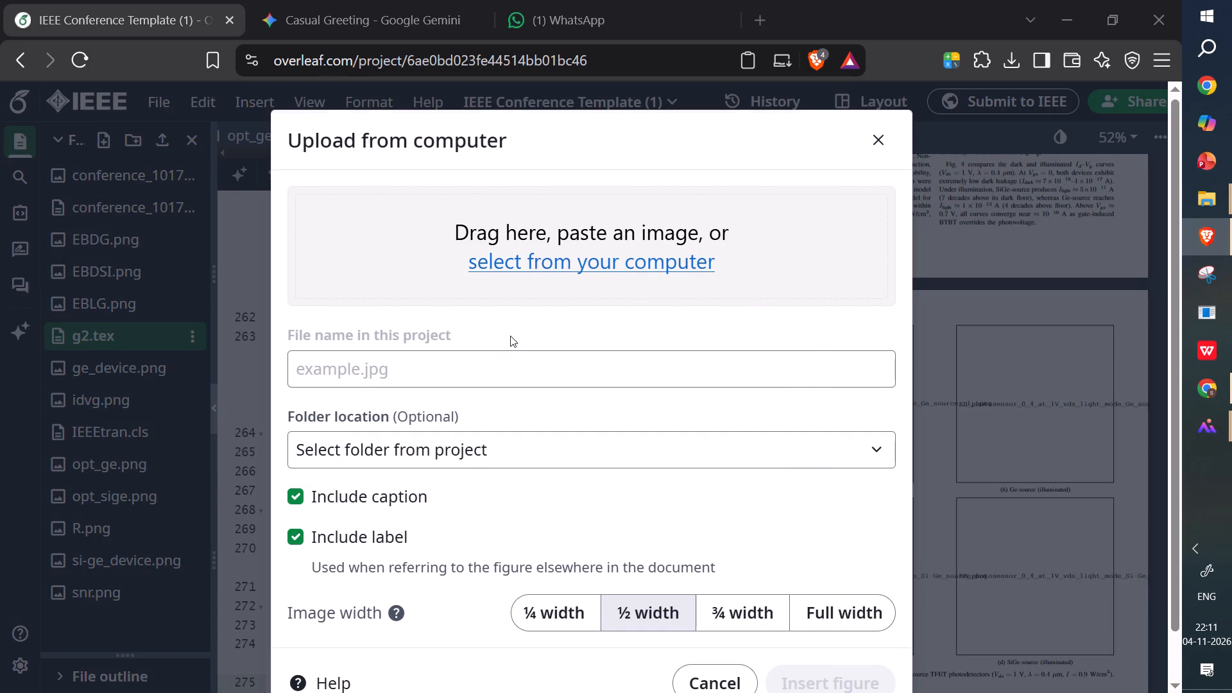
pyautogui.click(458, 255)
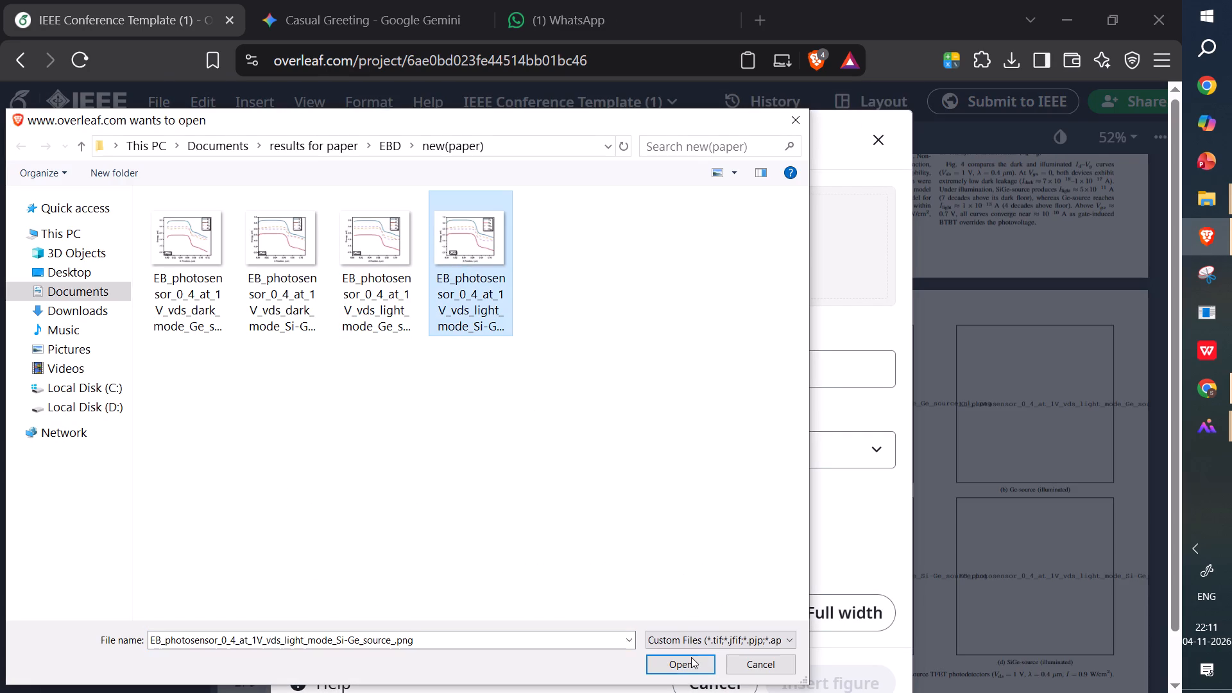
pyautogui.click(692, 661)
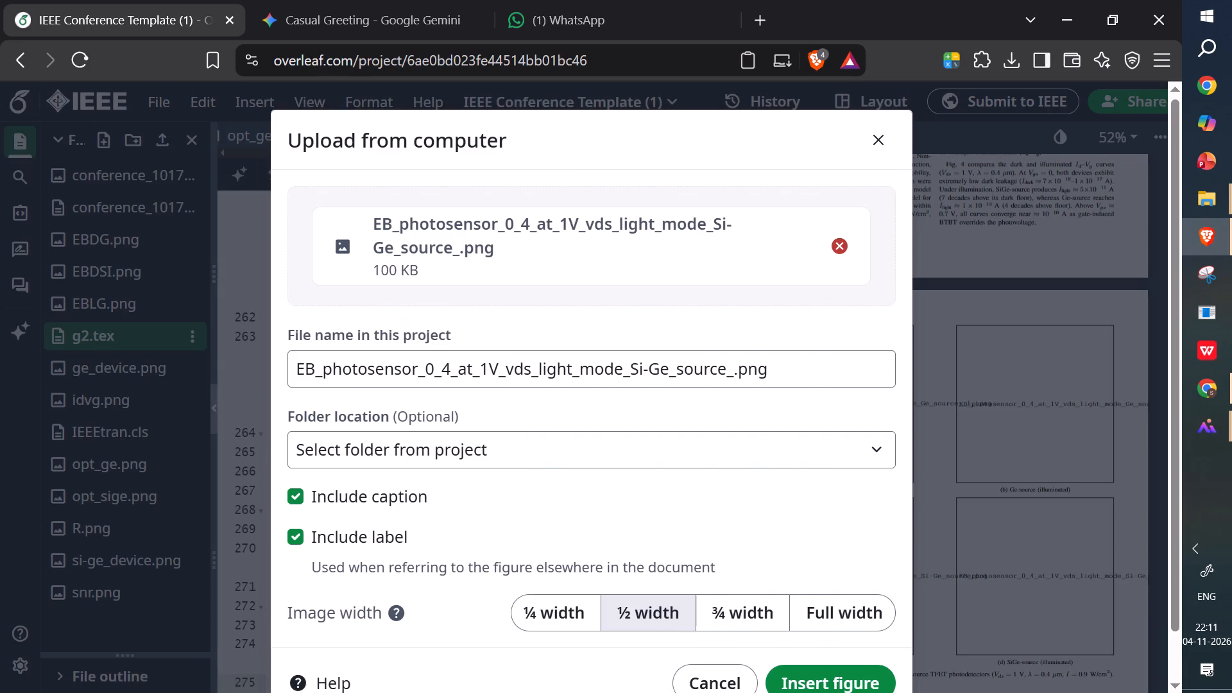
pyautogui.click(733, 375)
pyautogui.press('BackSpace')
pyautogui.write('EB')
pyautogui.write('LSI')
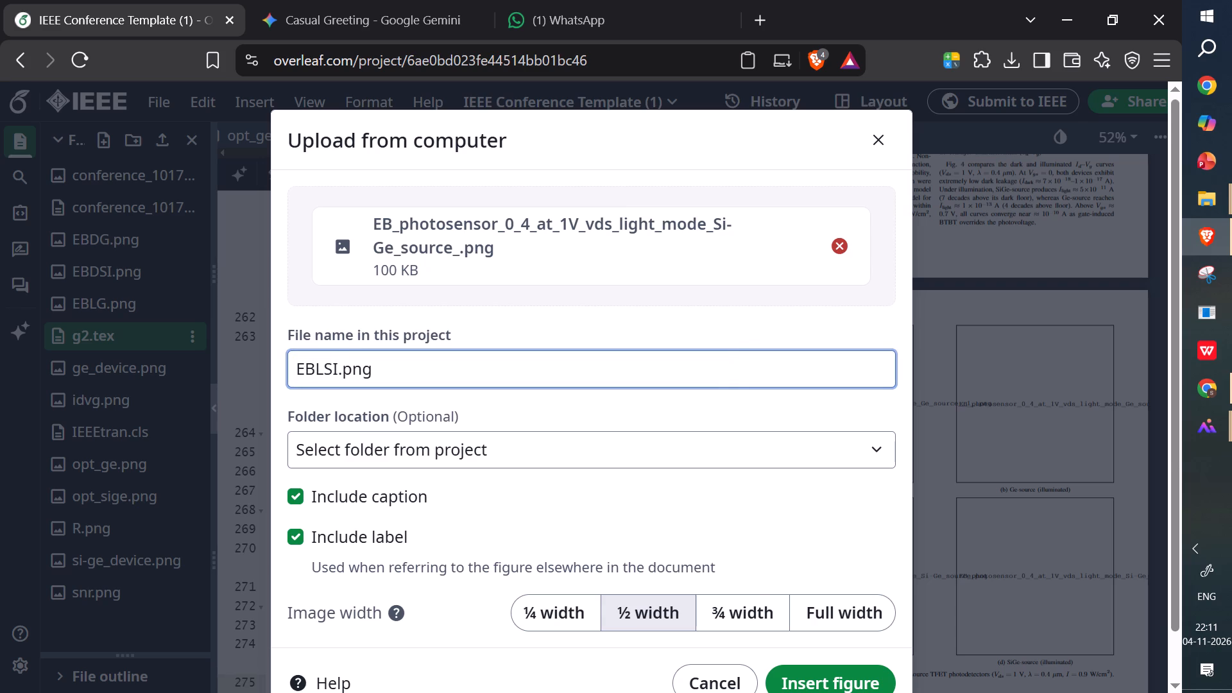
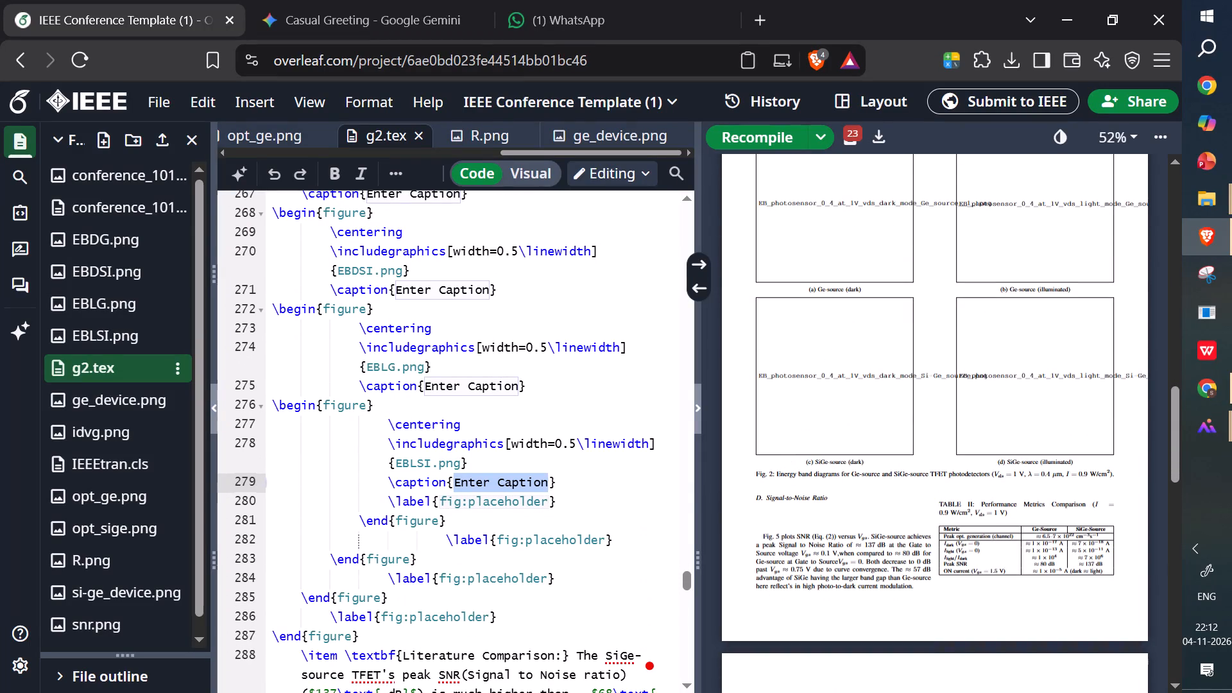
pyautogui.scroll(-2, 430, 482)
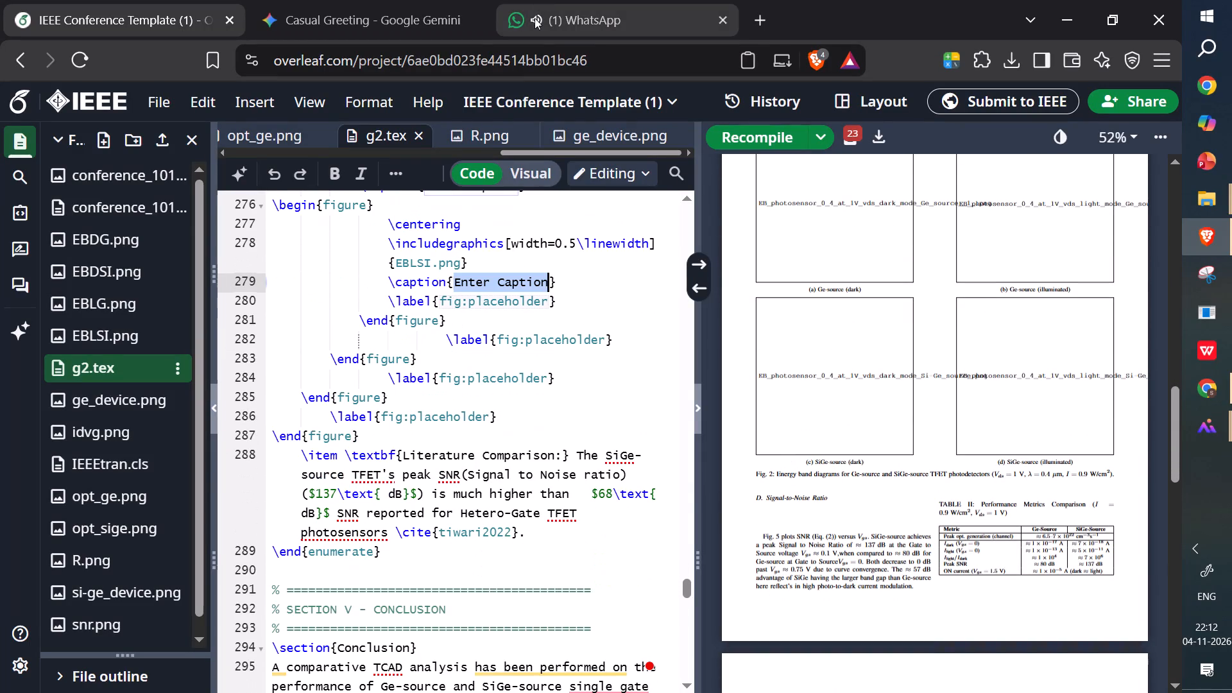
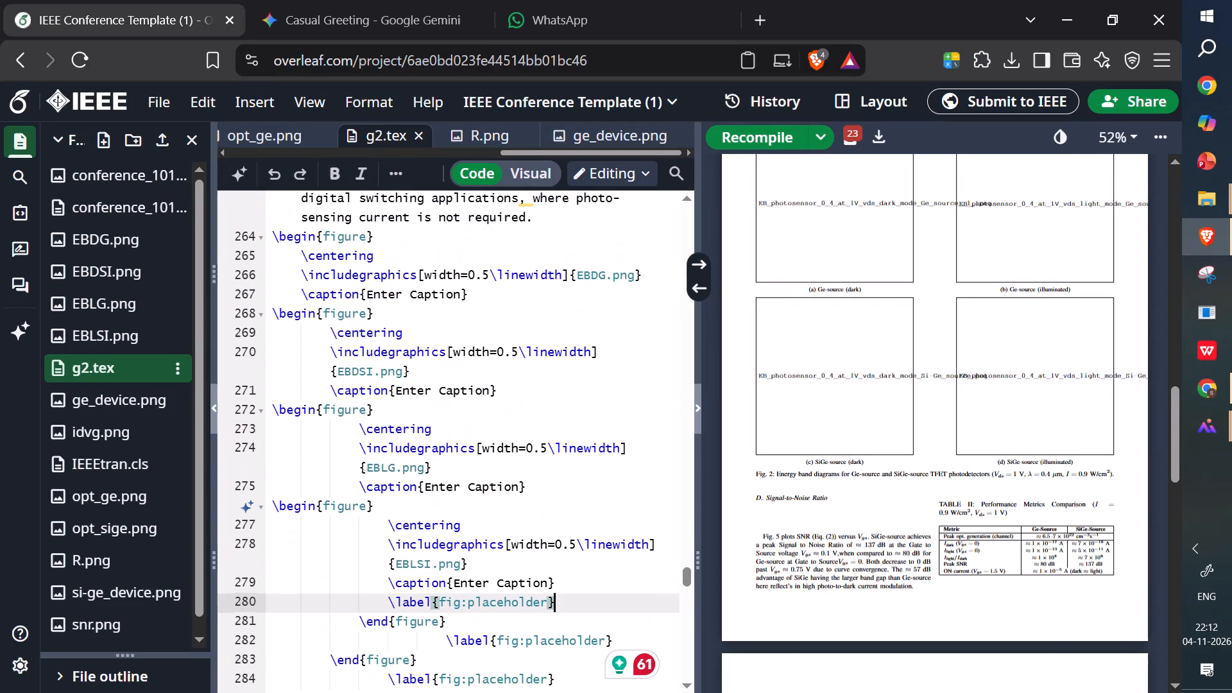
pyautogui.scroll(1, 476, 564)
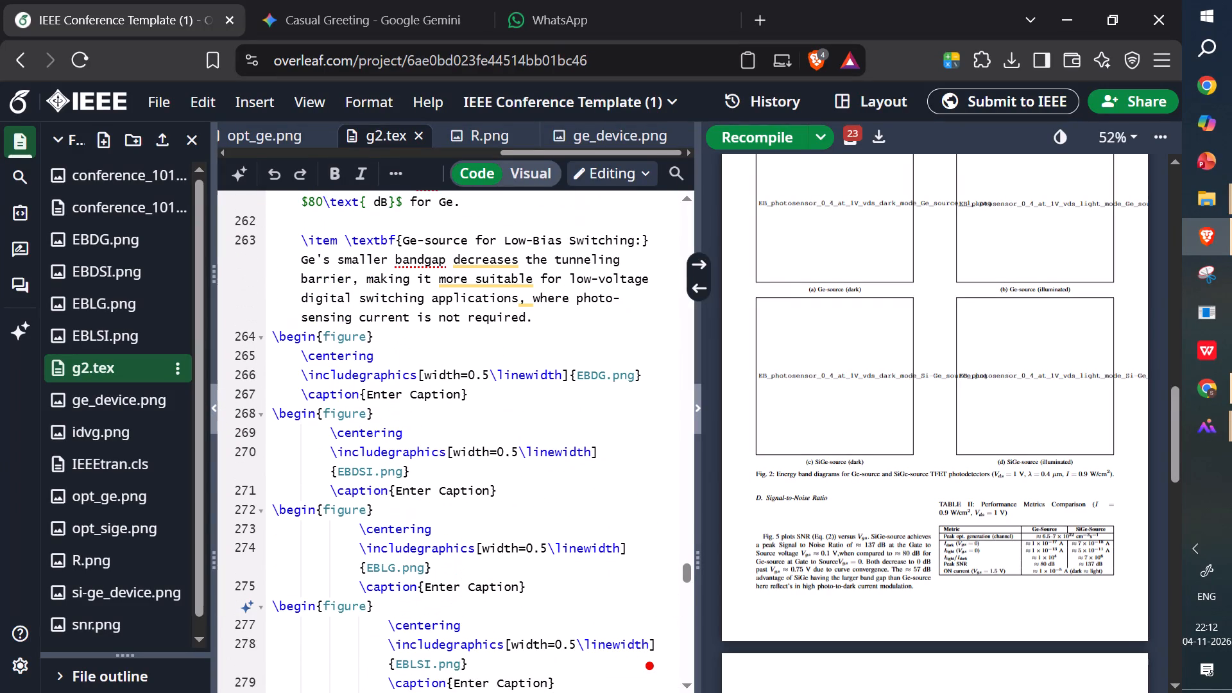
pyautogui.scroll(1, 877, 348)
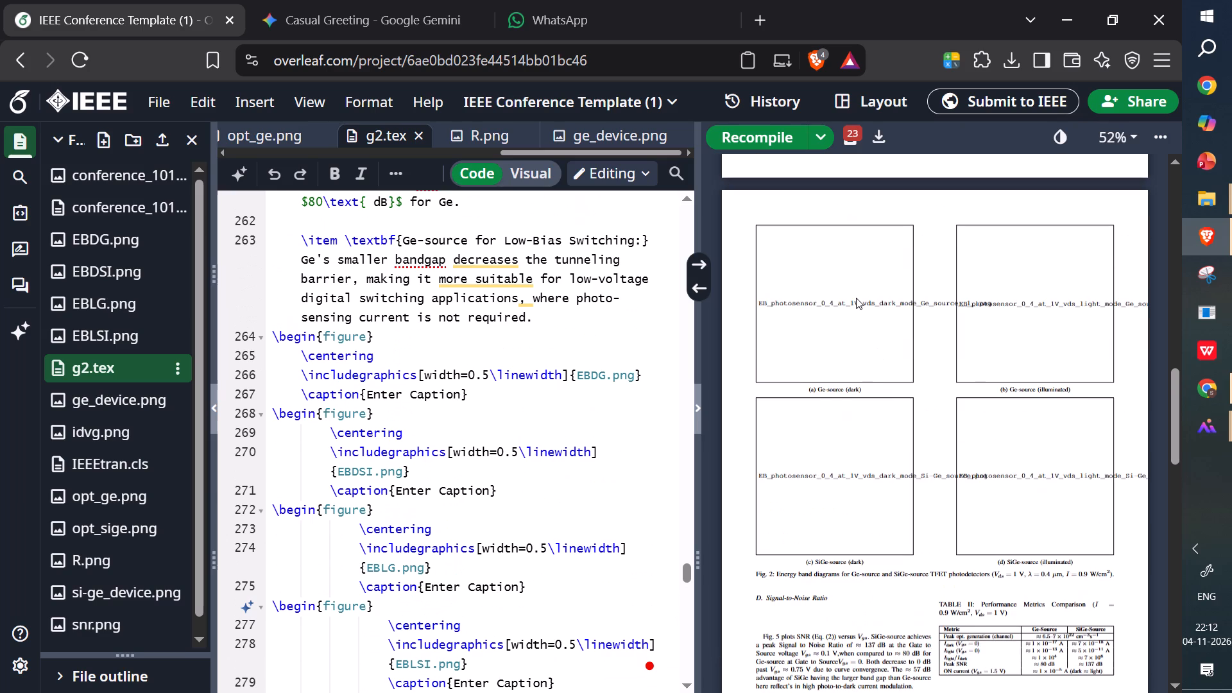
# Replace the image file name in the Ge-source (dark) subfigure of the energy band diagram figure with EBDG.png.
pyautogui.click(856, 298)
pyautogui.click(854, 302)
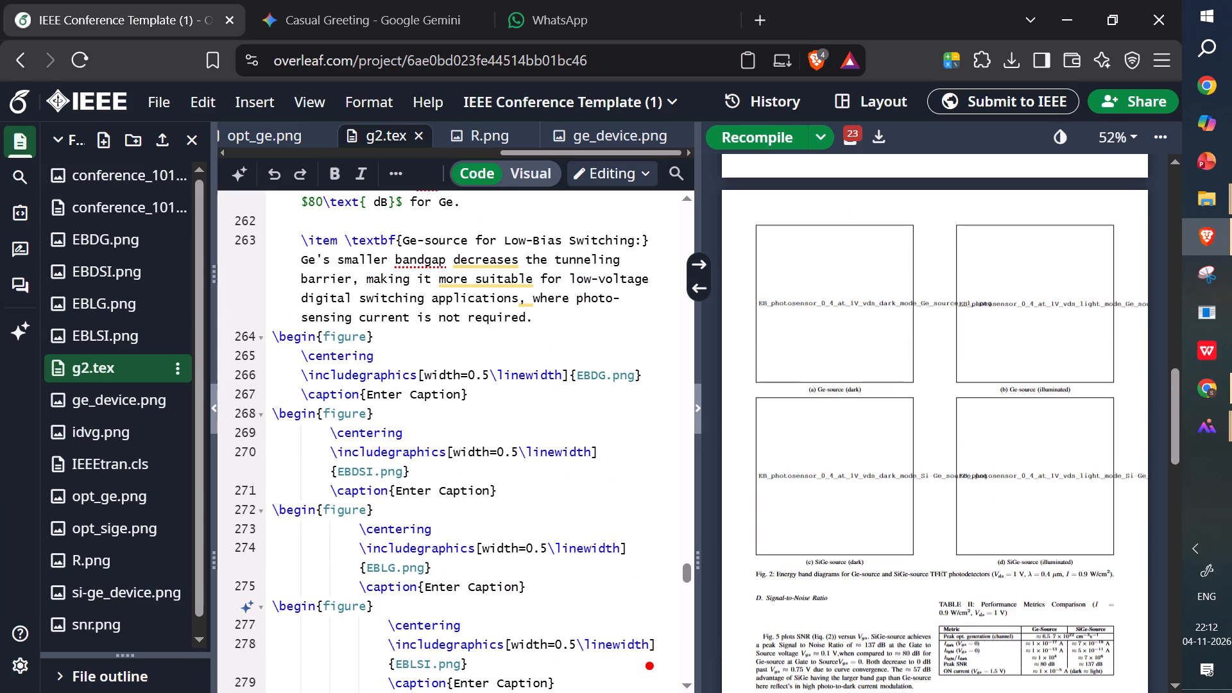
pyautogui.click(840, 303)
pyautogui.doubleClick(840, 303)
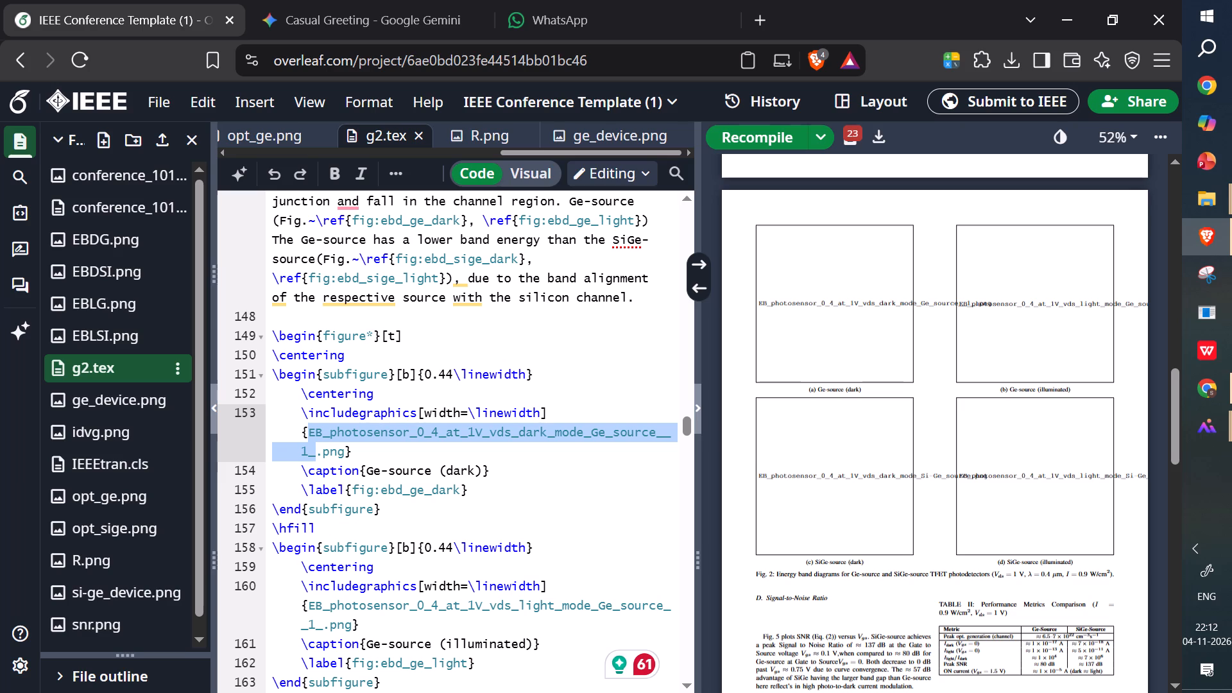
pyautogui.press('BackSpace')
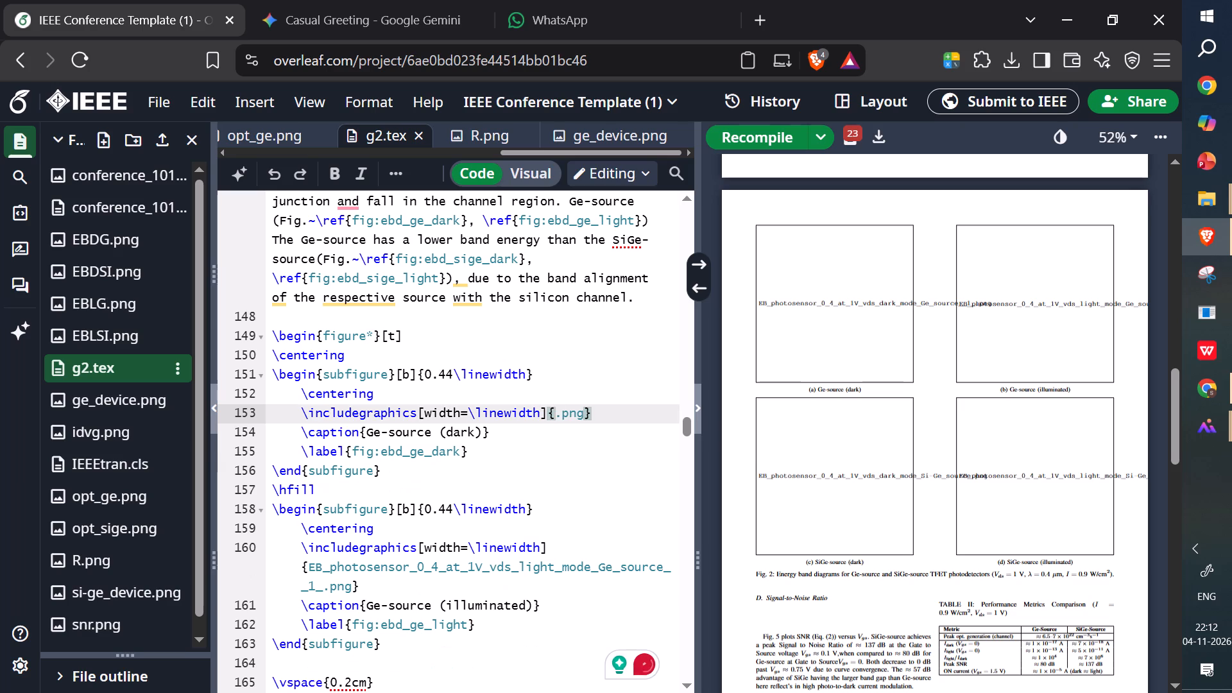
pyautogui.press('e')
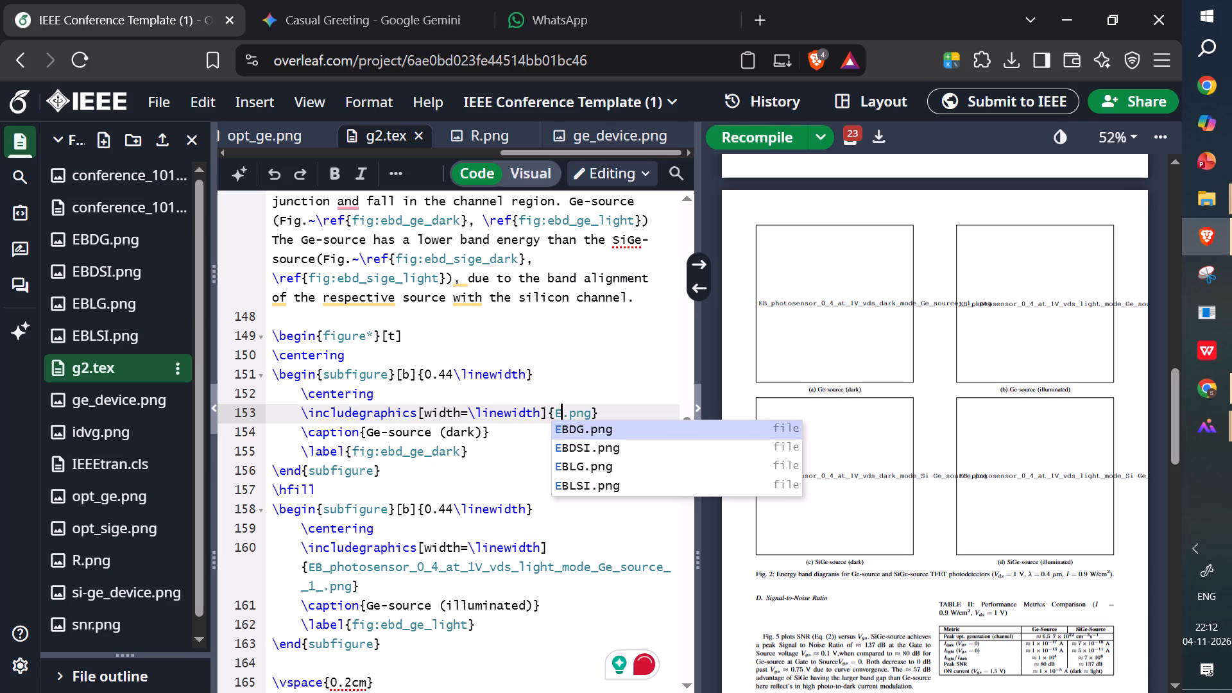
pyautogui.click(583, 431)
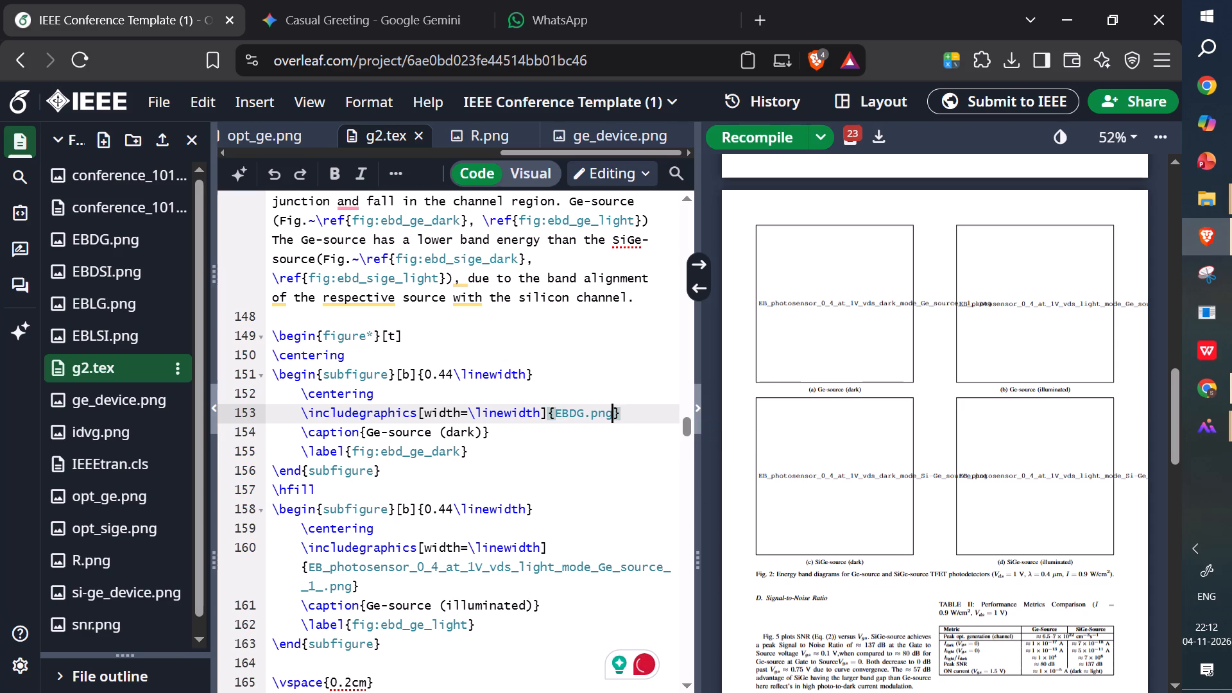
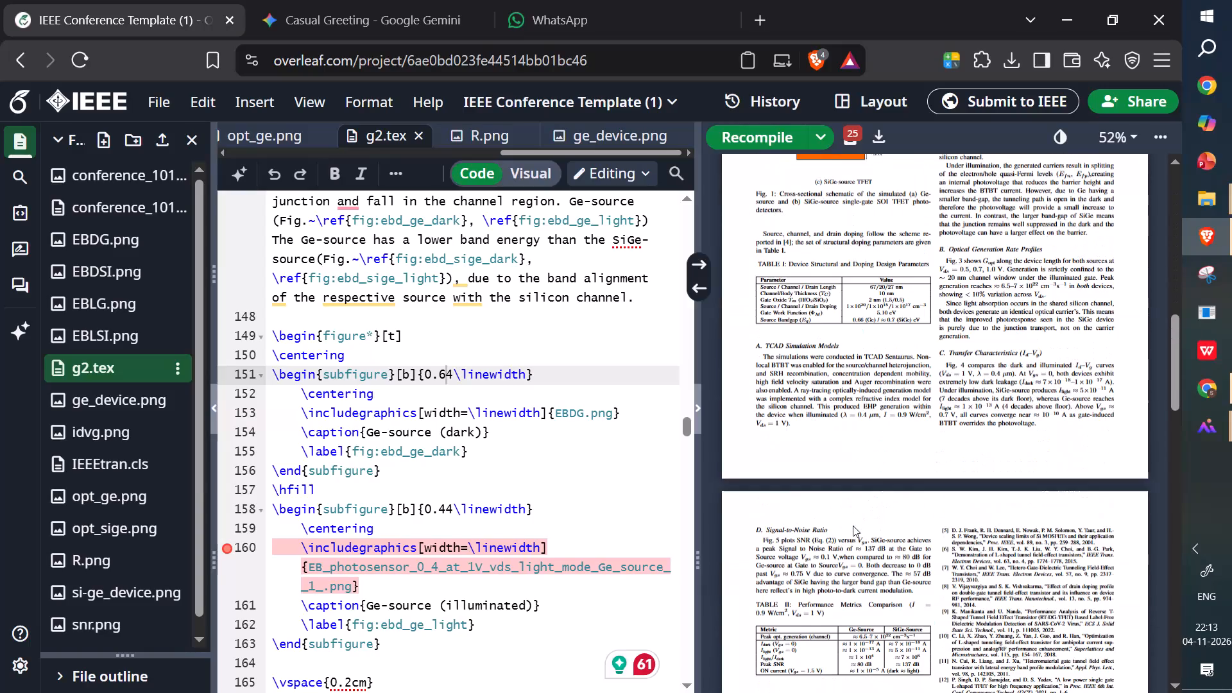
# Examine the compiled PDF pages to check how the energy band diagram subfigures are placed and which images they show.
pyautogui.scroll(-9, 853, 526)
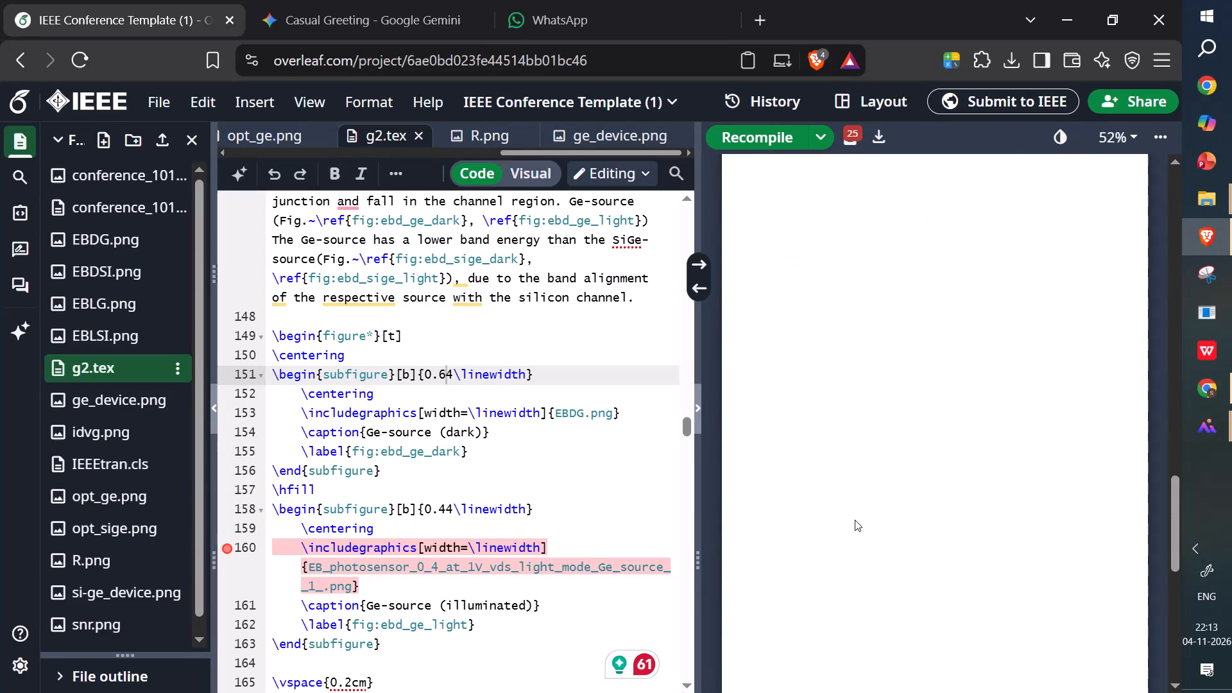
pyautogui.scroll(3, 855, 519)
pyautogui.scroll(-2, 855, 519)
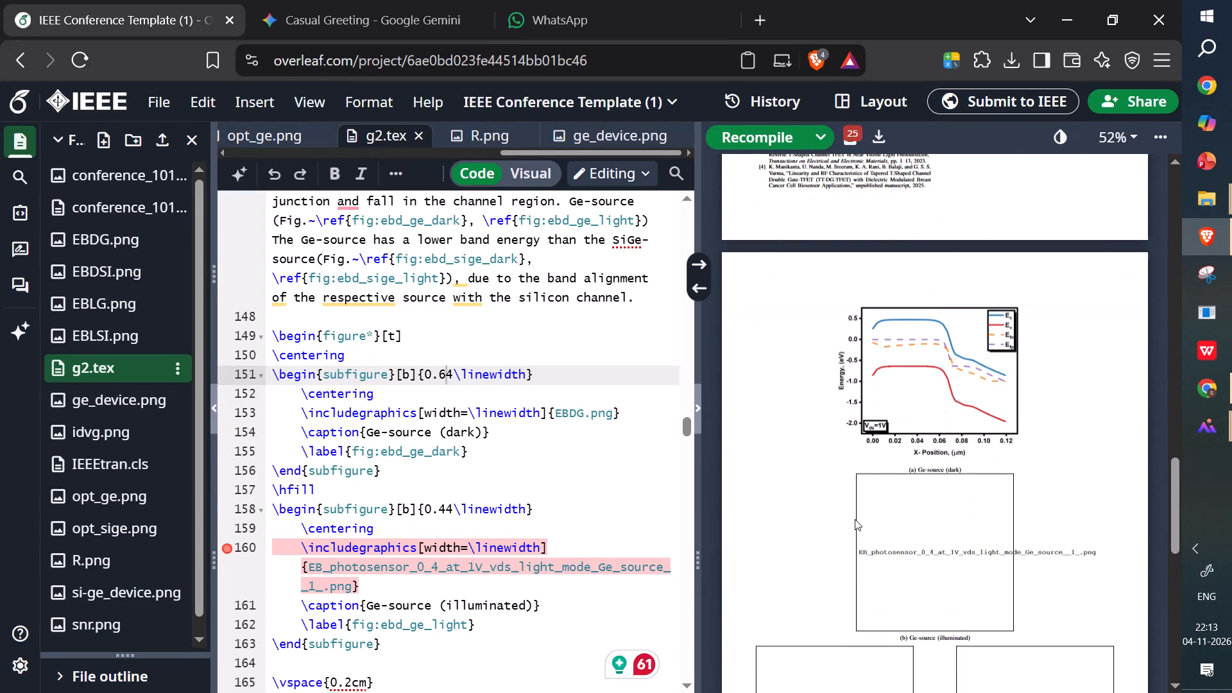
pyautogui.scroll(2, 855, 519)
pyautogui.scroll(-4, 855, 519)
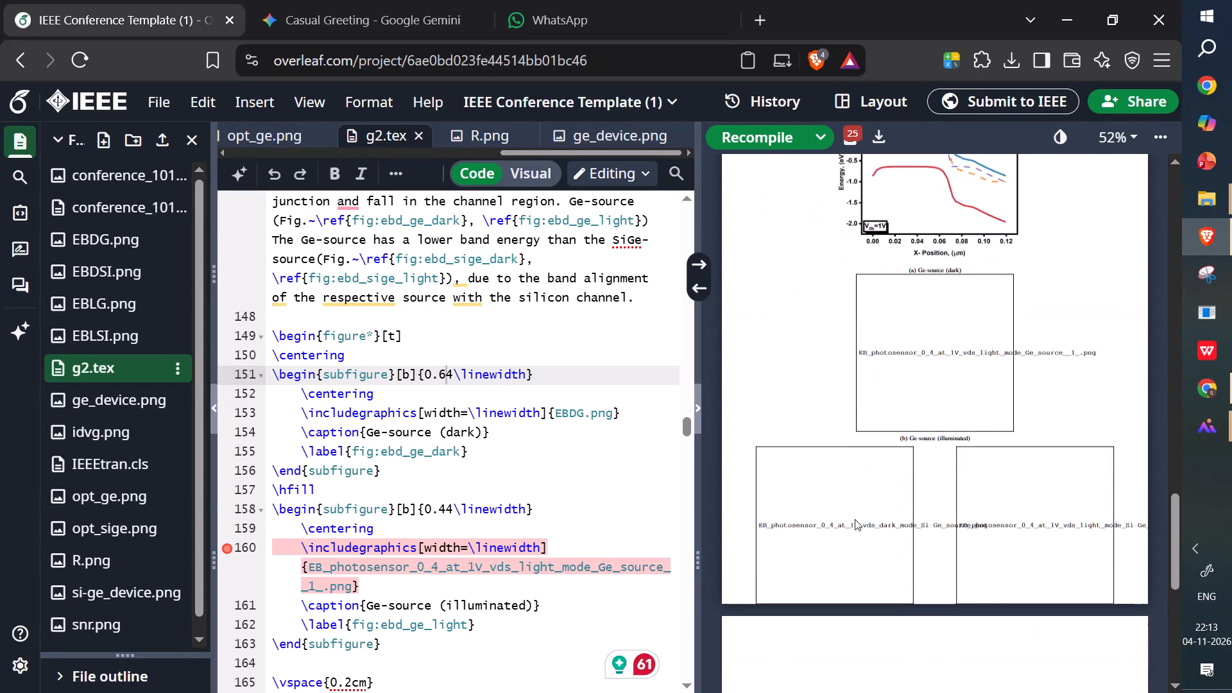
pyautogui.scroll(6, 855, 519)
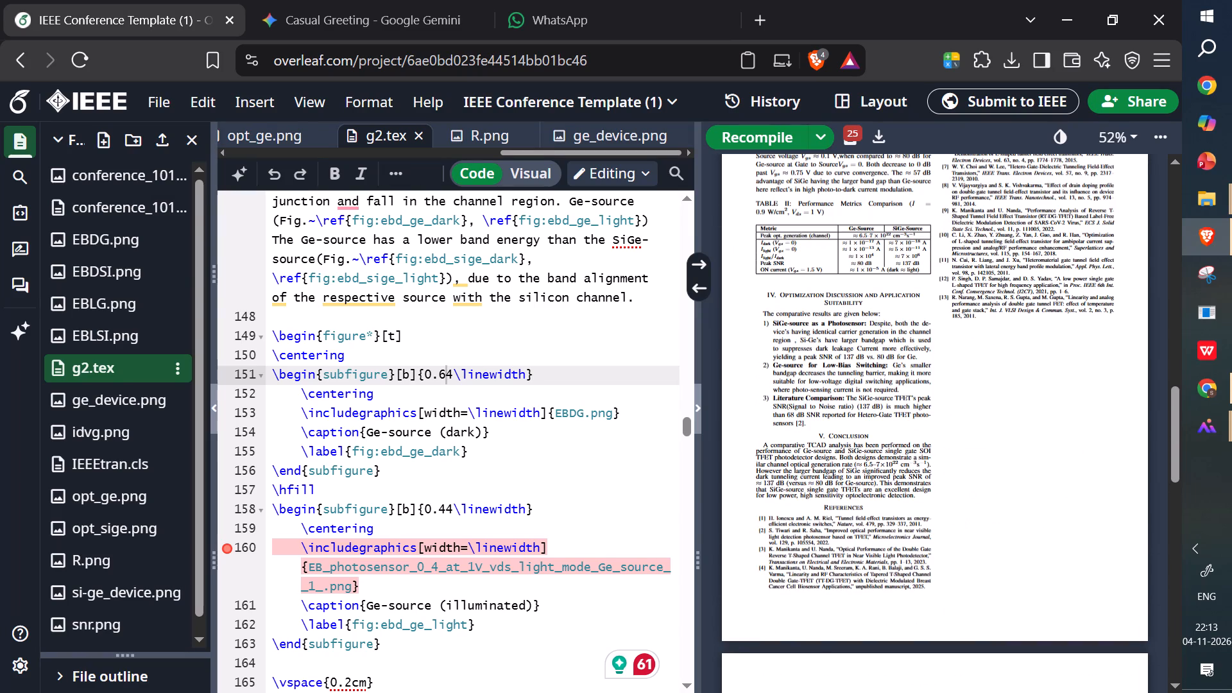
# Undo the last edit to the width value of the Ge-source (dark) subfigure.
pyautogui.click(447, 370)
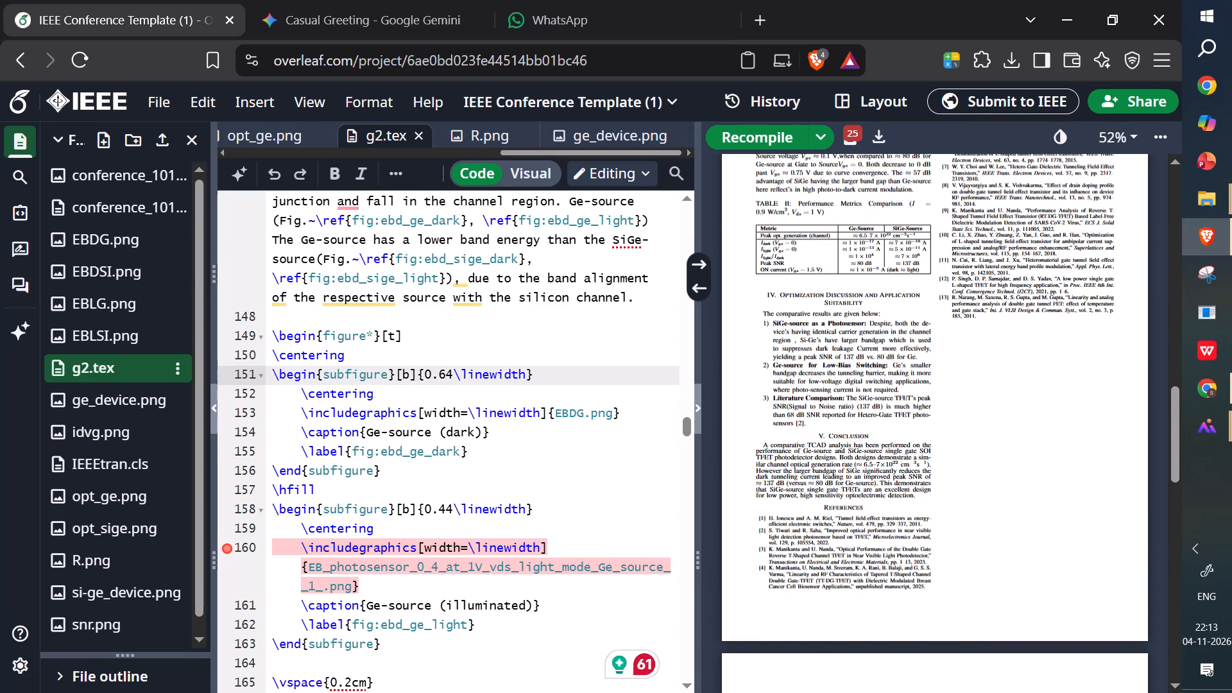
pyautogui.hotkey('ctrl', 'z')
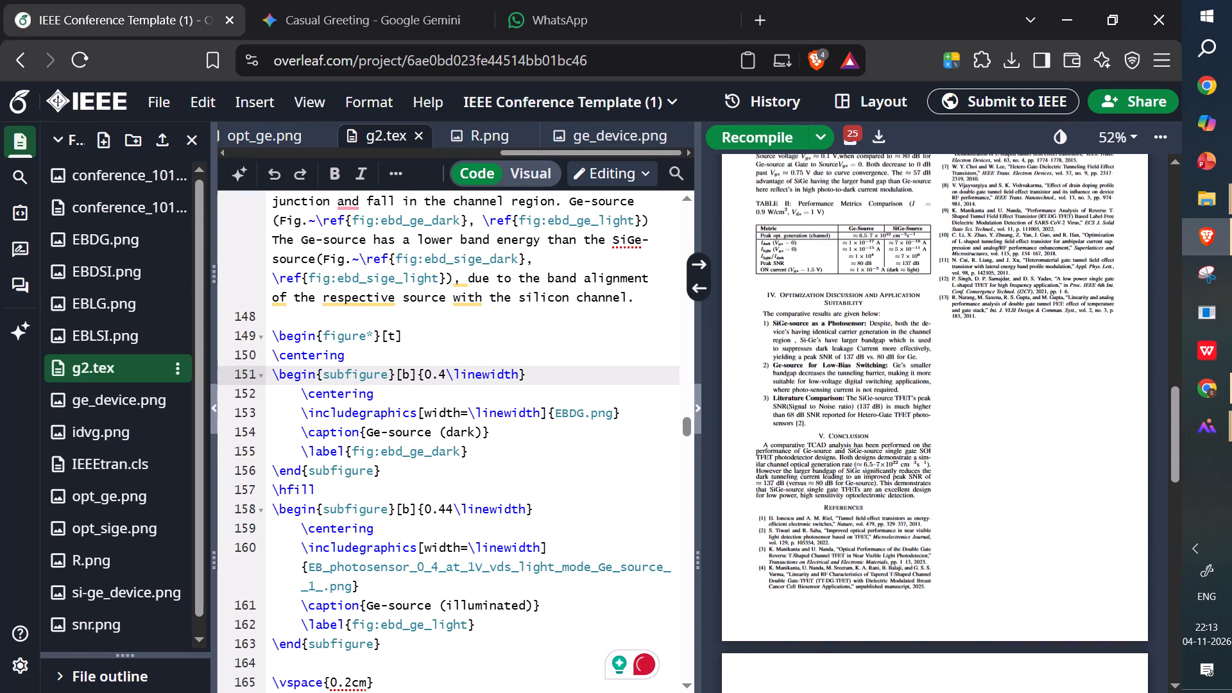
# Undo one more edit to the width value of the Ge-source (dark) subfigure.
pyautogui.hotkey('ctrl', 'z')
# Look through the g2.tex source from the device parameters table to the energy band diagram subfigures, and dismiss the antivirus notification.
pyautogui.scroll(4, 429, 364)
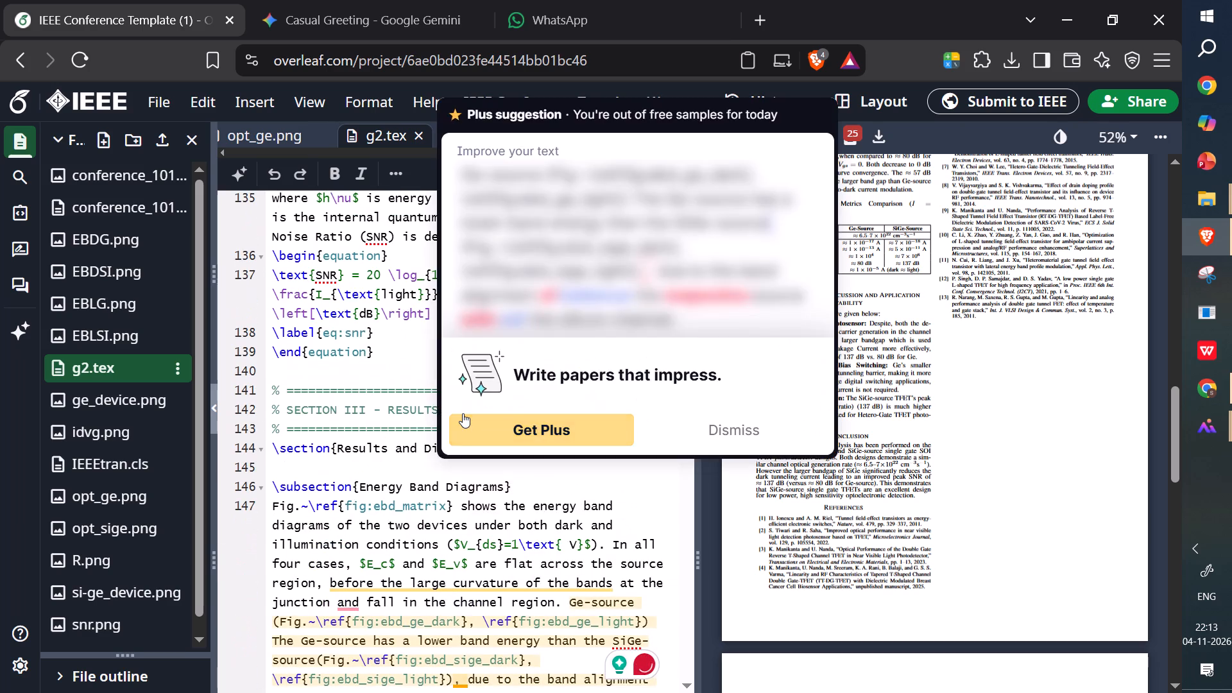
pyautogui.scroll(-1, 463, 413)
pyautogui.scroll(3, 332, 515)
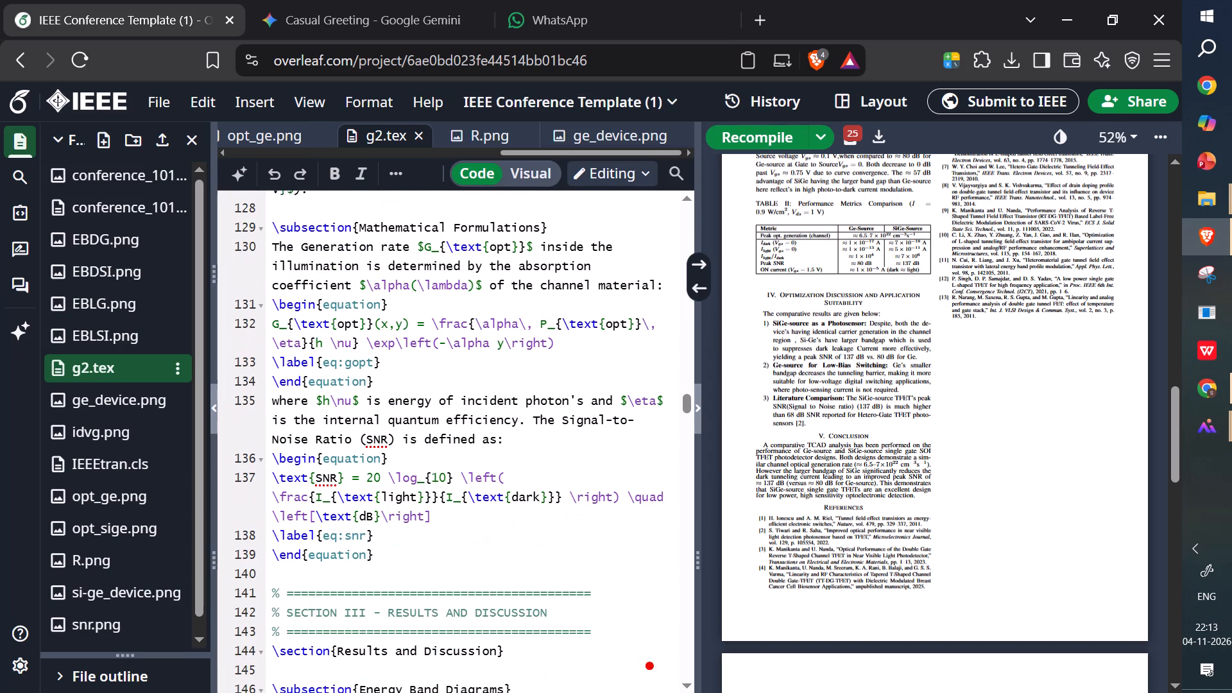
pyautogui.scroll(-10, 337, 518)
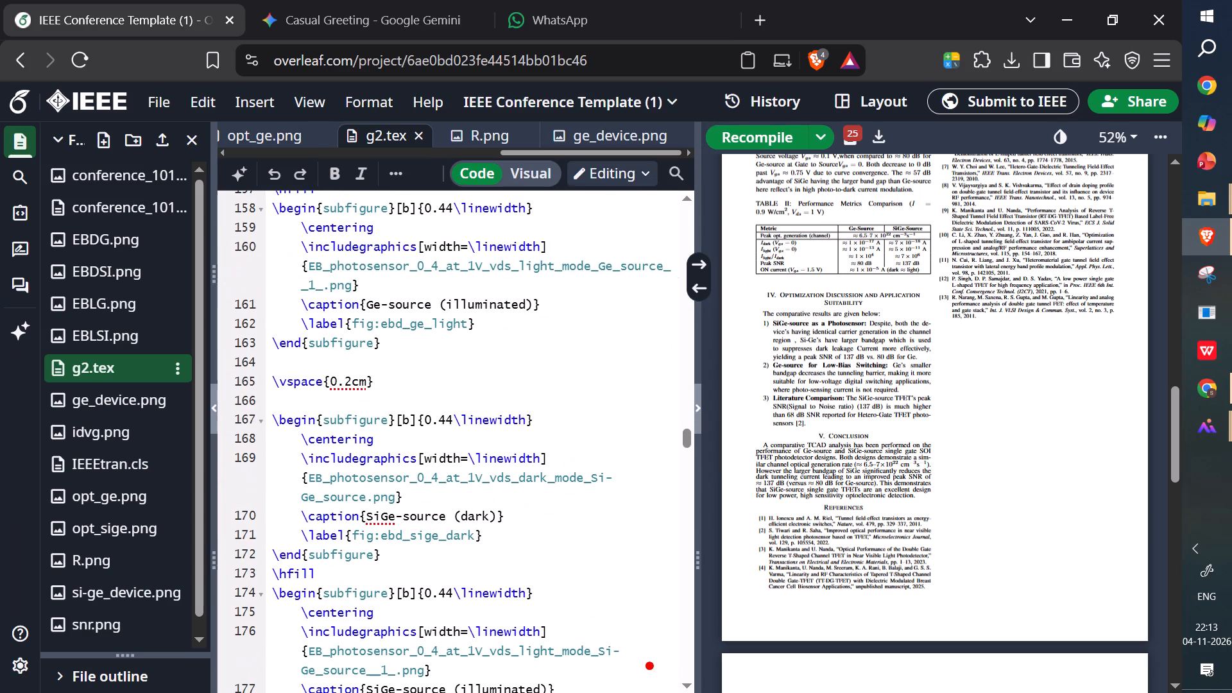
pyautogui.scroll(-3, 341, 511)
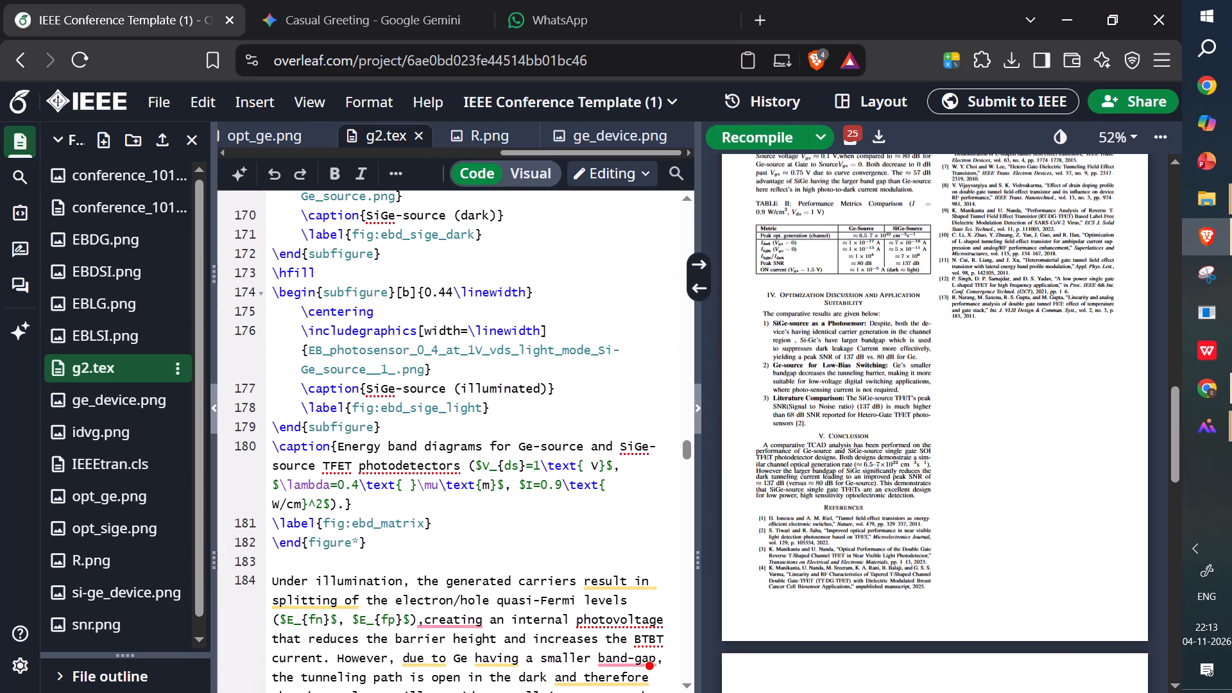
pyautogui.scroll(12, 342, 511)
pyautogui.scroll(-3, 342, 511)
pyautogui.scroll(4, 342, 511)
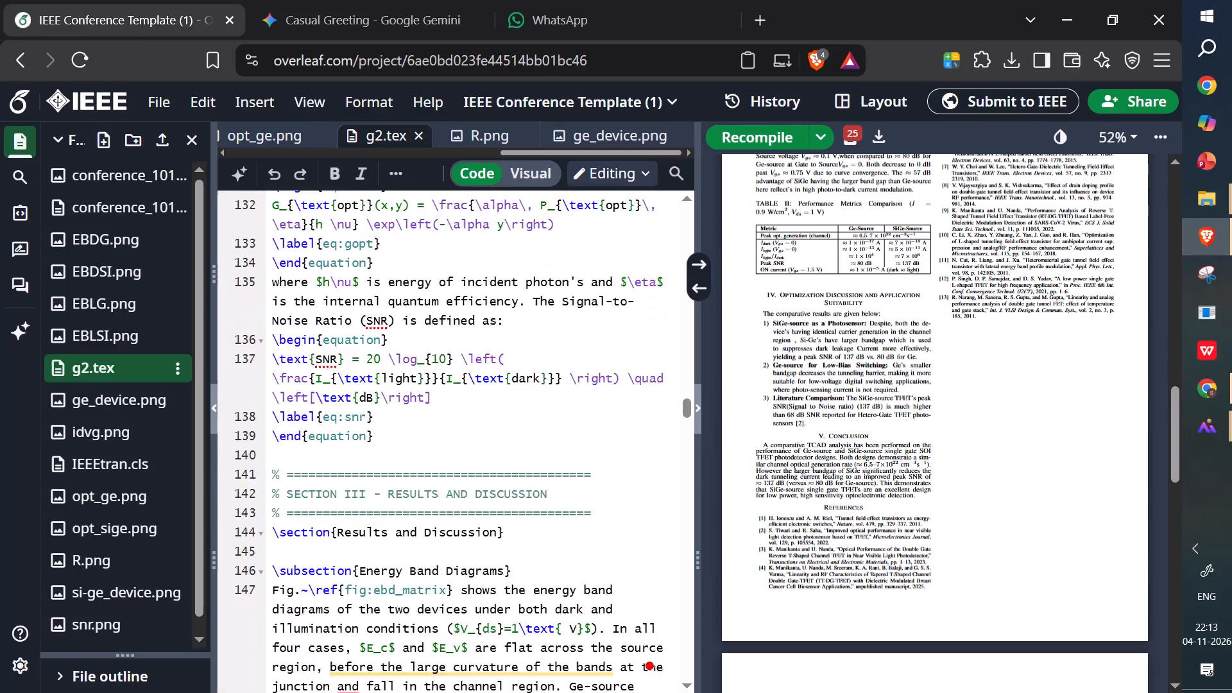
pyautogui.scroll(7, 342, 511)
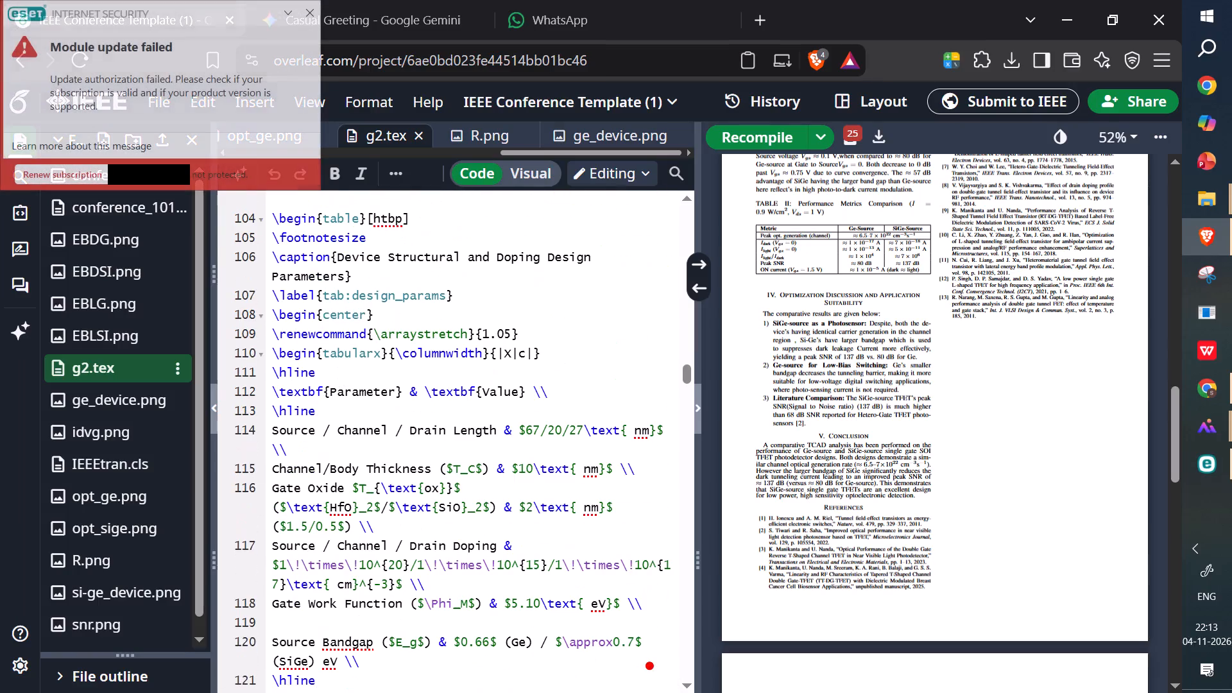
pyautogui.scroll(-7, 342, 511)
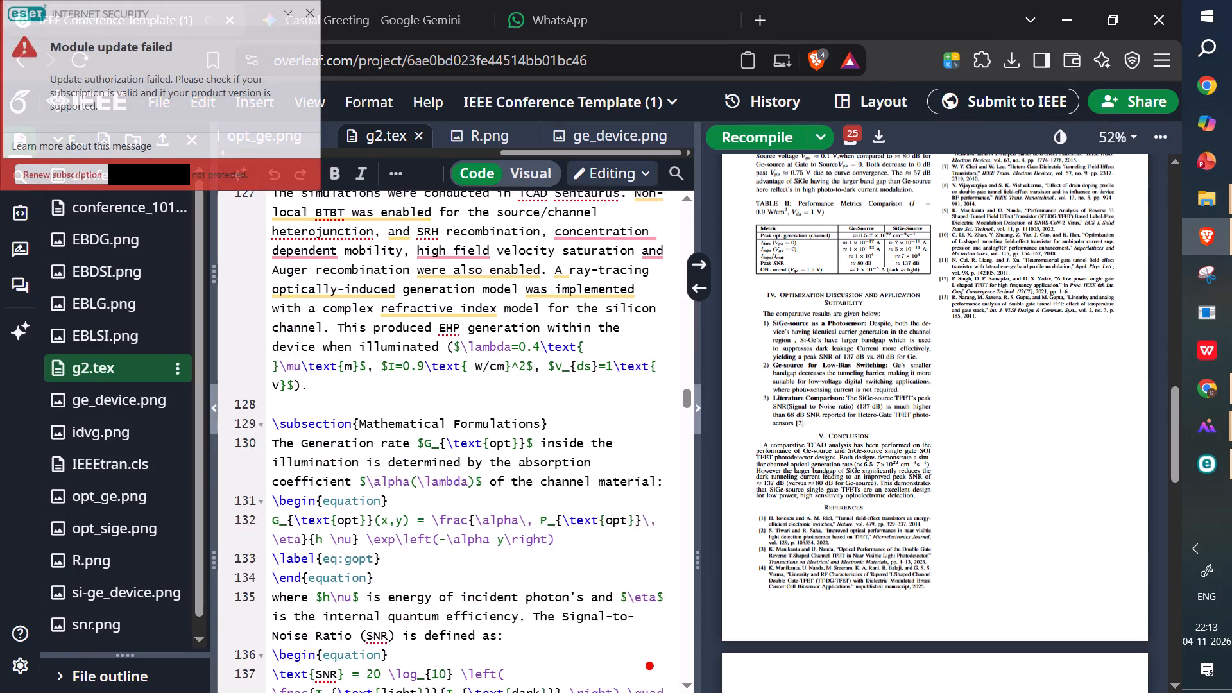
pyautogui.scroll(-2, 342, 511)
pyautogui.scroll(2, 397, 560)
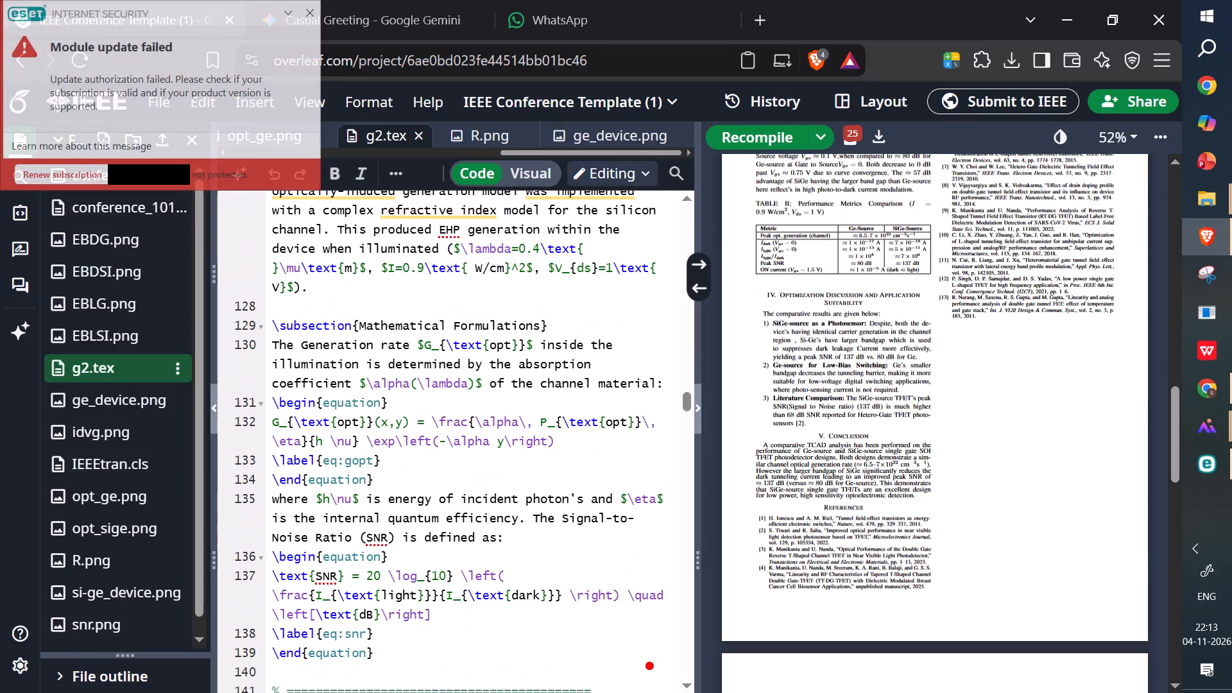
pyautogui.scroll(5, 372, 549)
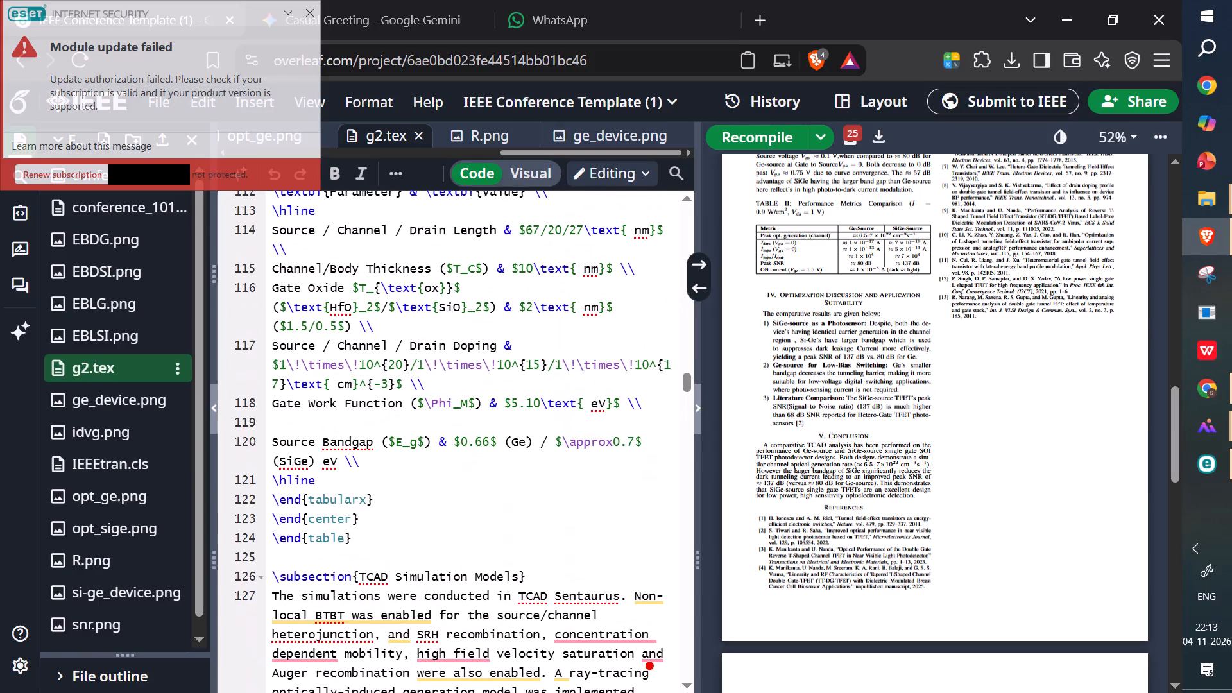
pyautogui.click(307, 16)
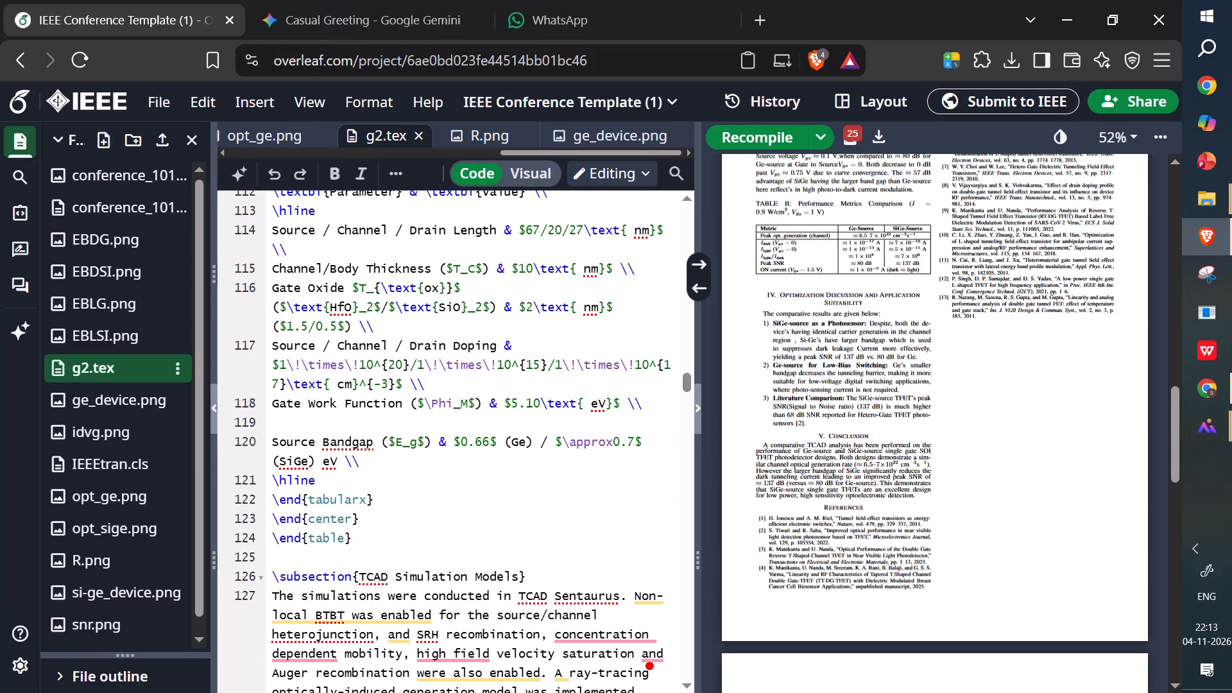
# Examine the compiled PDF from the device schematics page to the page with the energy band diagram subfigures.
pyautogui.scroll(5, 893, 384)
pyautogui.scroll(2, 850, 484)
pyautogui.scroll(-1, 850, 484)
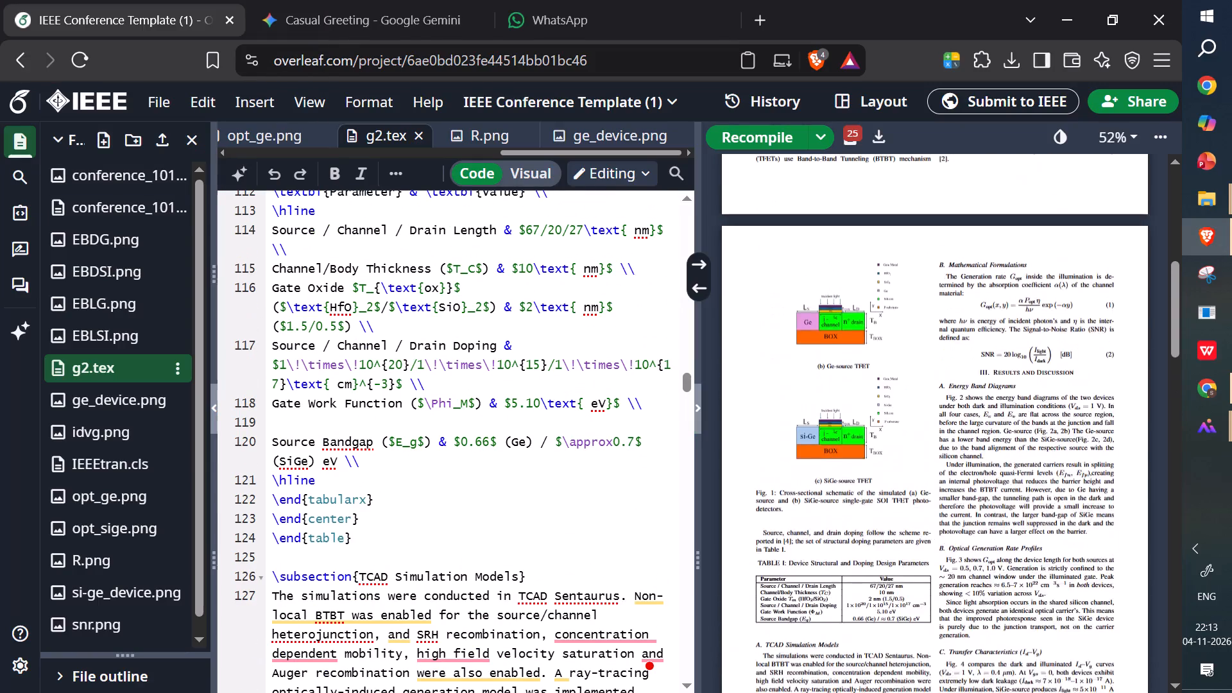
pyautogui.scroll(-10, 850, 484)
pyautogui.scroll(2, 850, 484)
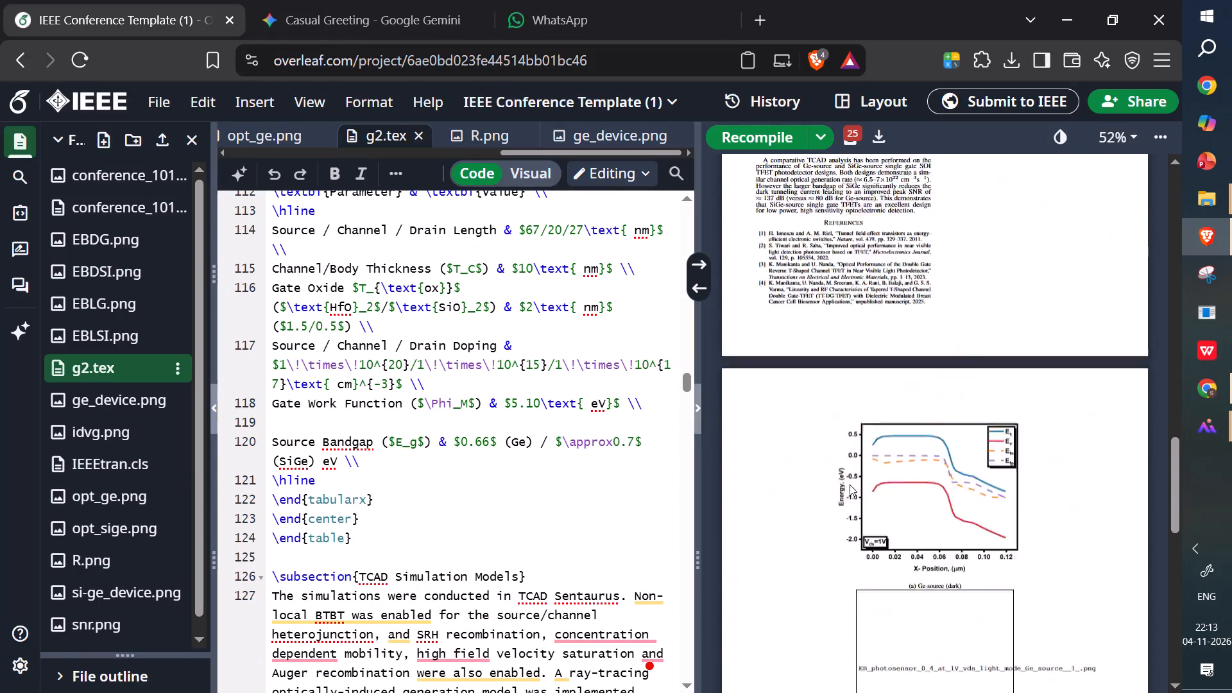
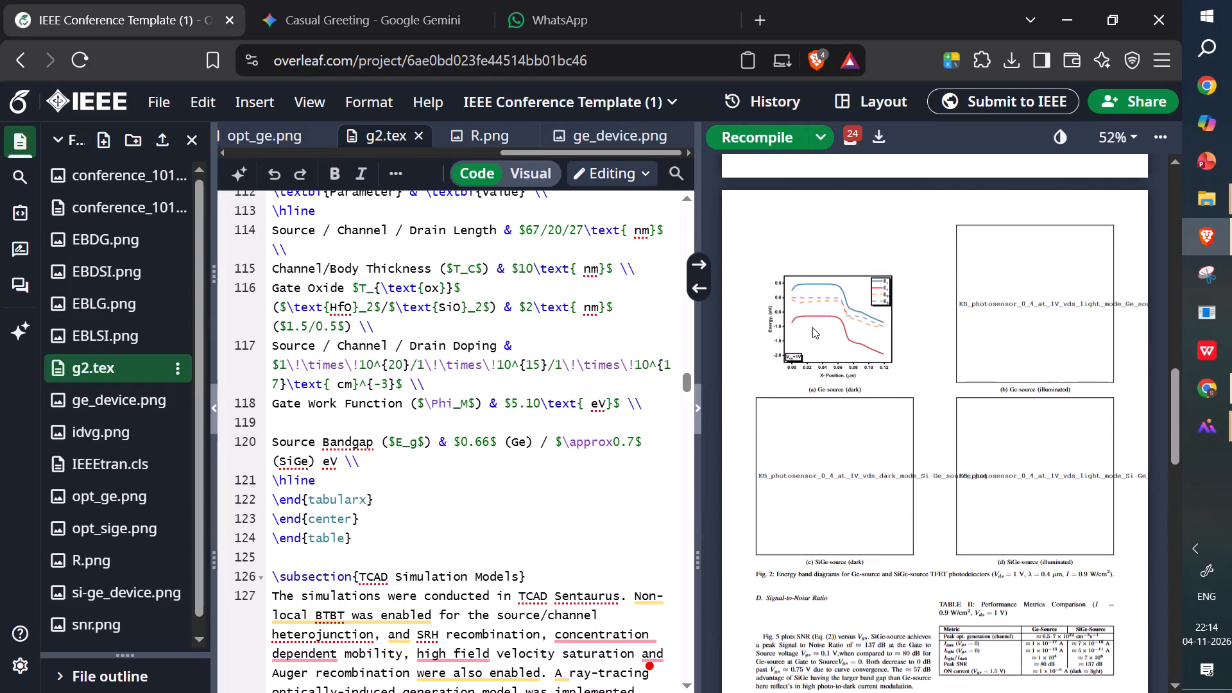
# Set the placement option of the energy band diagram figure* environment to ht in the g2.tex source.
pyautogui.doubleClick(823, 319)
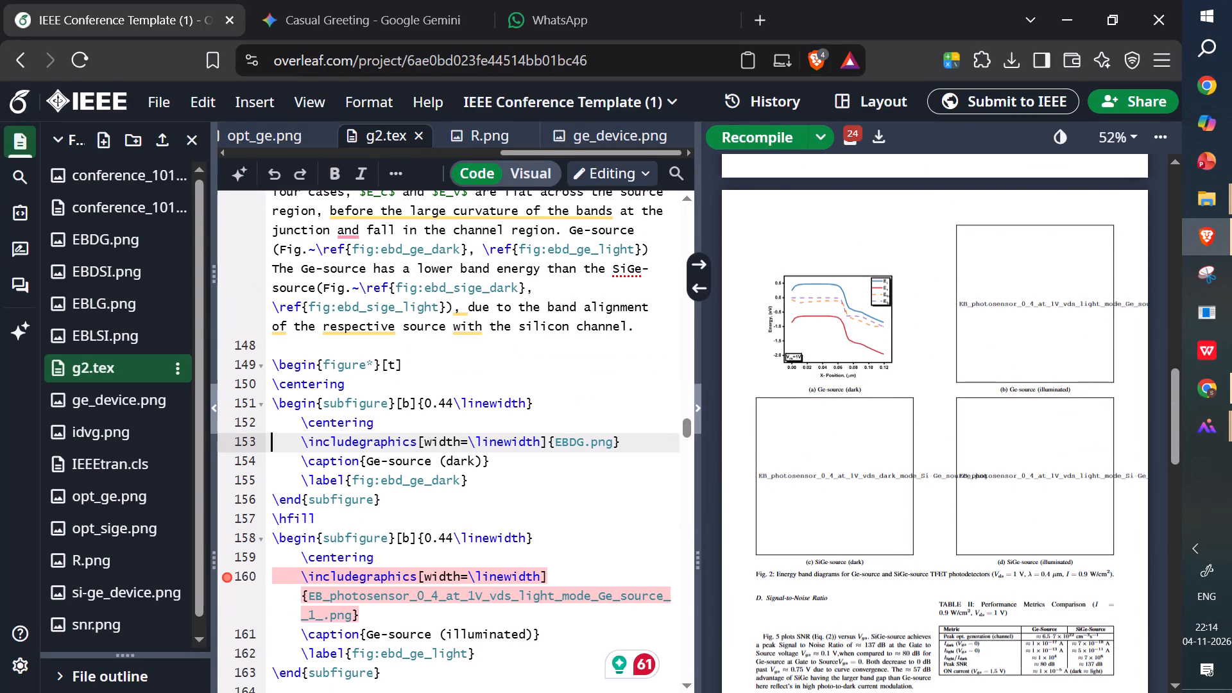
pyautogui.click(388, 366)
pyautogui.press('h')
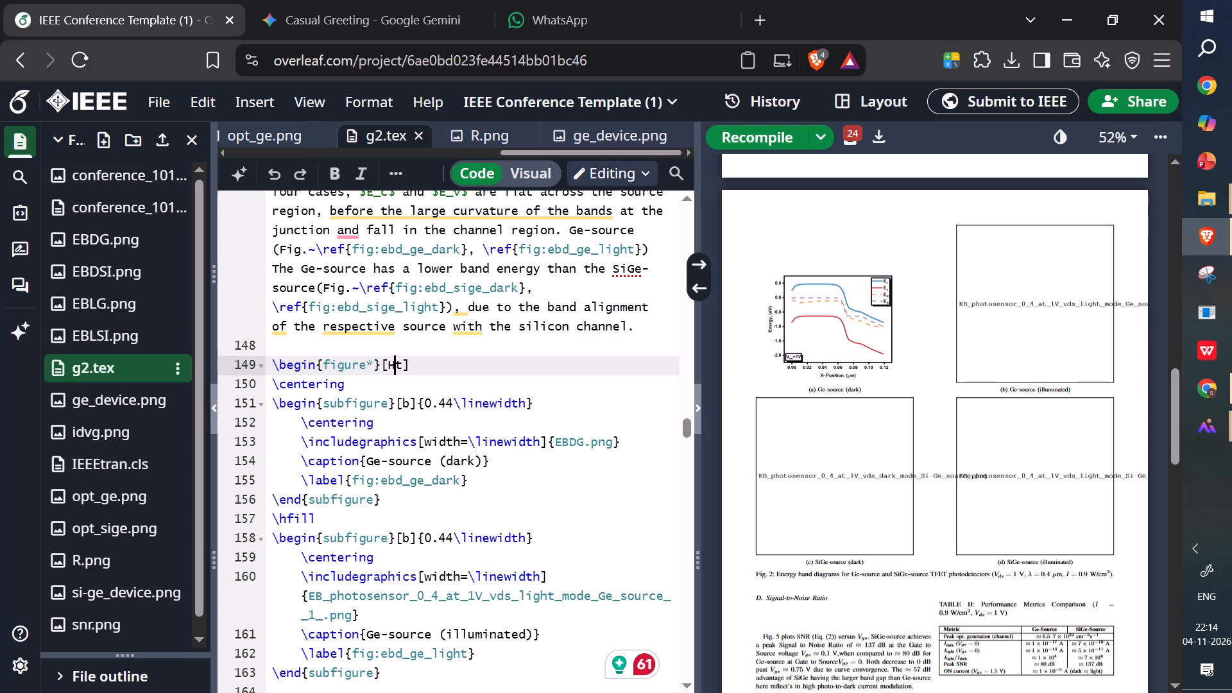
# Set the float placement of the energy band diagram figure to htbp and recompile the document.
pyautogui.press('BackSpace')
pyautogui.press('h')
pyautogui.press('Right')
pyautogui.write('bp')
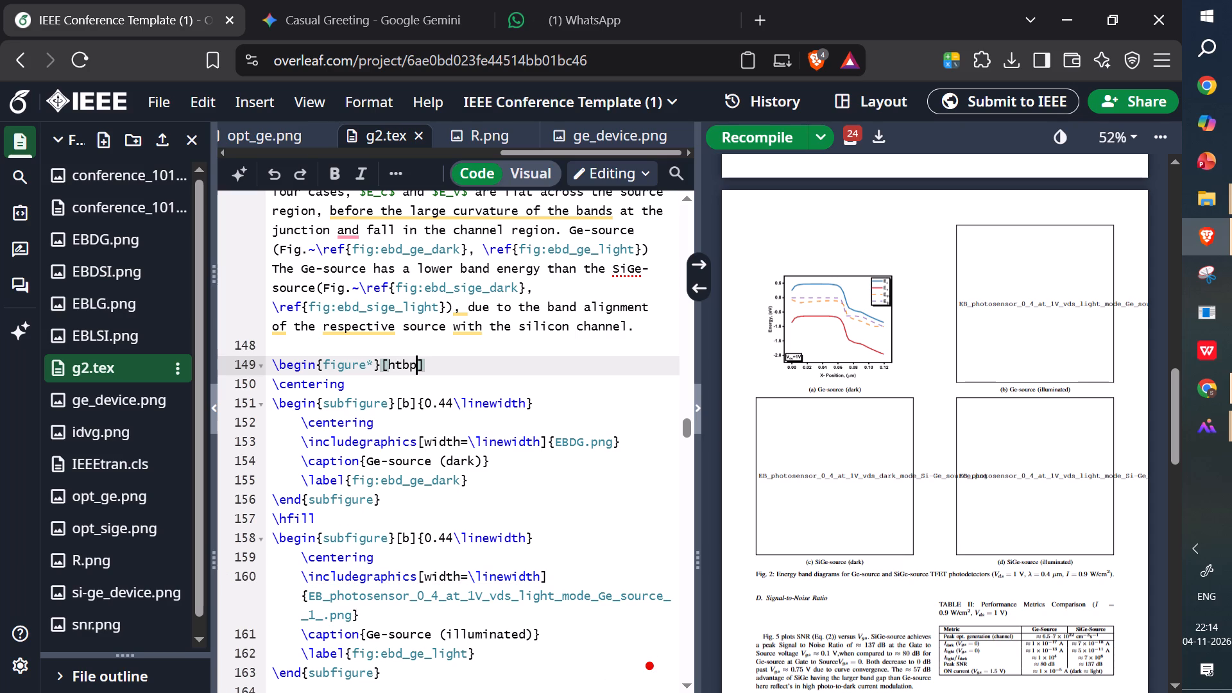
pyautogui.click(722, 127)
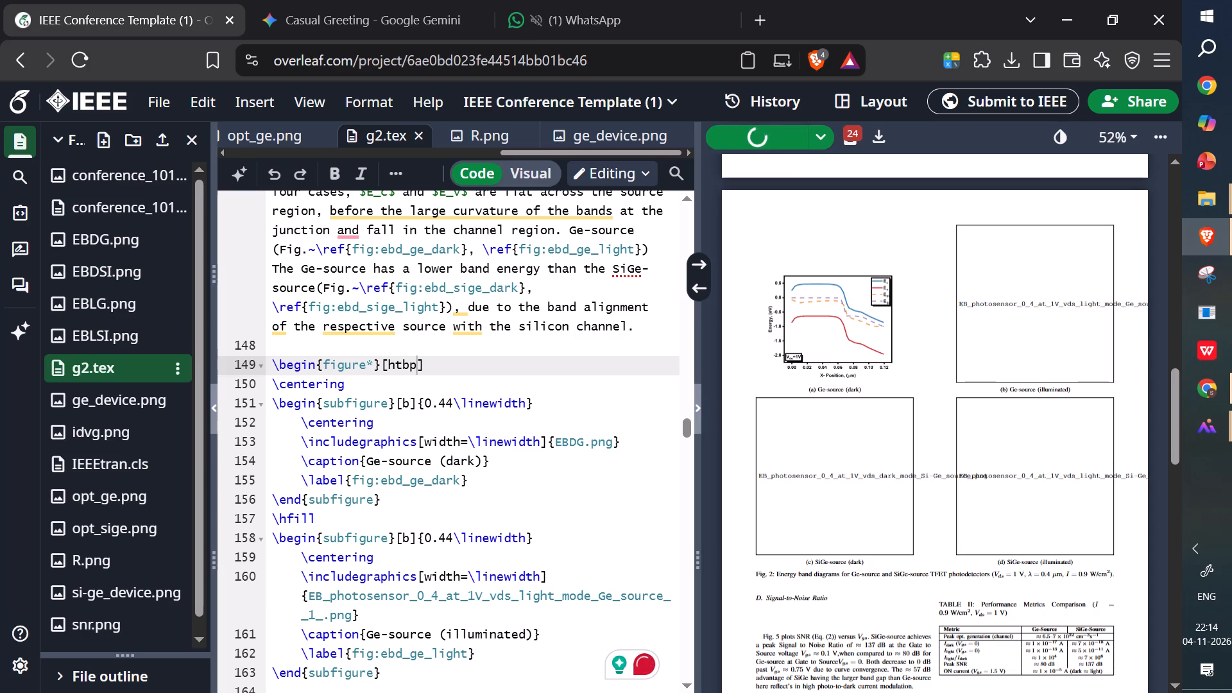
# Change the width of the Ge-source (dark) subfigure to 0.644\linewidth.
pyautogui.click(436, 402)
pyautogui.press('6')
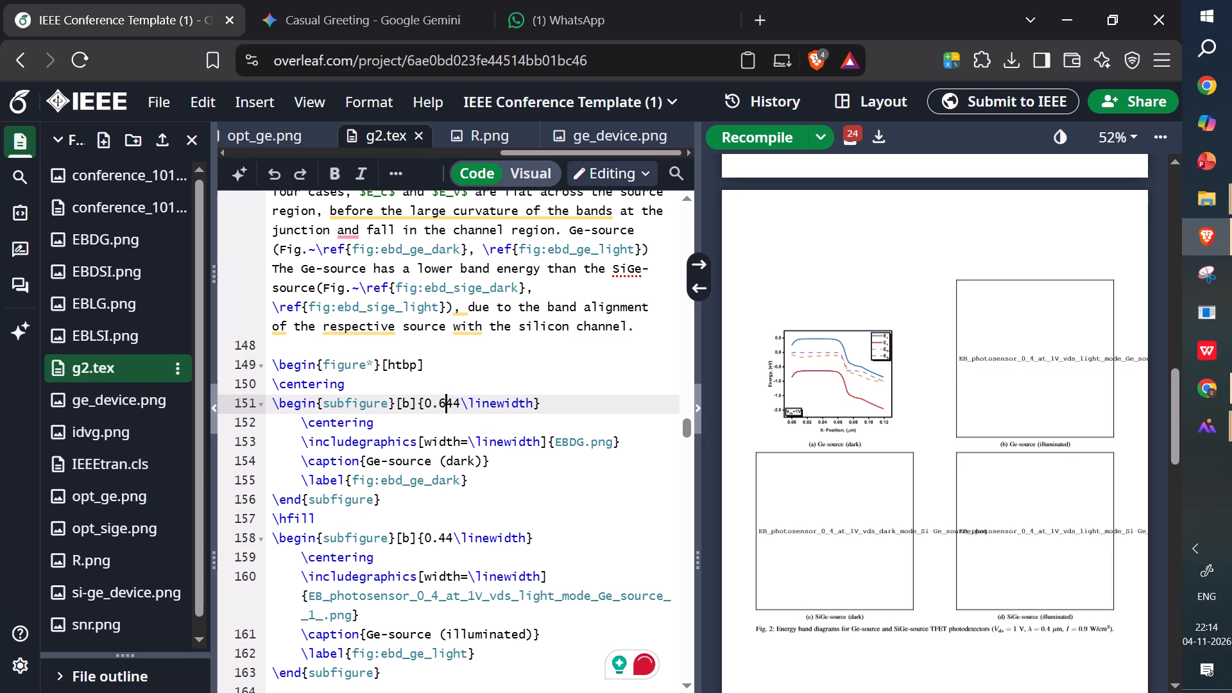
# Examine the recompiled PDF for the placement of Fig. 2 and the layout of the figures and text on the following pages.
pyautogui.scroll(-4, 770, 524)
pyautogui.scroll(7, 770, 524)
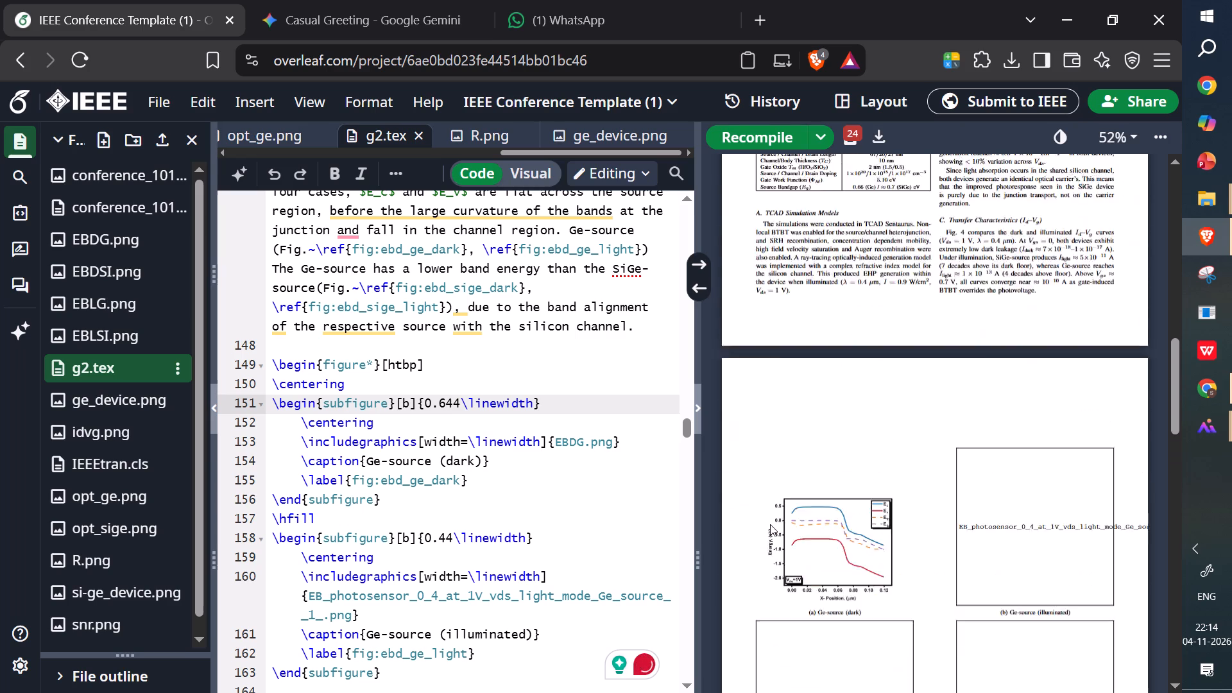
pyautogui.scroll(-9, 770, 524)
pyautogui.scroll(12, 770, 525)
pyautogui.scroll(-6, 770, 525)
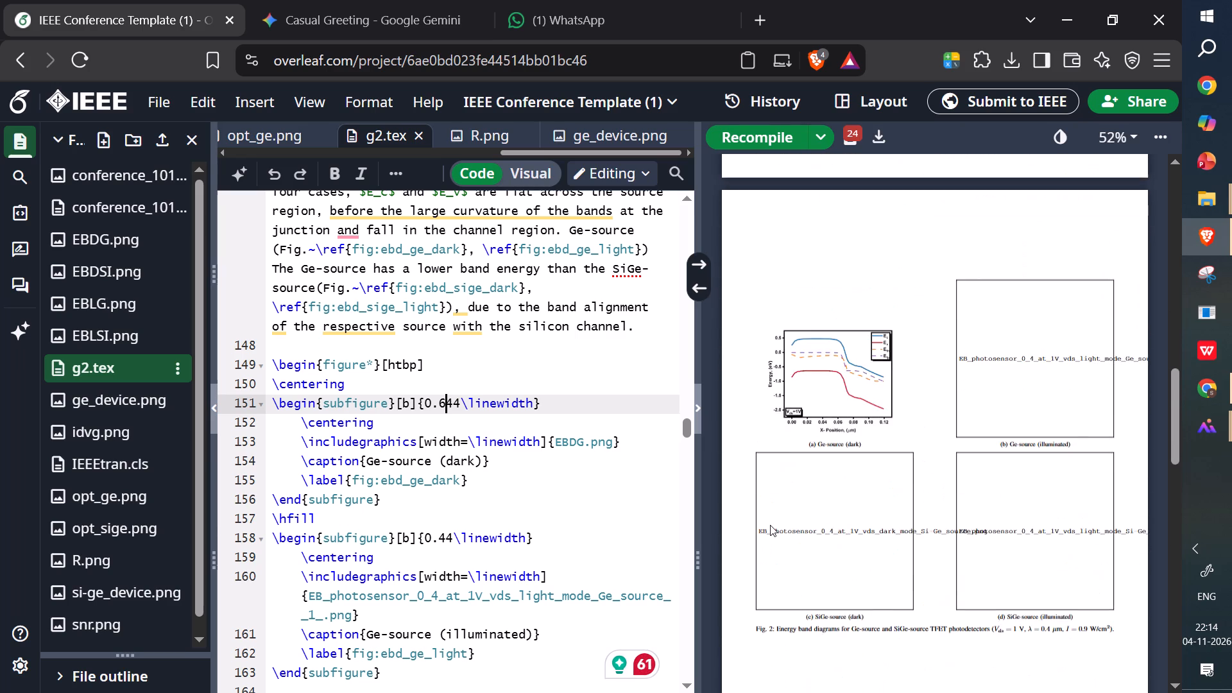
pyautogui.scroll(-5, 770, 525)
pyautogui.scroll(3, 770, 525)
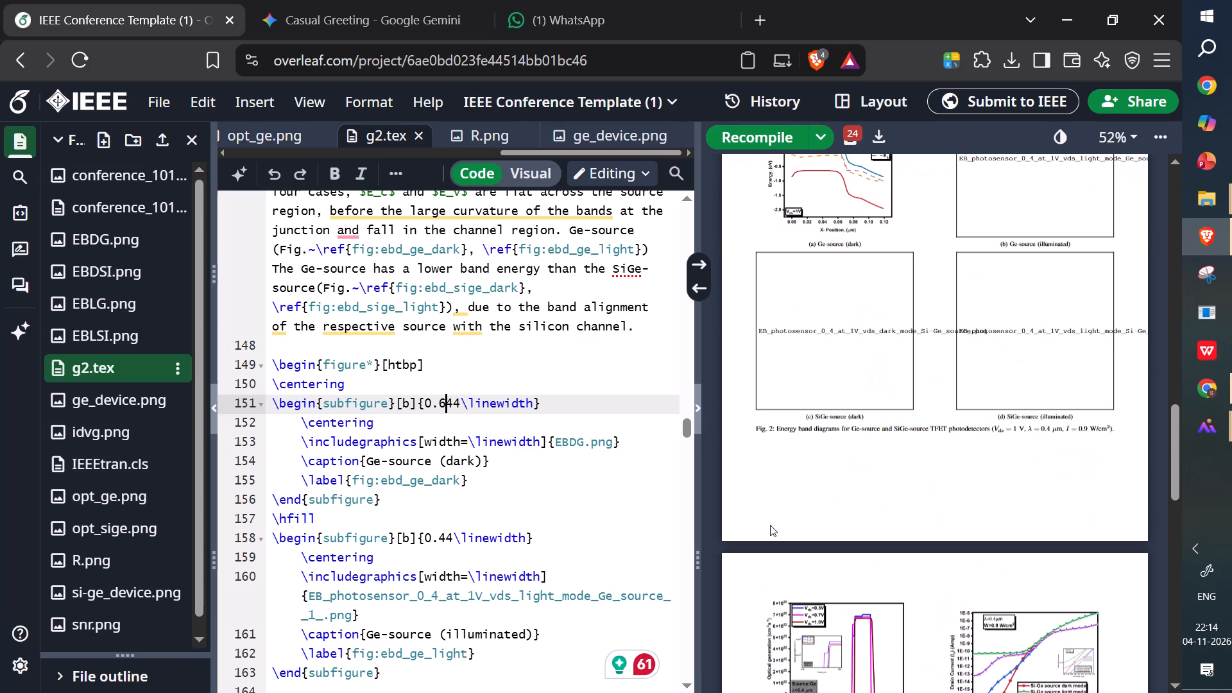
pyautogui.scroll(-10, 770, 525)
pyautogui.scroll(5, 770, 525)
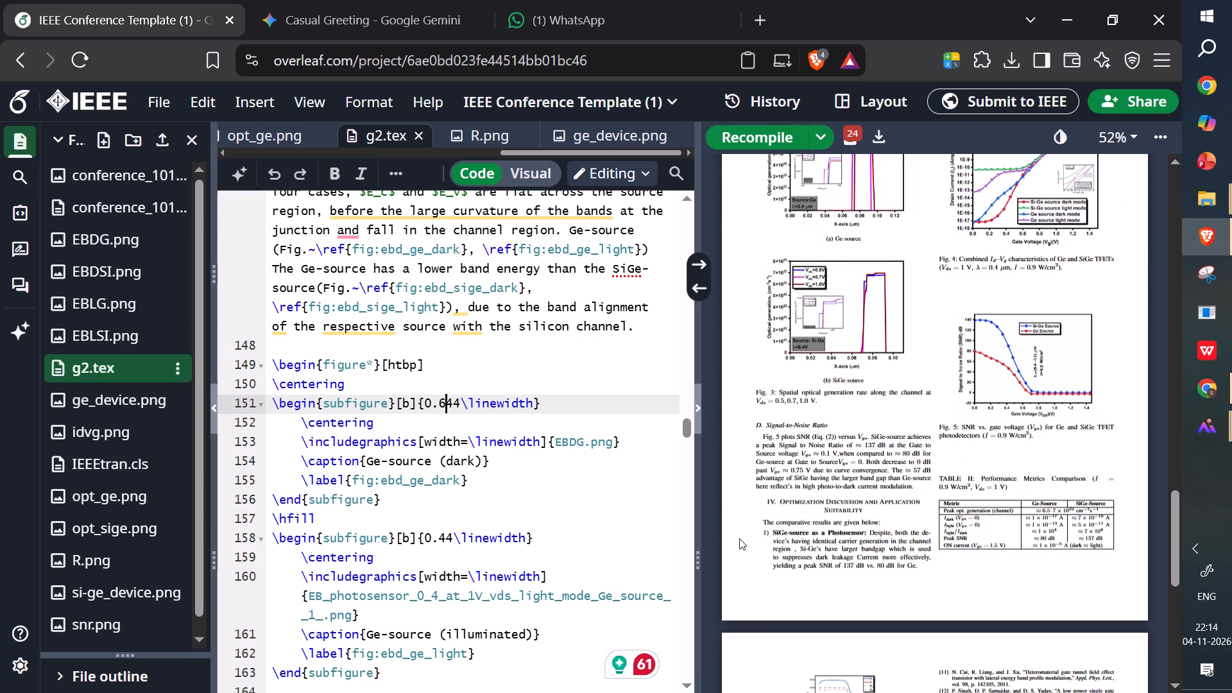
# Undo the figure edits back to placement [t] and the long EB_photosensor dark-mode file name in the Ge-source (dark) subfigure, and recompile.
pyautogui.hotkey('ctrl', 'z')
pyautogui.hotkey('ctrl', 'z')
pyautogui.hotkey('ctrl', 'z')
pyautogui.hotkey('ctrl', 'z')
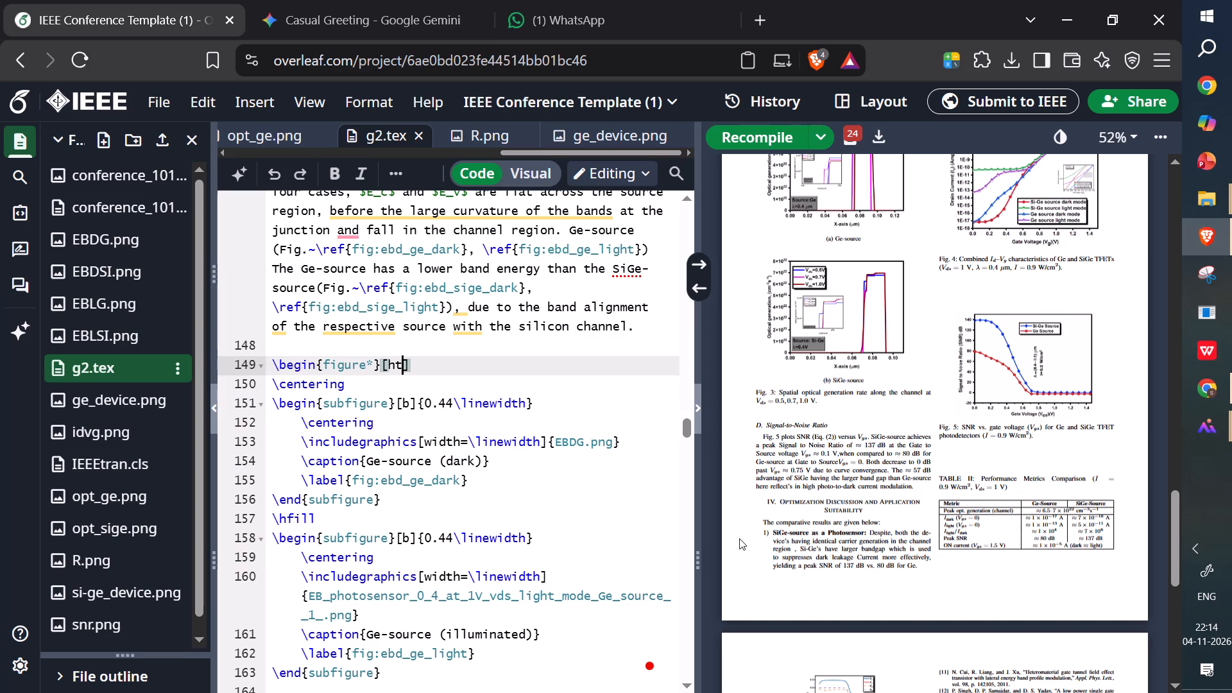
pyautogui.hotkey('ctrl', 'z')
pyautogui.hotkey('ctrl', 'z')
pyautogui.hotkey('ctrl', 'z')
pyautogui.hotkey('ctrl', 'z')
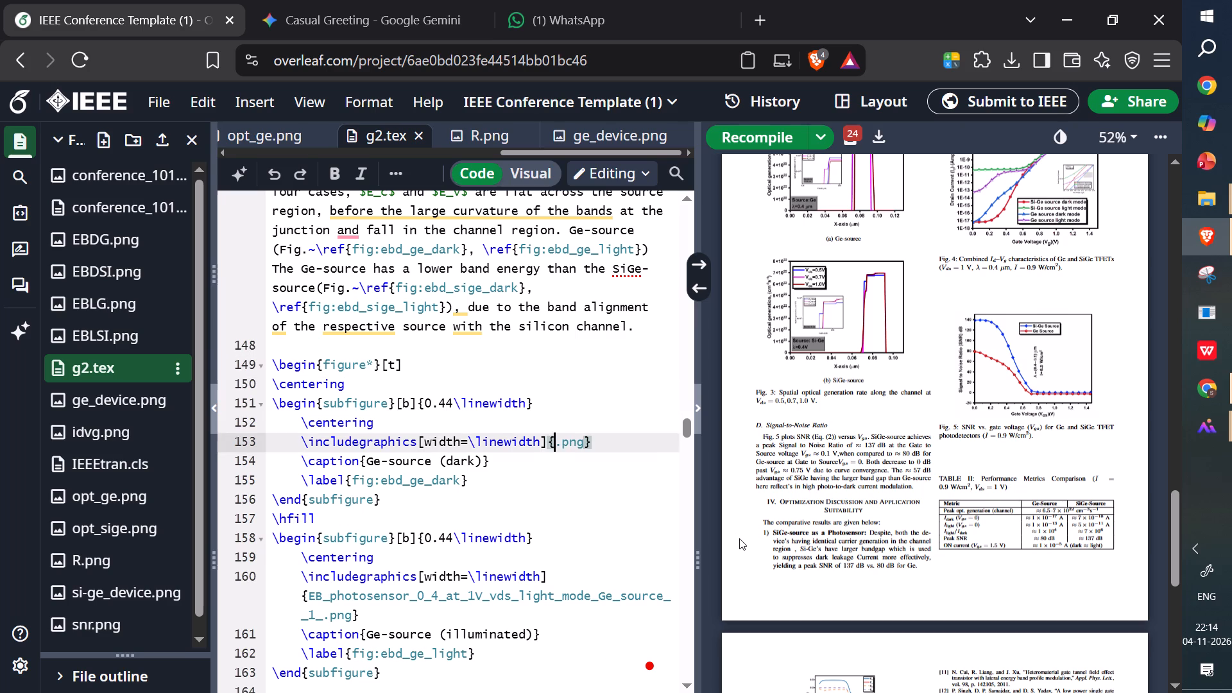
pyautogui.hotkey('ctrl', 'z')
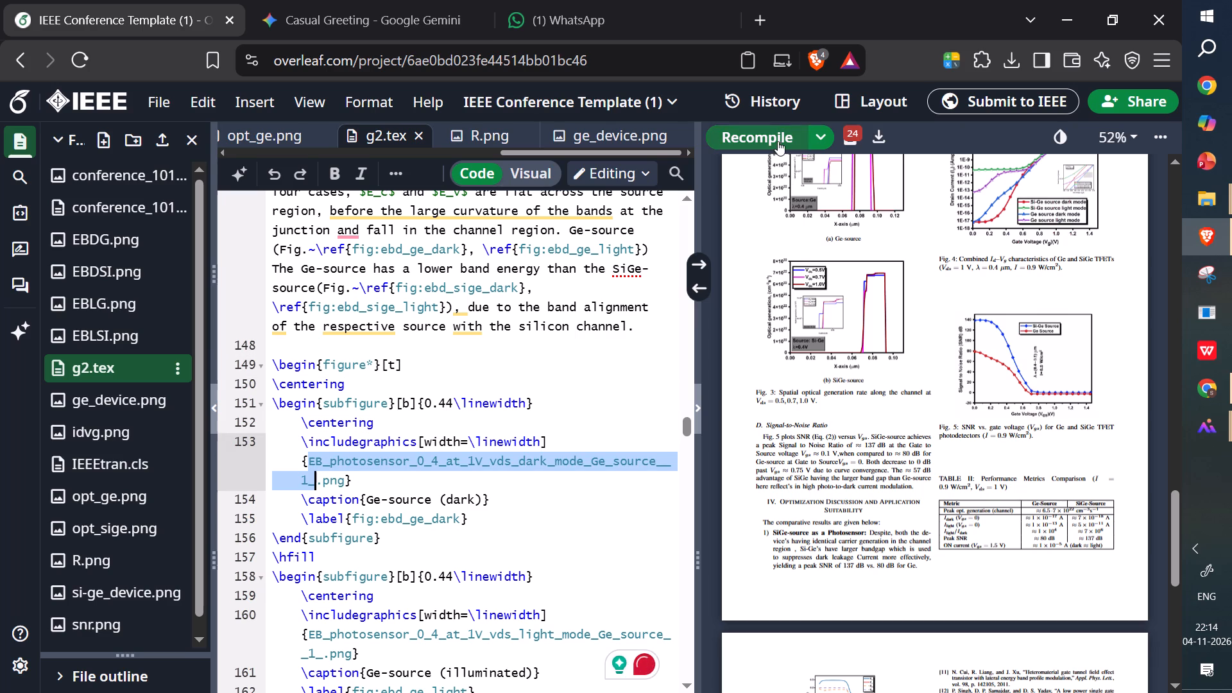
pyautogui.click(778, 141)
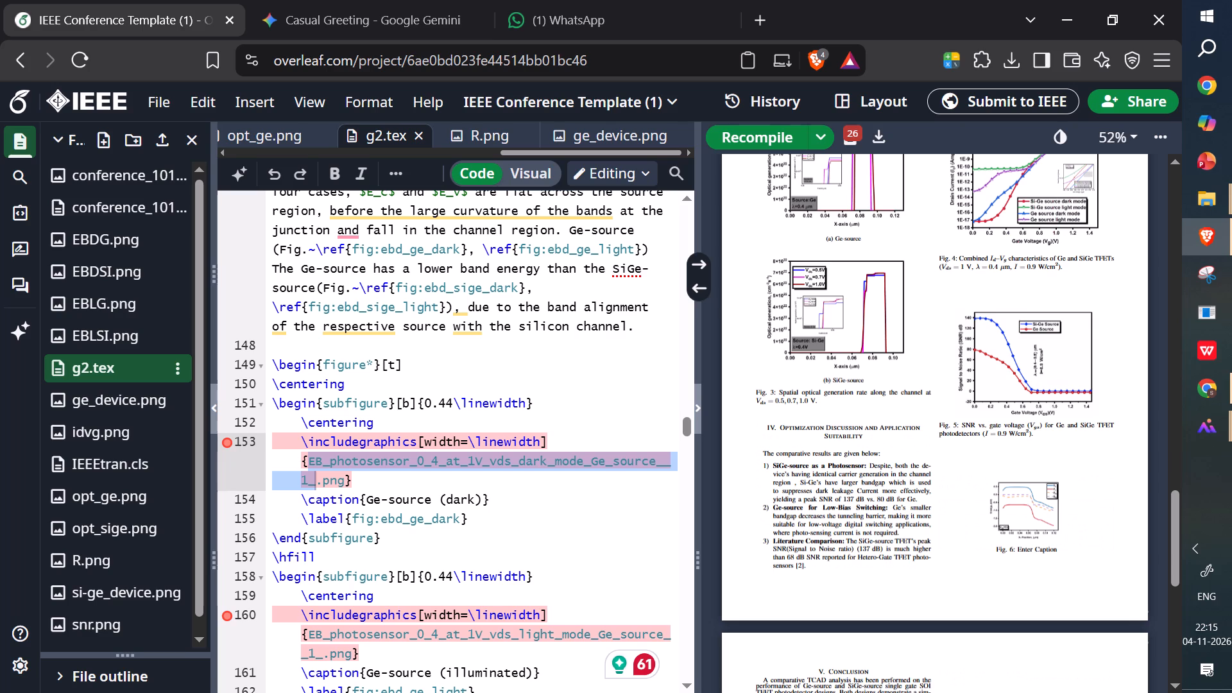
# Locate the source of Fig. 6 from the PDF and select its EBDG.png figure block through the caption line.
pyautogui.scroll(-3, 722, 570)
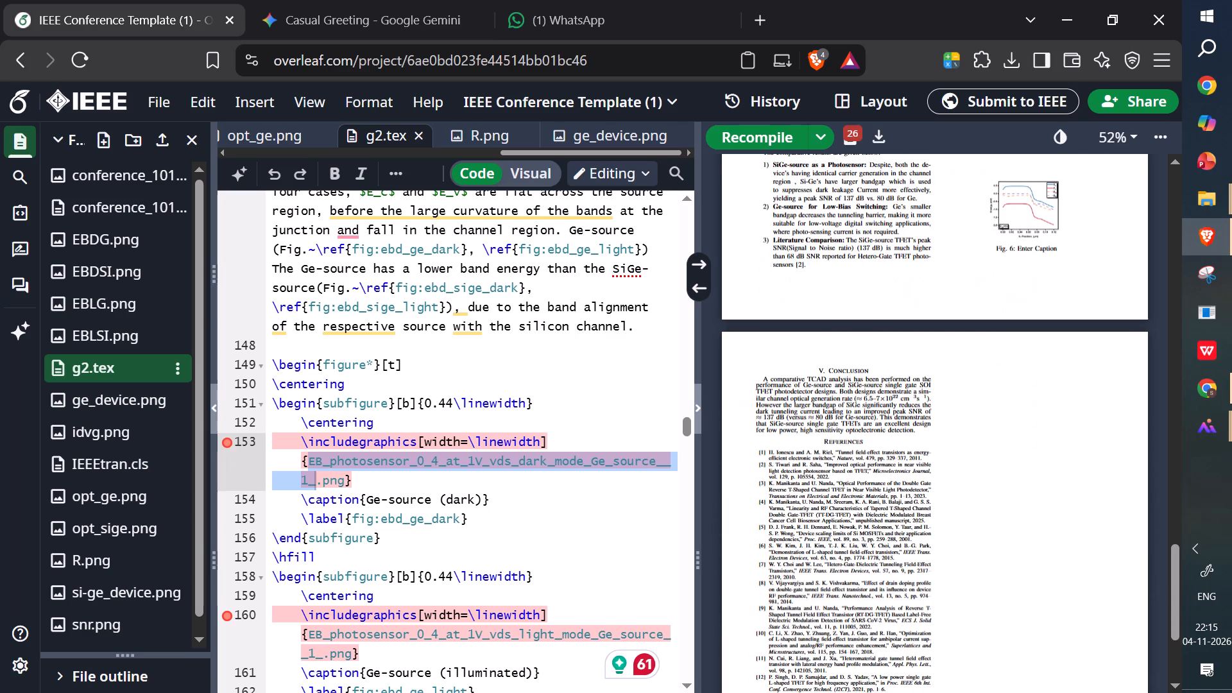
pyautogui.scroll(4, 635, 613)
pyautogui.scroll(11, 831, 567)
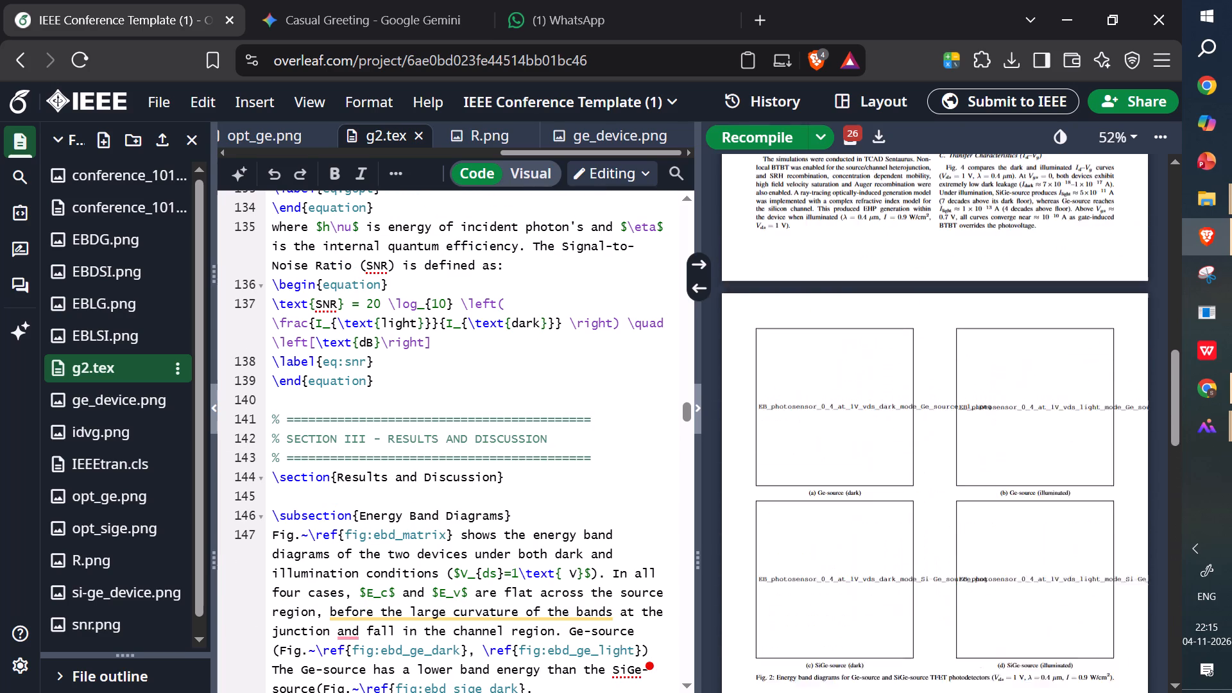
pyautogui.scroll(-8, 825, 581)
pyautogui.doubleClick(1041, 506)
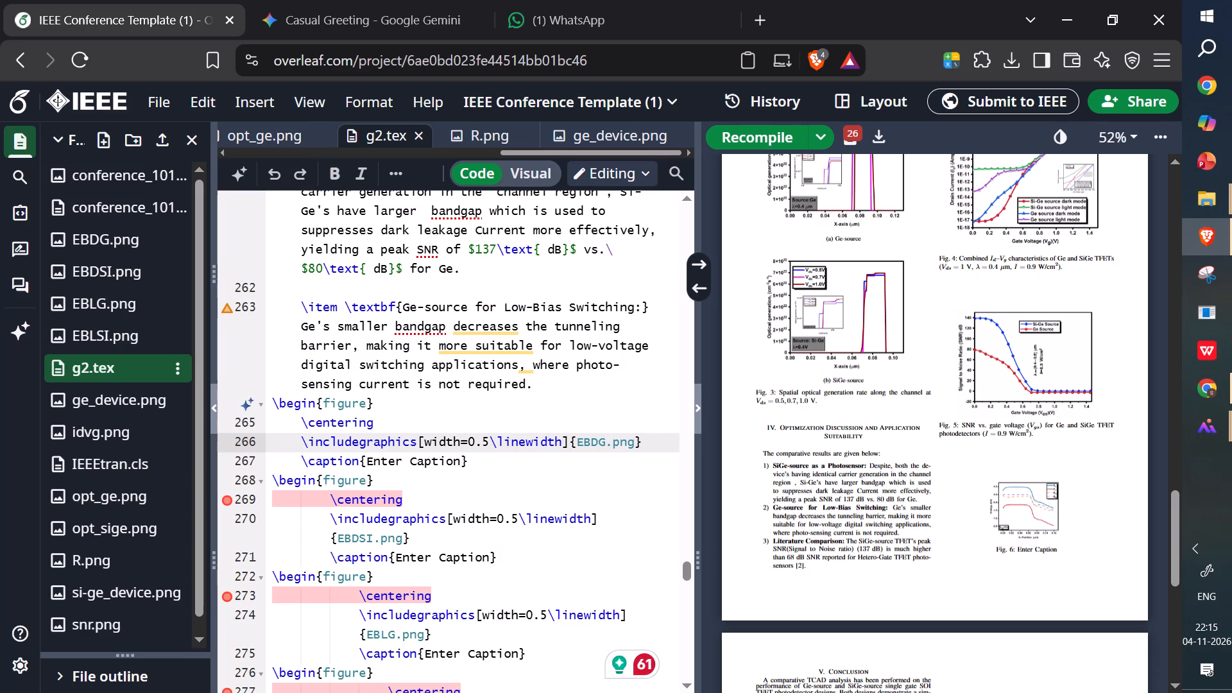
pyautogui.scroll(-2, 373, 506)
pyautogui.scroll(2, 373, 506)
pyautogui.moveTo(475, 463); pyautogui.dragTo(269, 389)
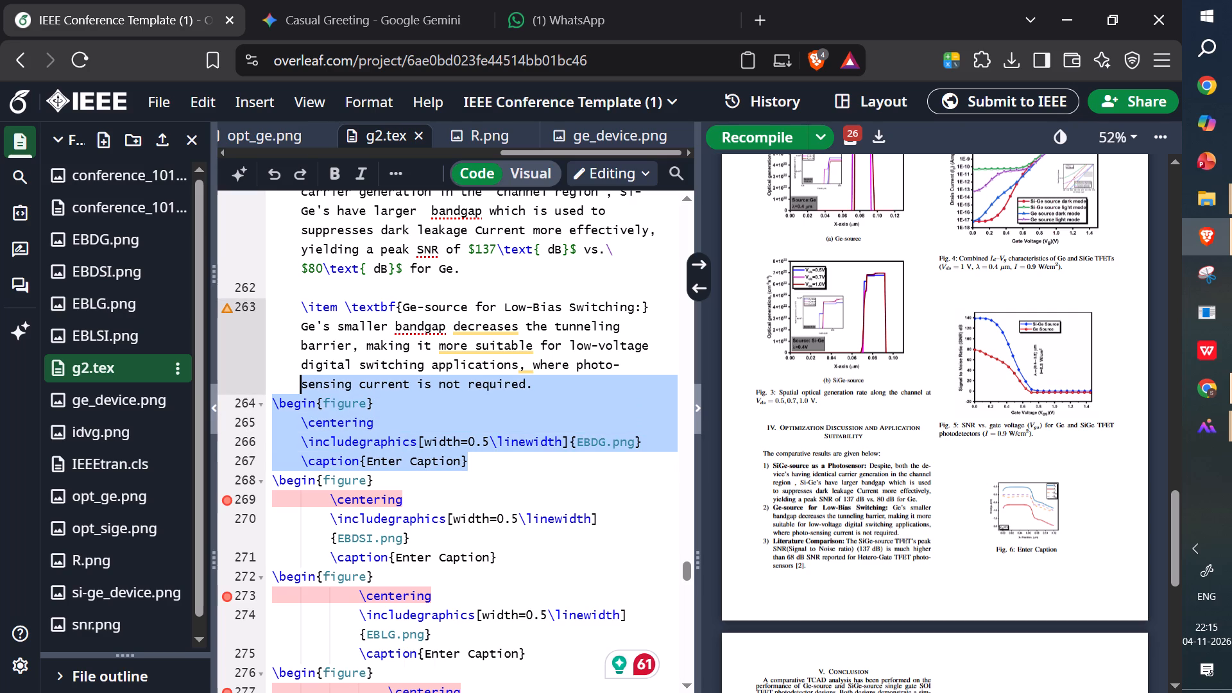
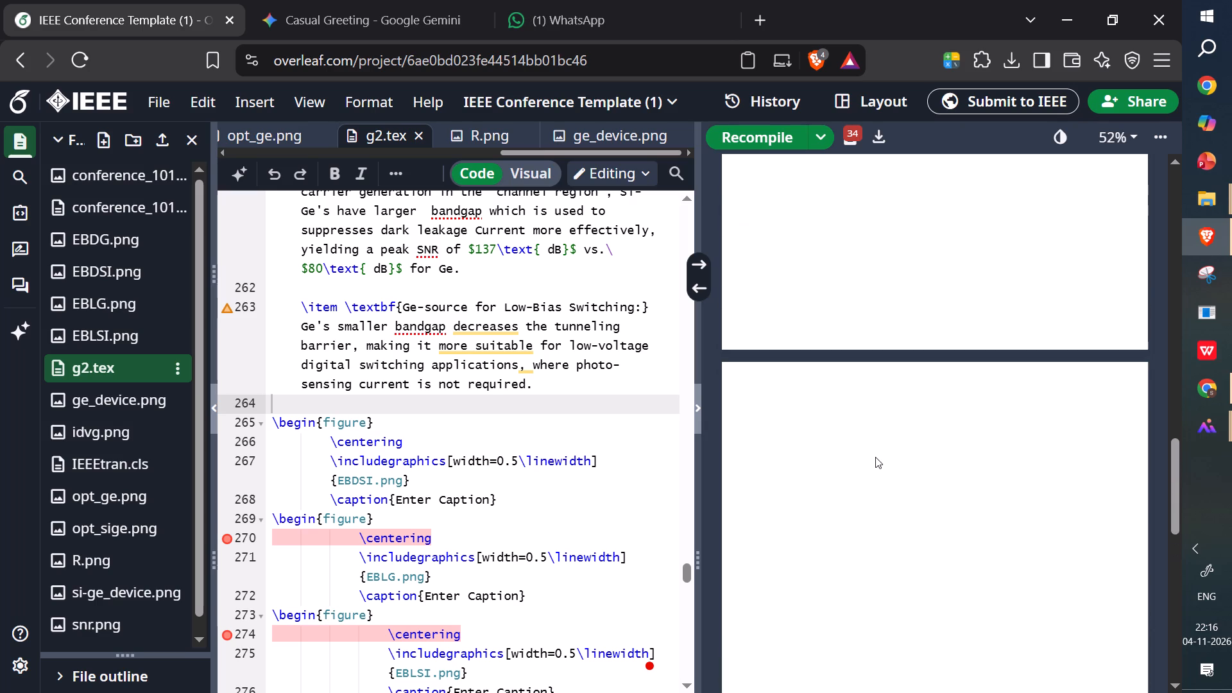
# Examine the compiled pages around Fig. 6 and locate the EBDSI.png figure block that belongs to it in the source.
pyautogui.scroll(5, 875, 457)
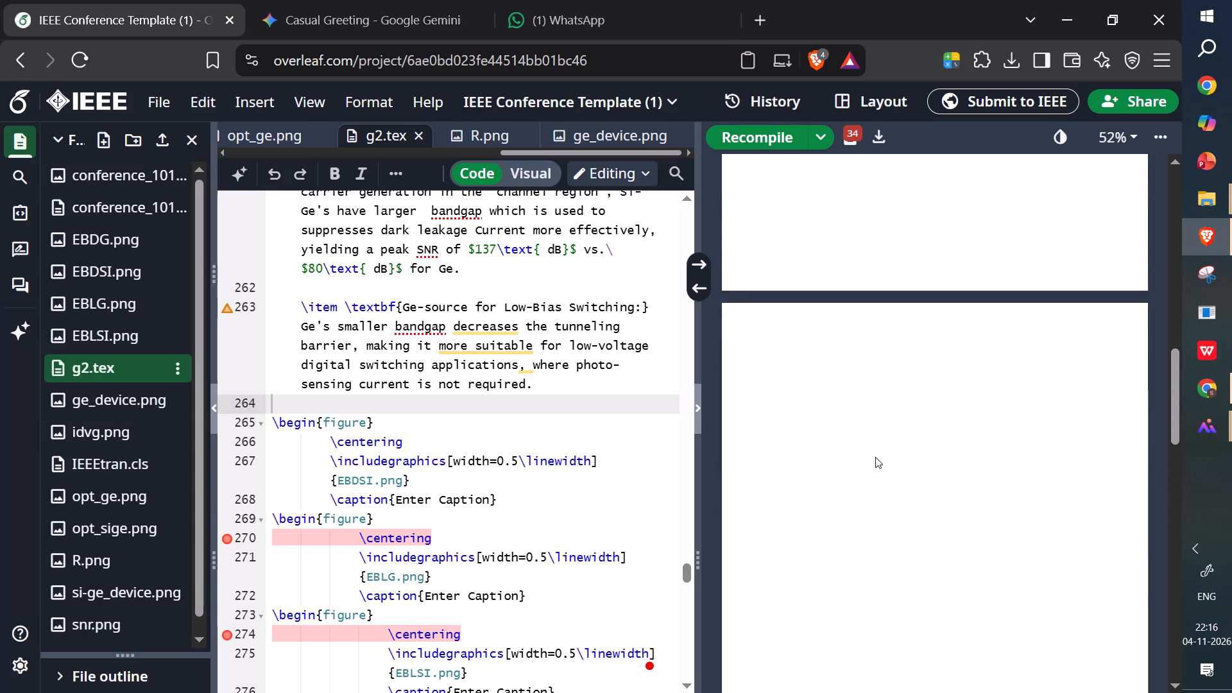
pyautogui.scroll(-4, 875, 457)
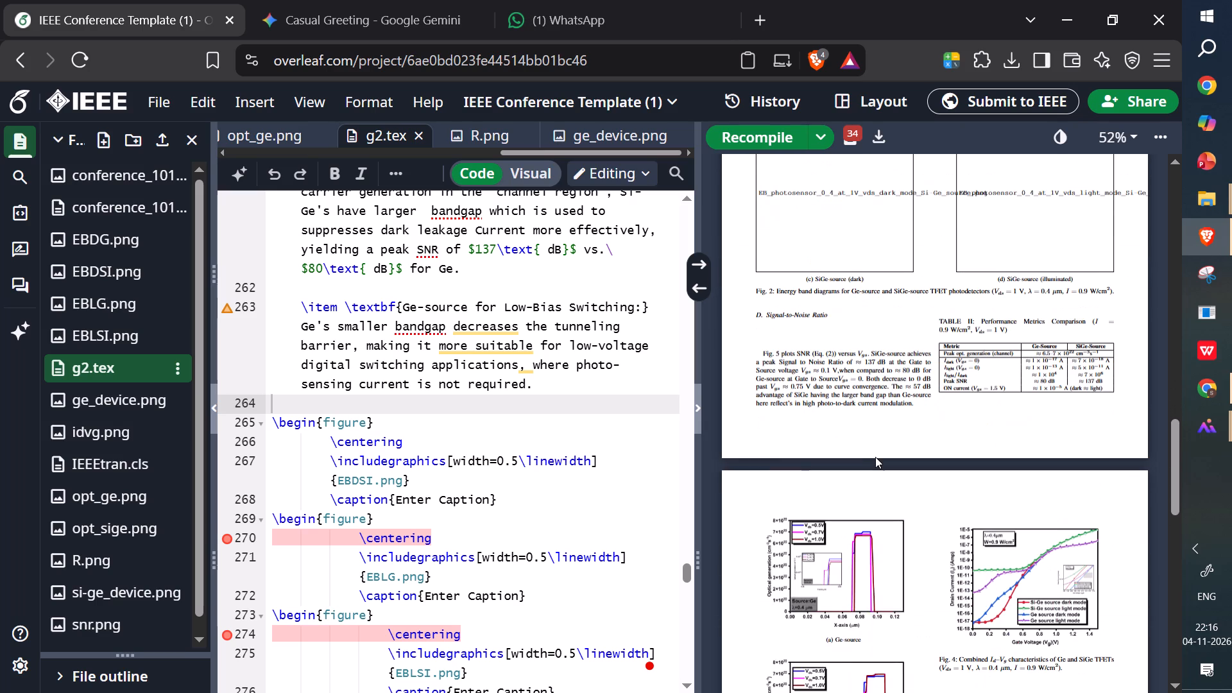
pyautogui.scroll(-6, 875, 457)
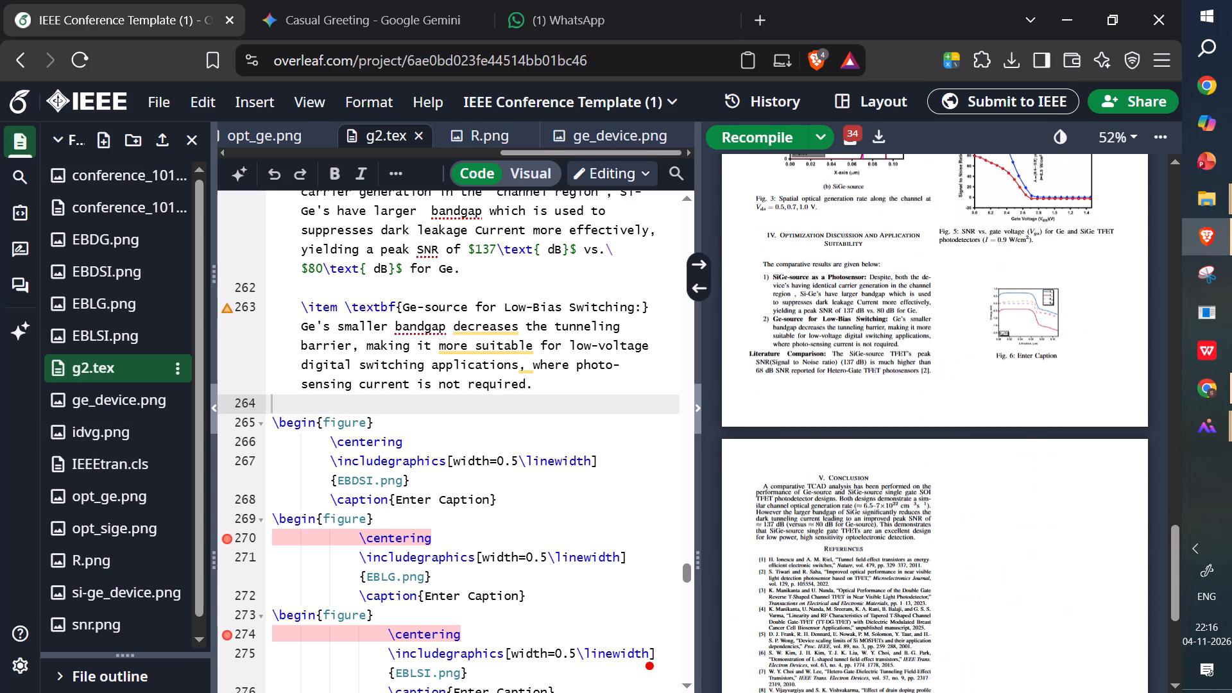
pyautogui.scroll(1, 875, 457)
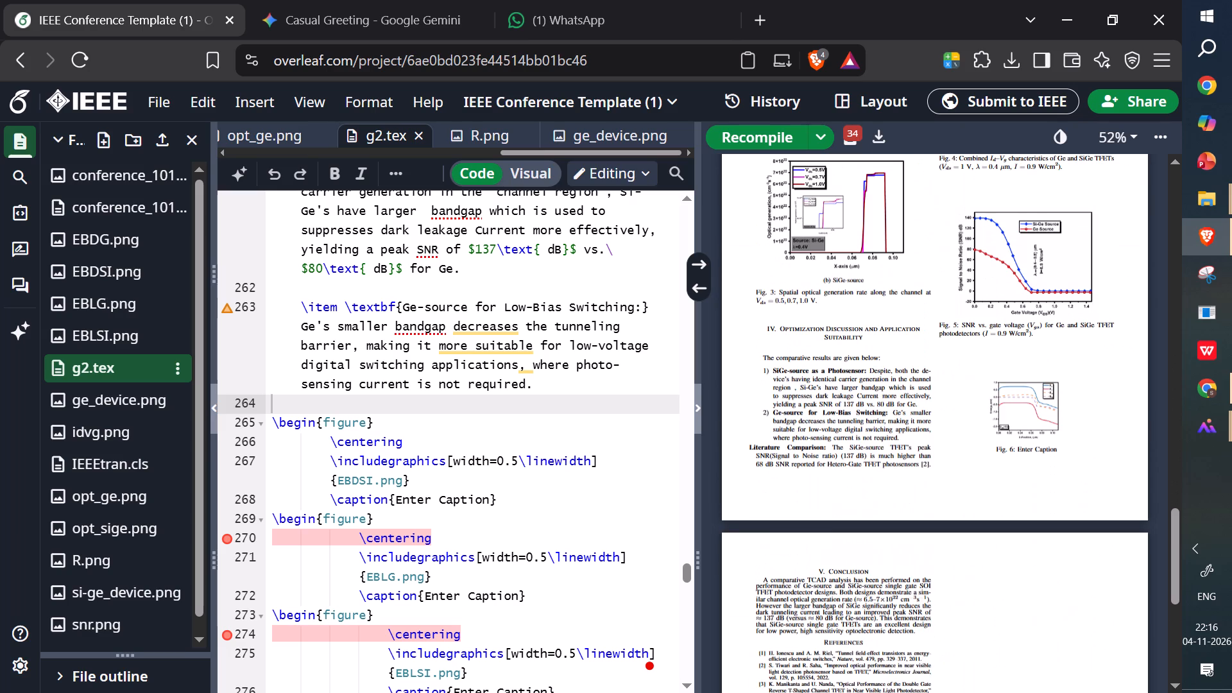
pyautogui.doubleClick(1041, 416)
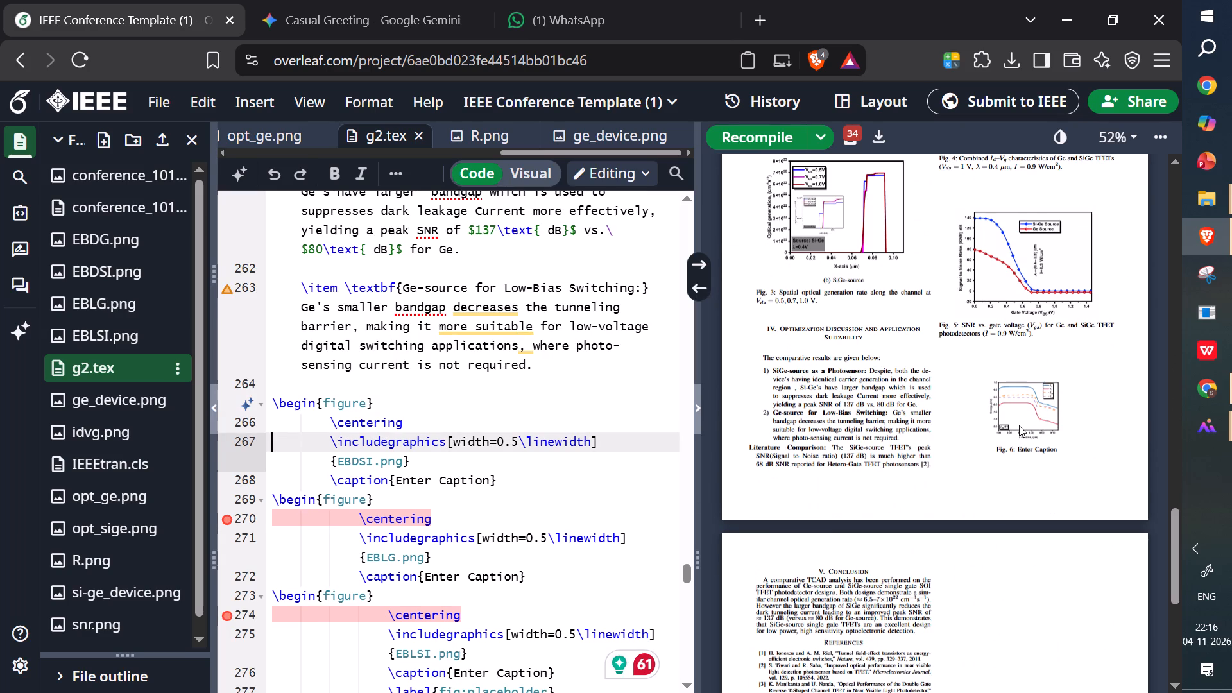
pyautogui.scroll(-4, 107, 526)
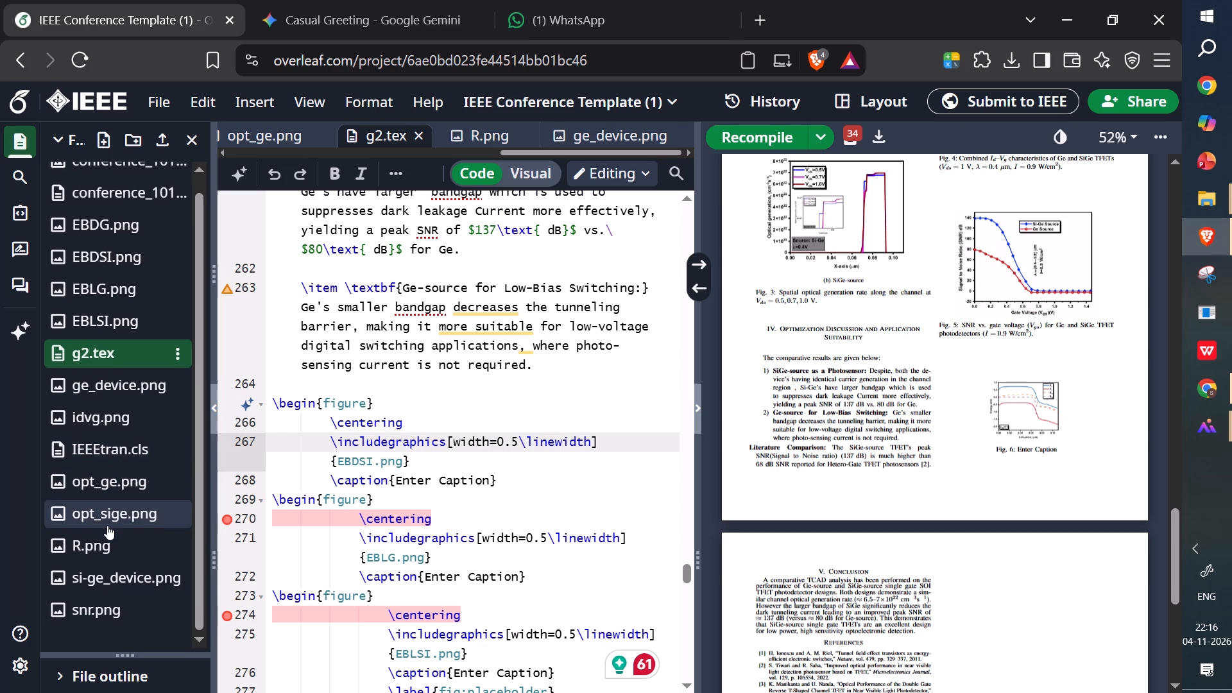
pyautogui.scroll(2, 114, 475)
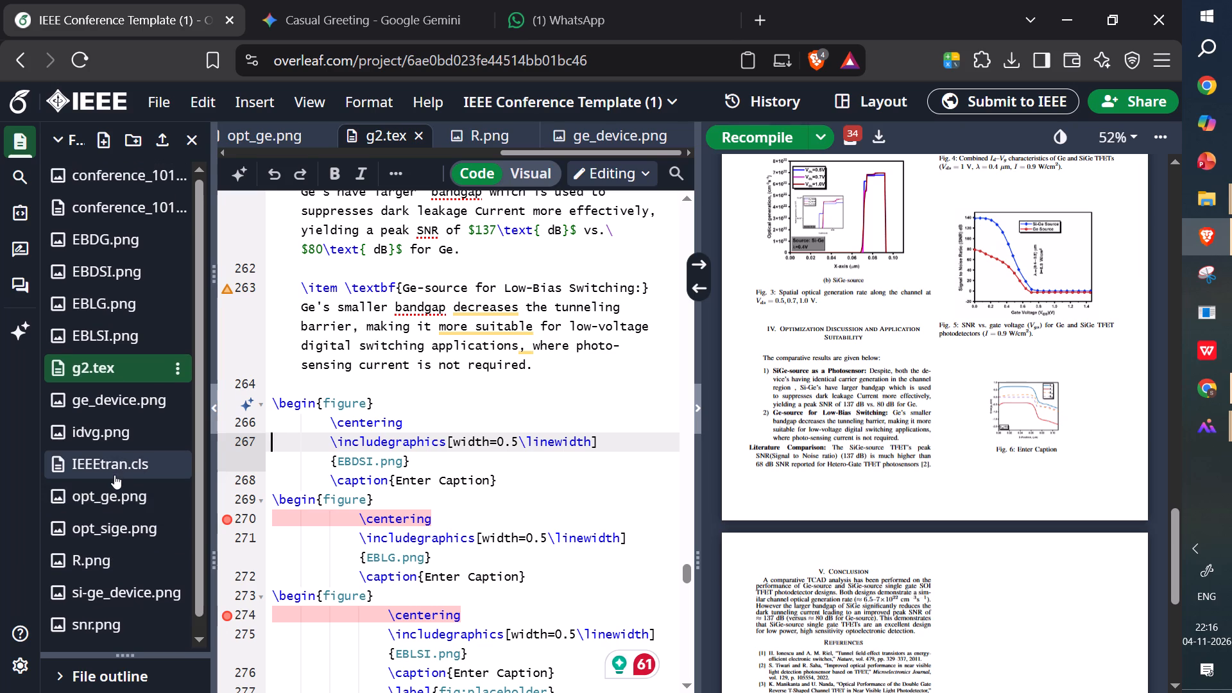
pyautogui.scroll(-3, 114, 475)
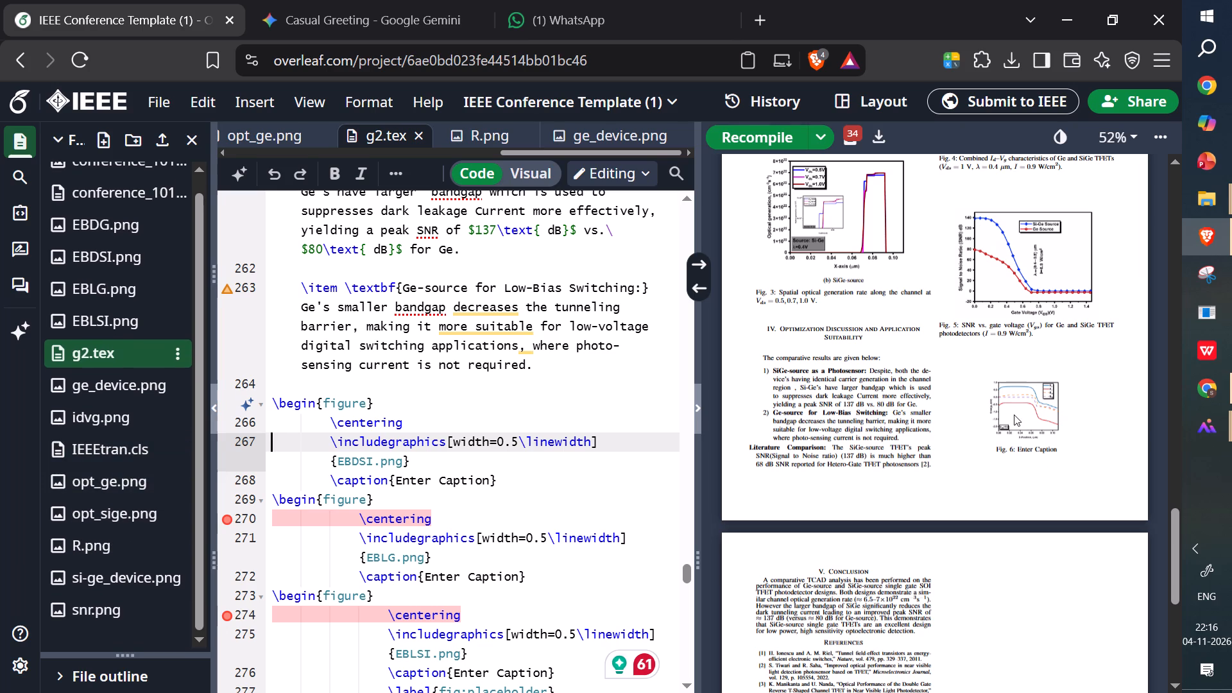
pyautogui.scroll(7, 1020, 450)
pyautogui.scroll(-5, 1023, 454)
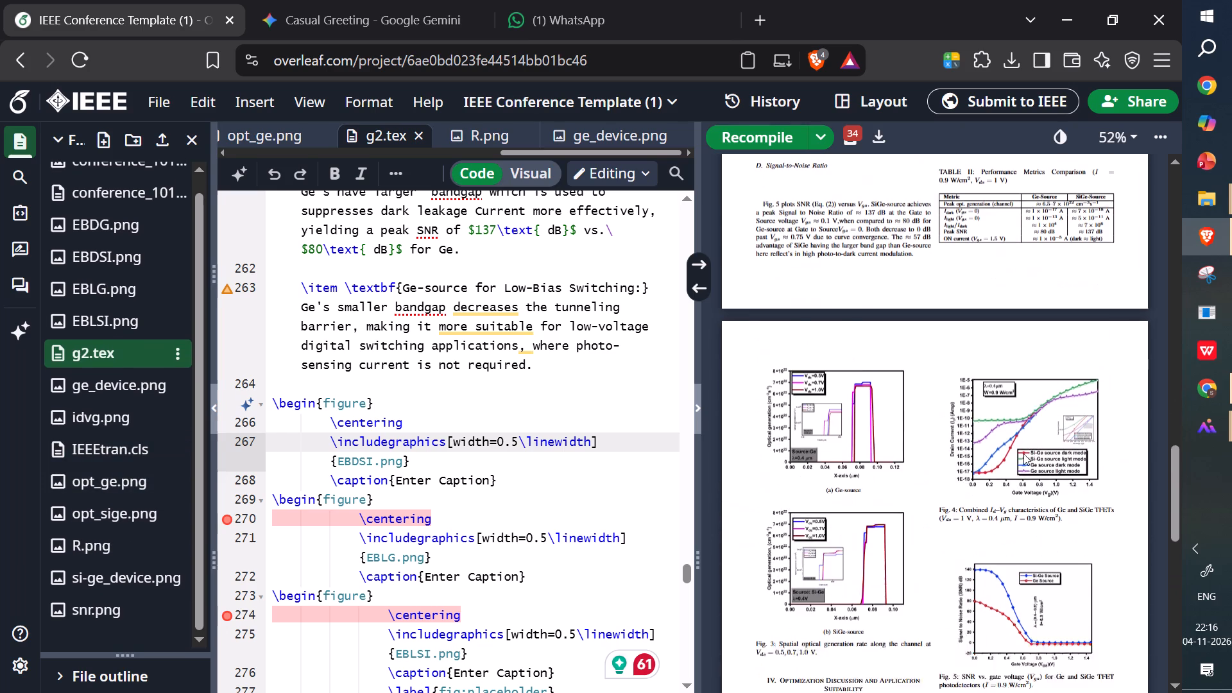
pyautogui.scroll(-3, 1005, 588)
pyautogui.doubleClick(1029, 308)
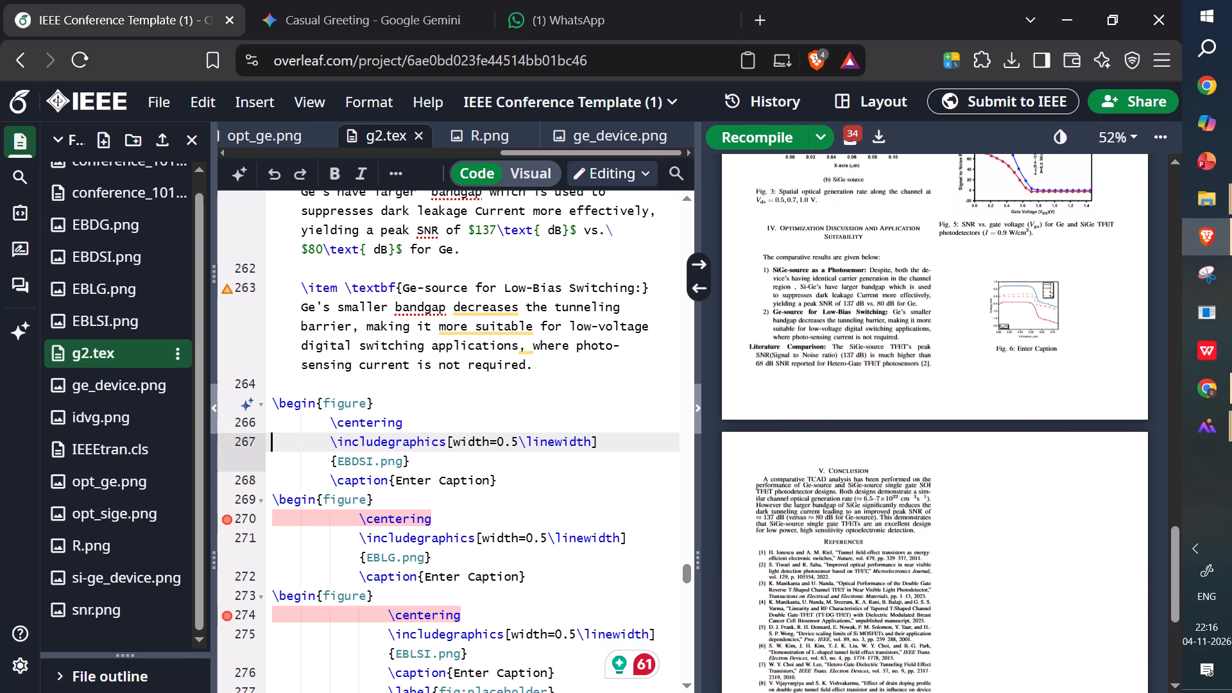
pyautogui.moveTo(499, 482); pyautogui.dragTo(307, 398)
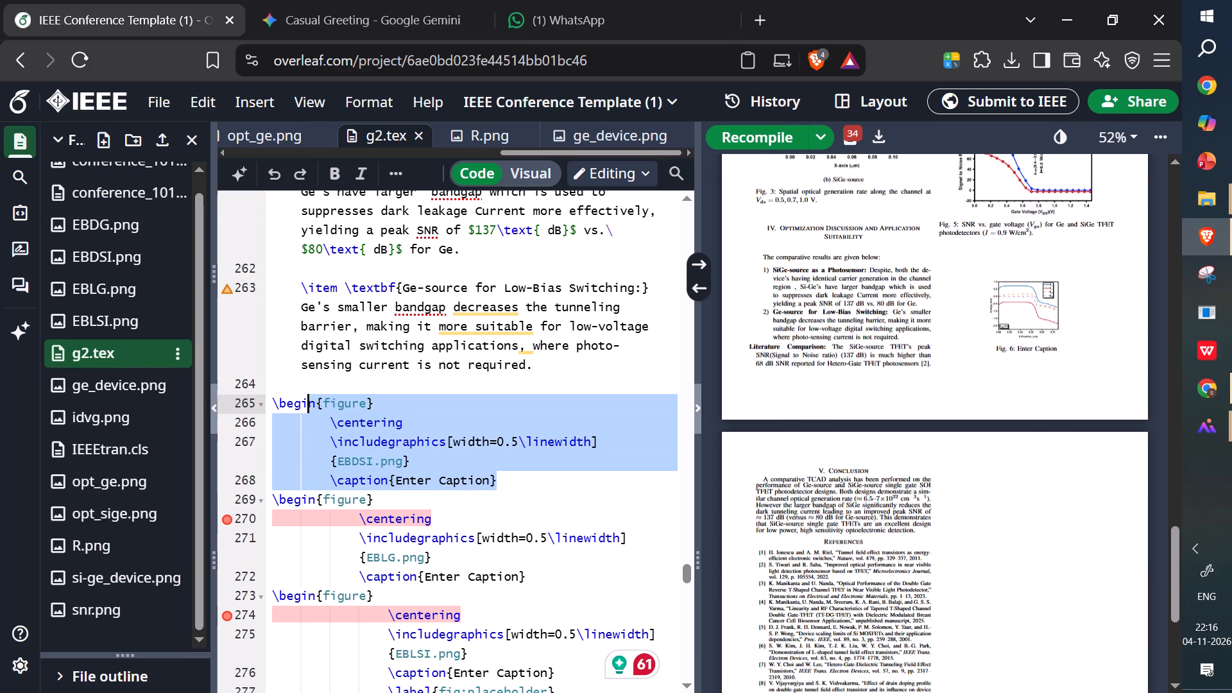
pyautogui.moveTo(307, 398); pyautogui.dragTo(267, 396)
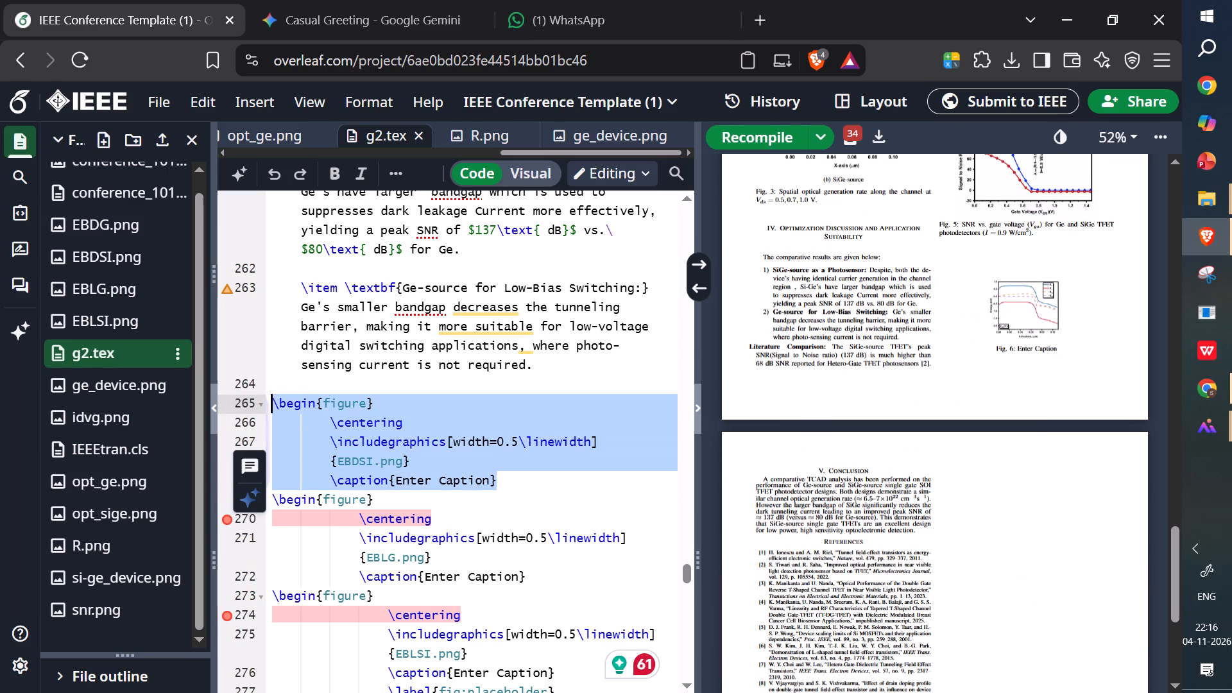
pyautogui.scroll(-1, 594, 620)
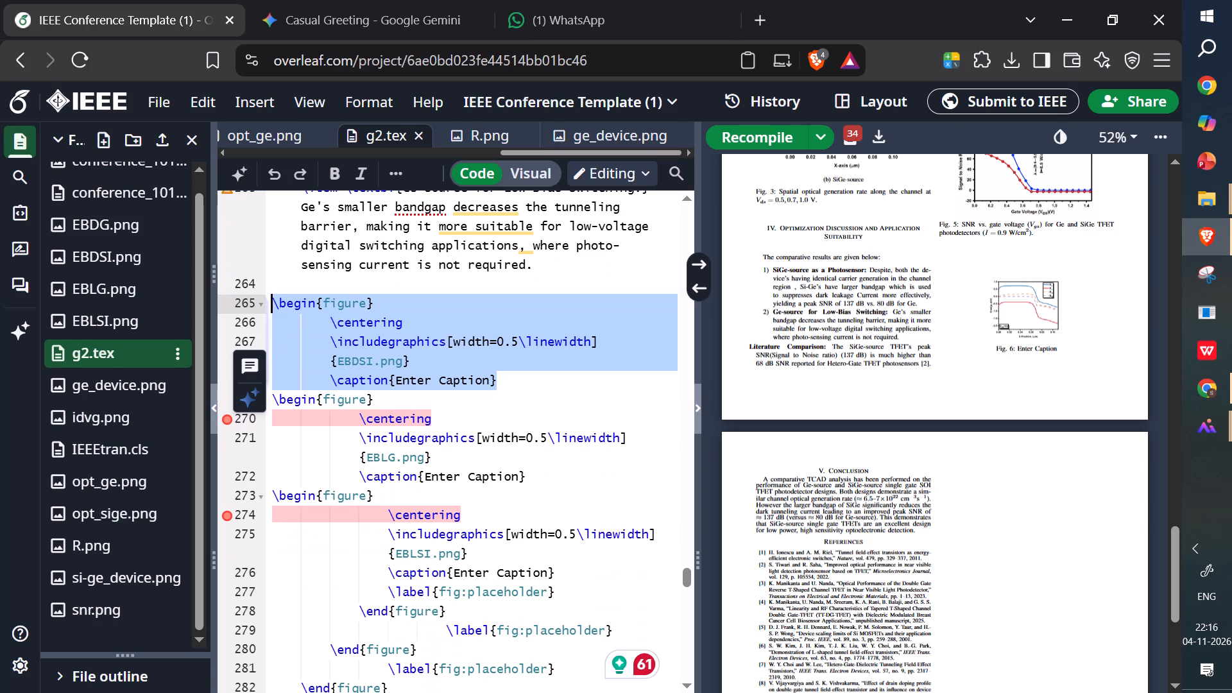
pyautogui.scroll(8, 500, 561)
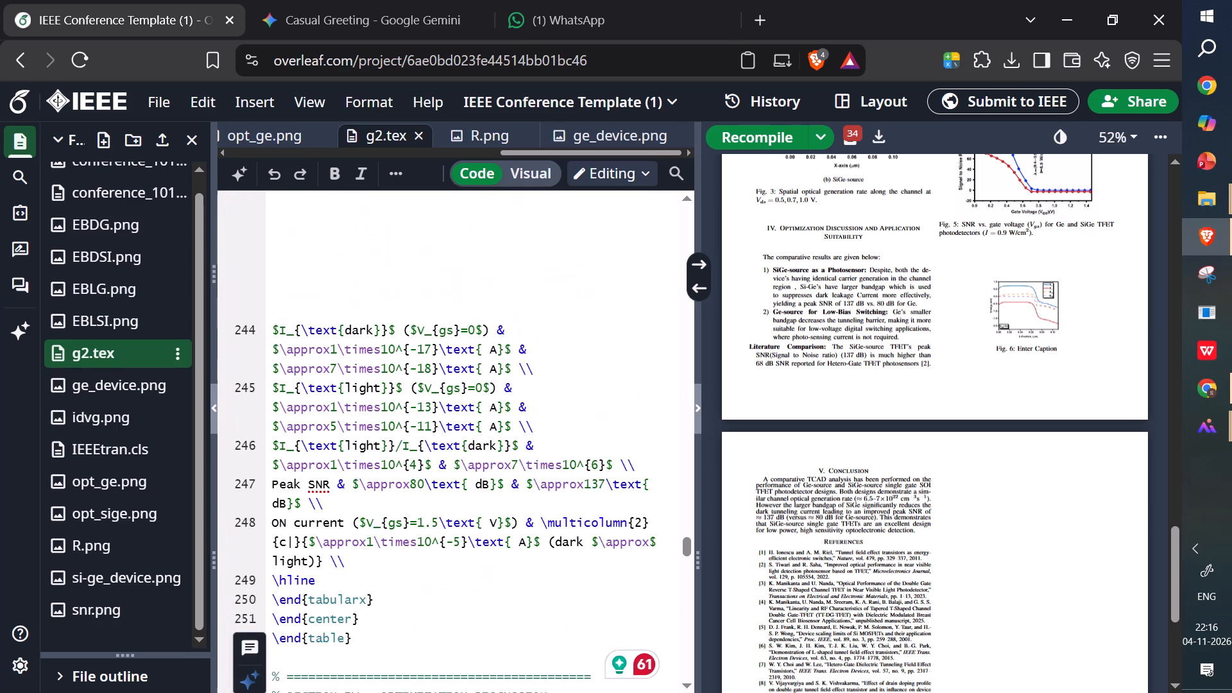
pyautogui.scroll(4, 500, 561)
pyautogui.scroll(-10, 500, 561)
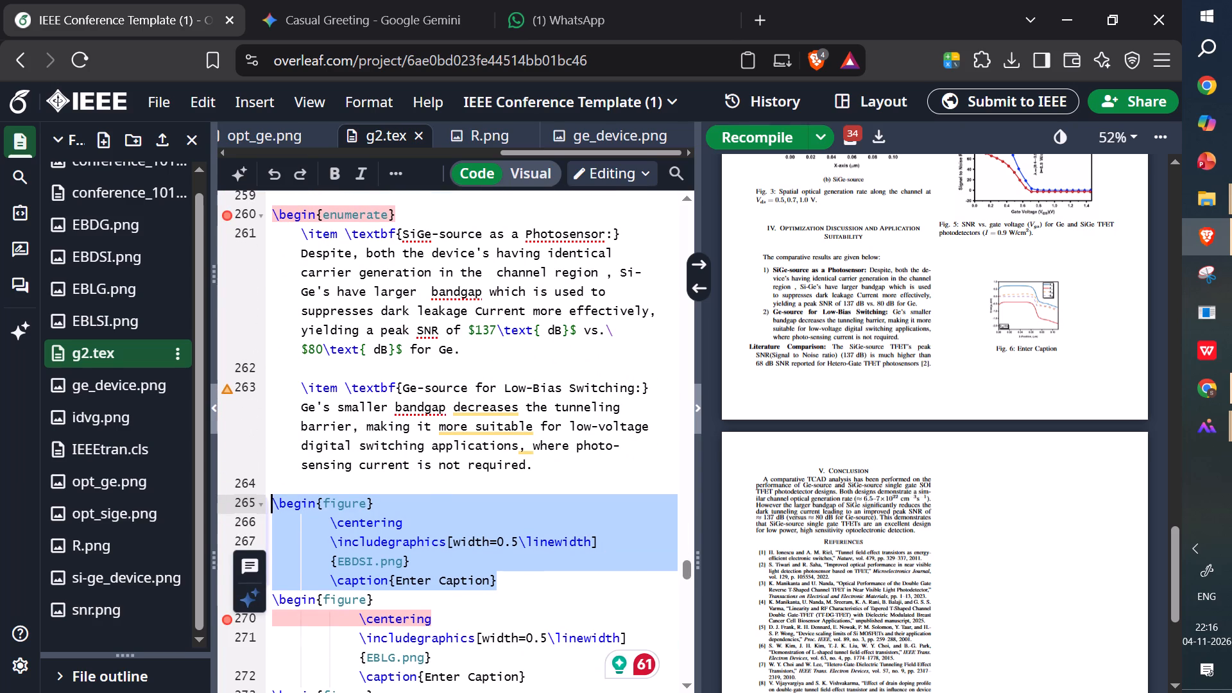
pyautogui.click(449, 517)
# Replace the long EB_photosensor file name in the Ge-source (dark) subfigure with EBDG.png.
pyautogui.scroll(5, 898, 497)
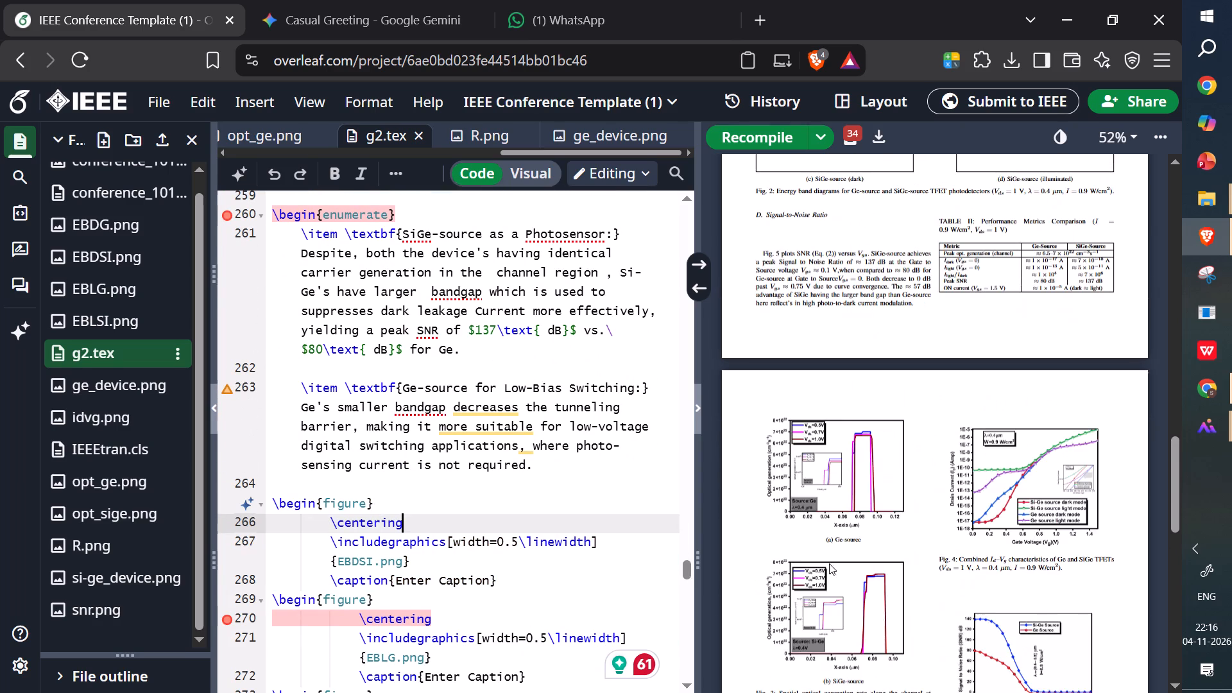
pyautogui.scroll(4, 821, 569)
pyautogui.doubleClick(812, 316)
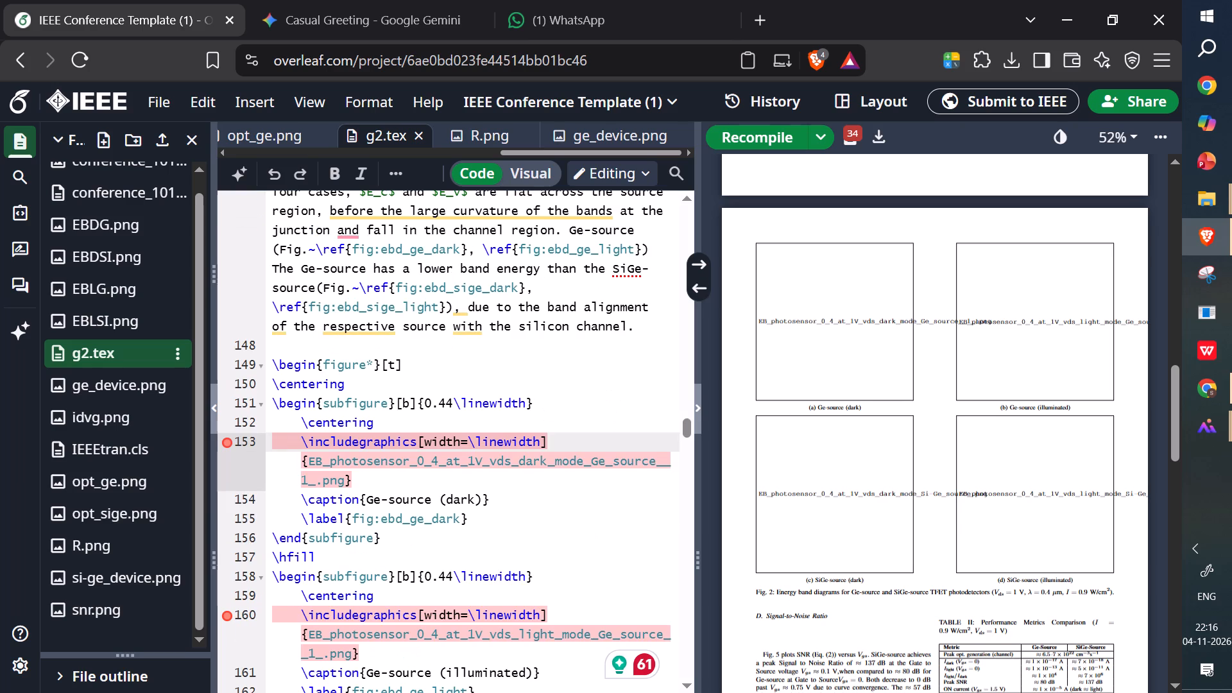
pyautogui.click(357, 456)
pyautogui.moveTo(320, 481); pyautogui.dragTo(306, 466)
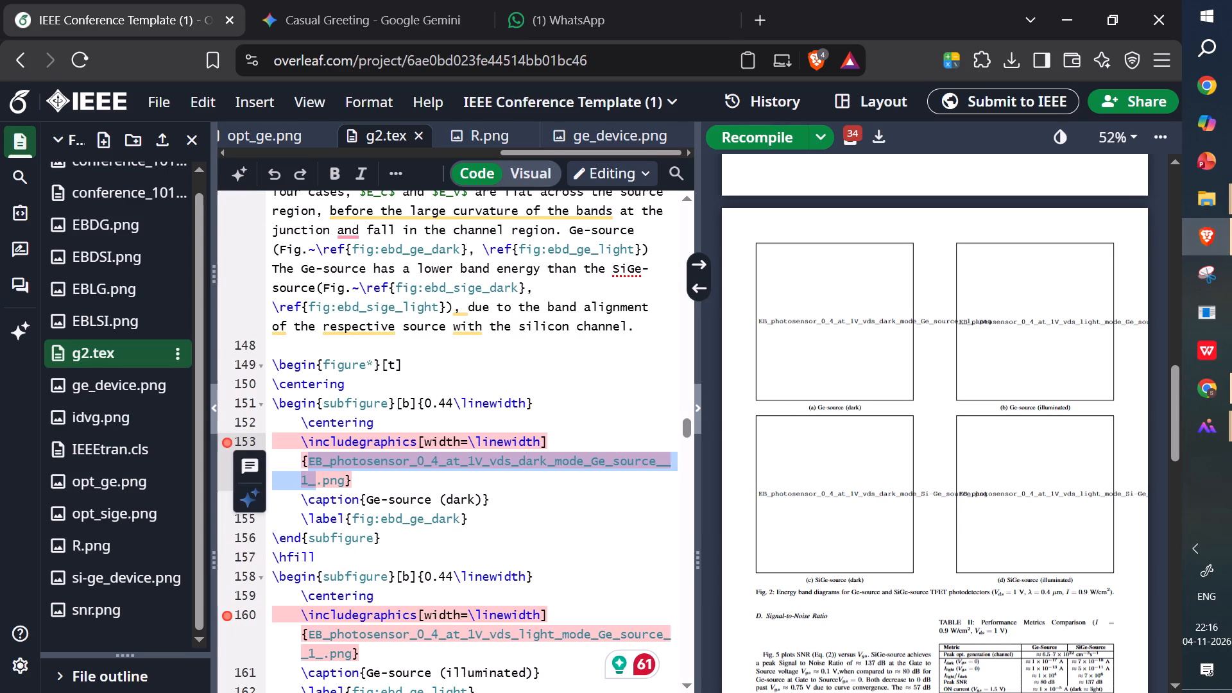
pyautogui.press('BackSpace')
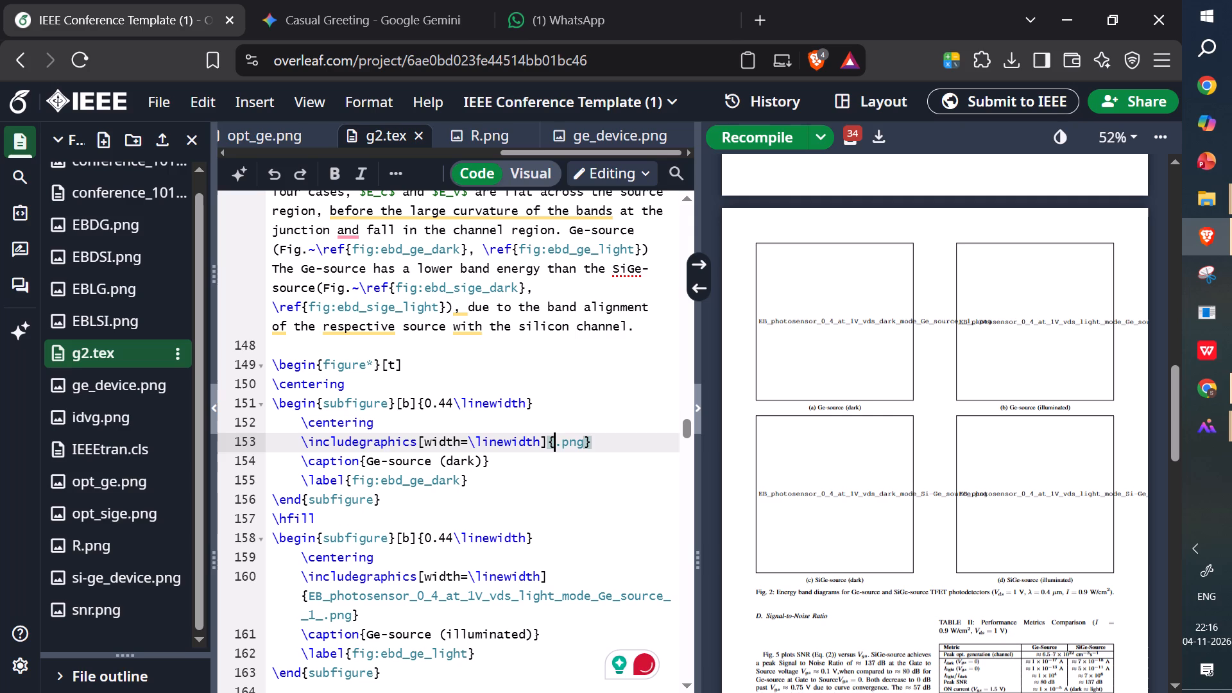
pyautogui.press('e')
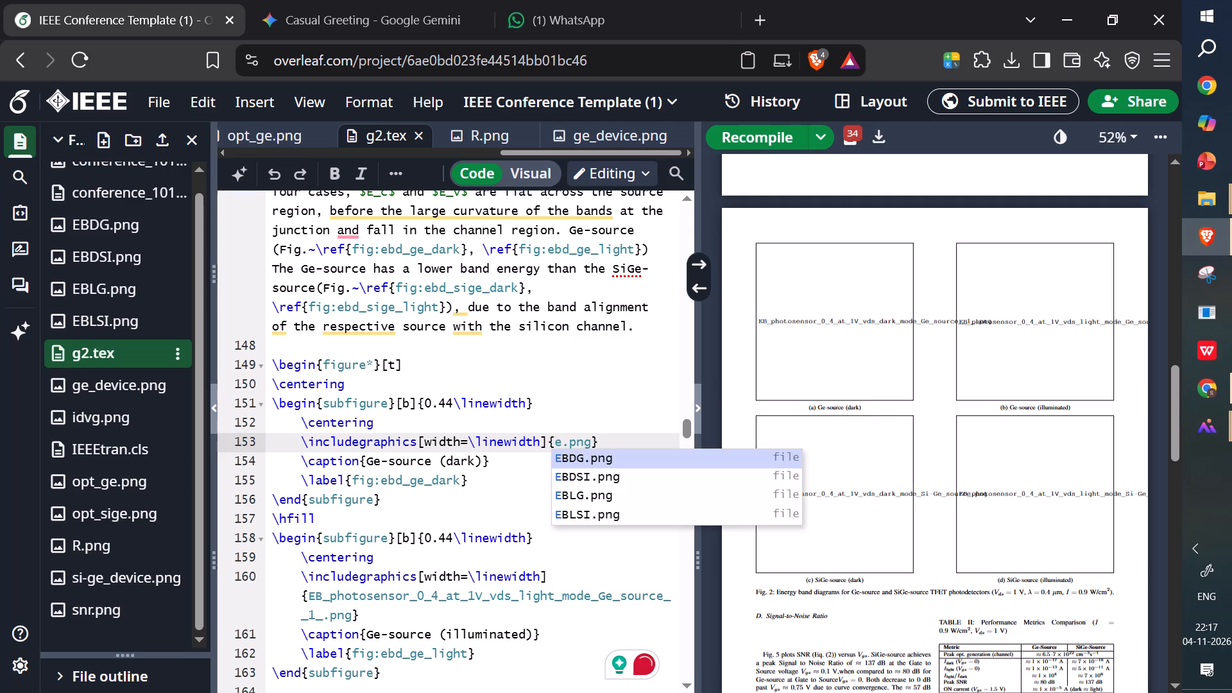
pyautogui.click(579, 459)
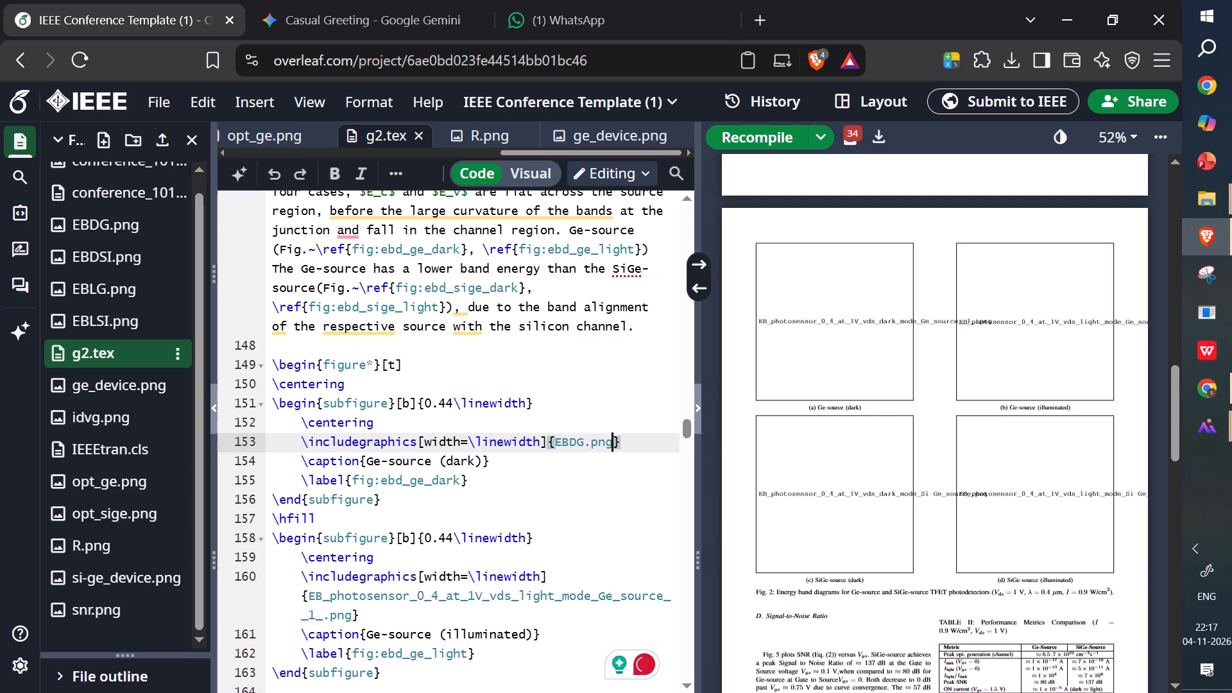
# Replace the long EB_photosensor file name in the Ge-source (illuminated) subfigure with EBLG.png.
pyautogui.doubleClick(1040, 322)
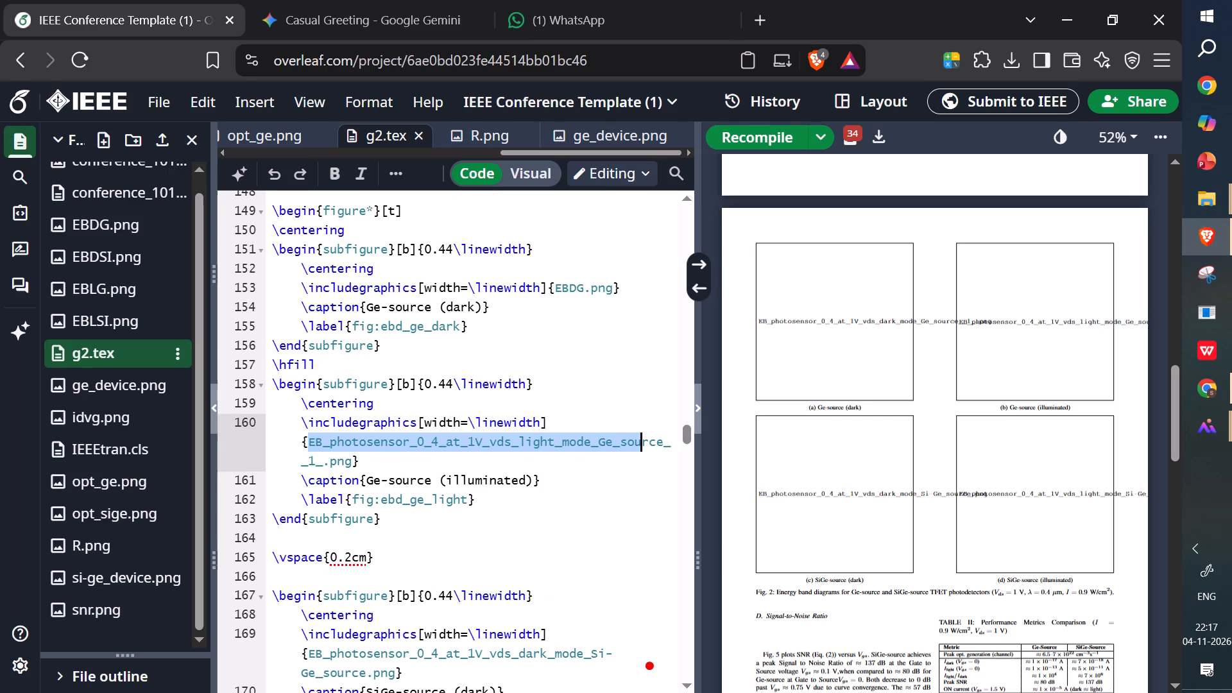
pyautogui.moveTo(323, 461); pyautogui.dragTo(311, 442)
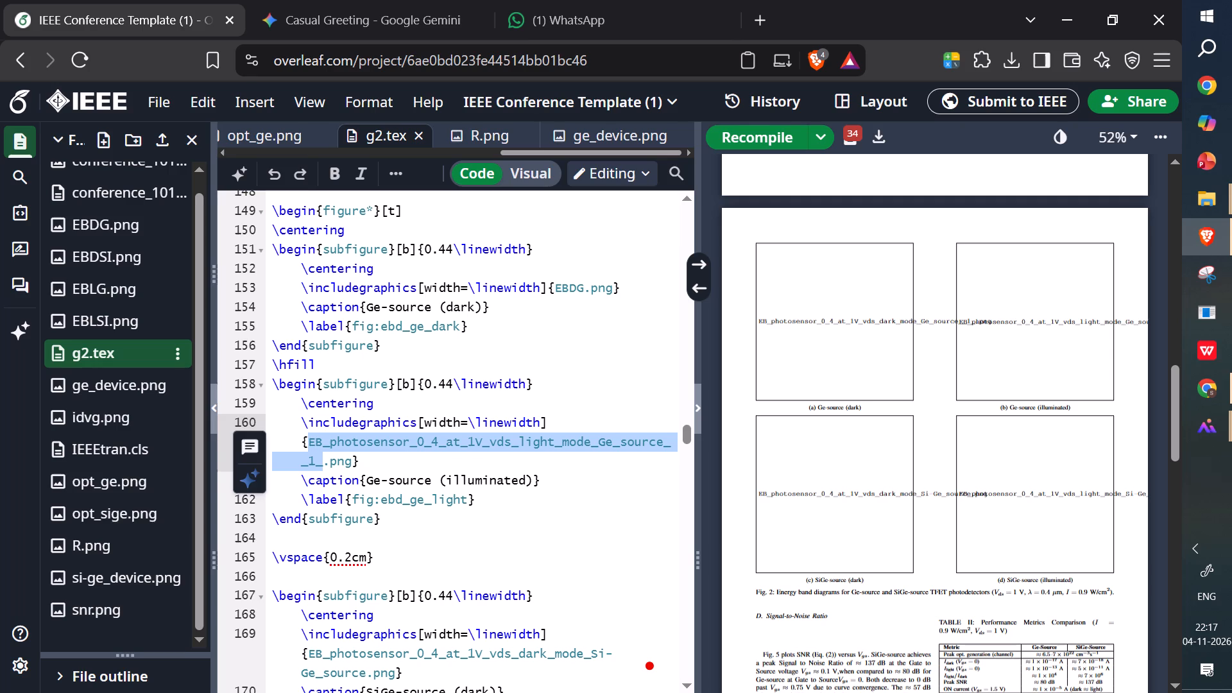
pyautogui.press('BackSpace')
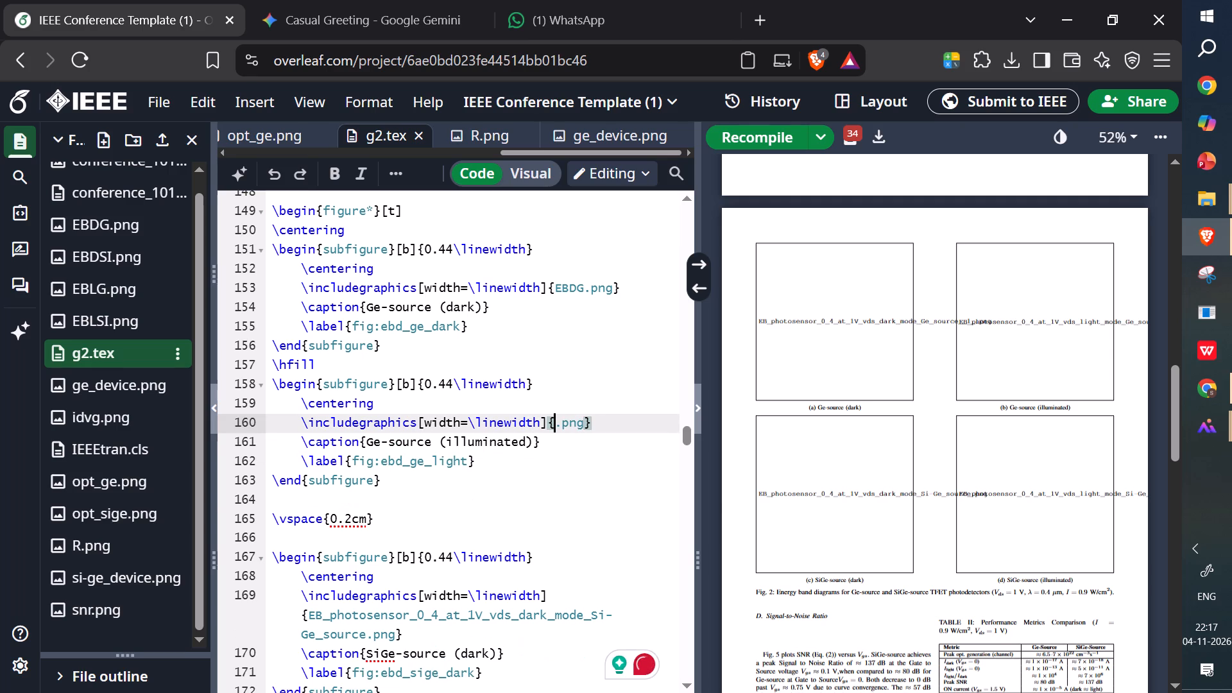
pyautogui.press('e')
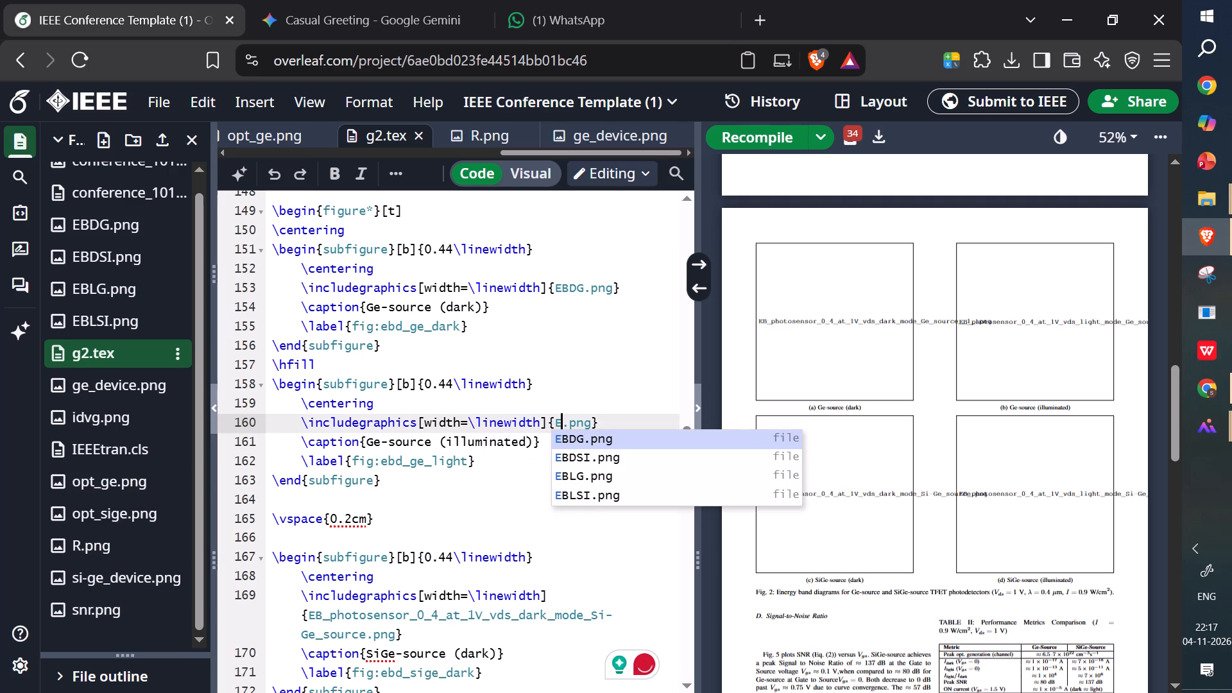
pyautogui.click(593, 482)
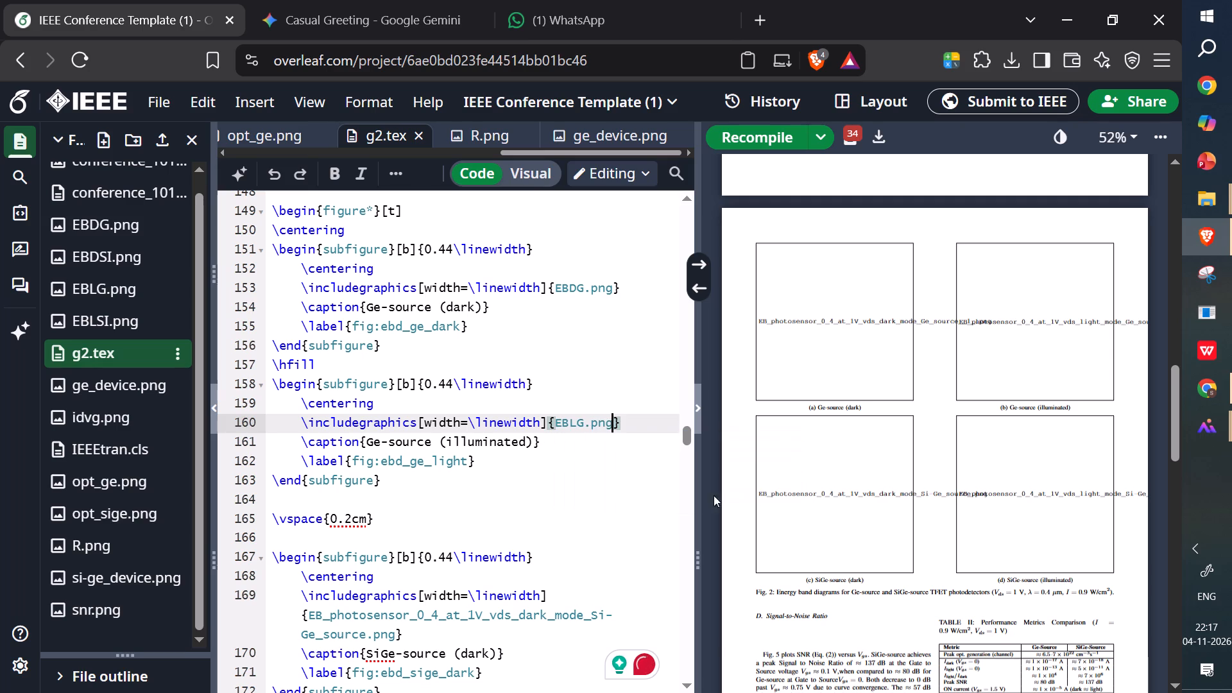
# Locate the image file name of the SiGe-source (dark) subfigure in the source from its placeholder in Fig. 2.
pyautogui.doubleClick(794, 493)
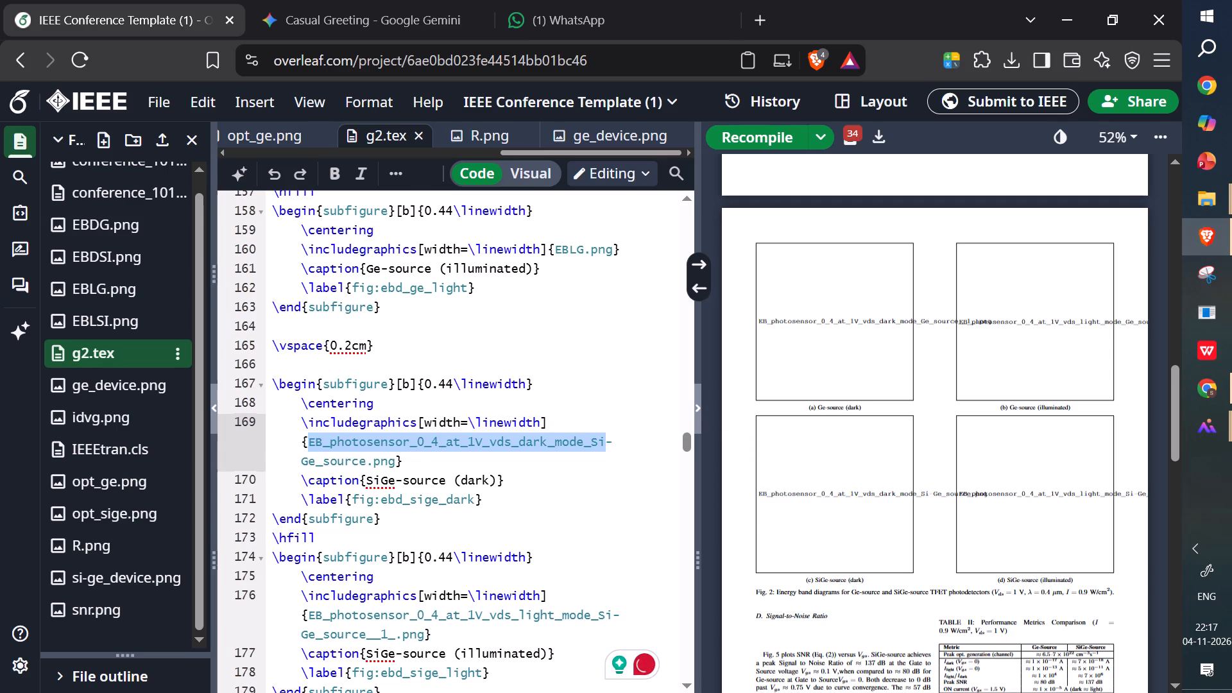
# Replace the long EB_photosensor file name in the SiGe-source (dark) subfigure with EBDSI.png.
pyautogui.moveTo(366, 463); pyautogui.dragTo(312, 440)
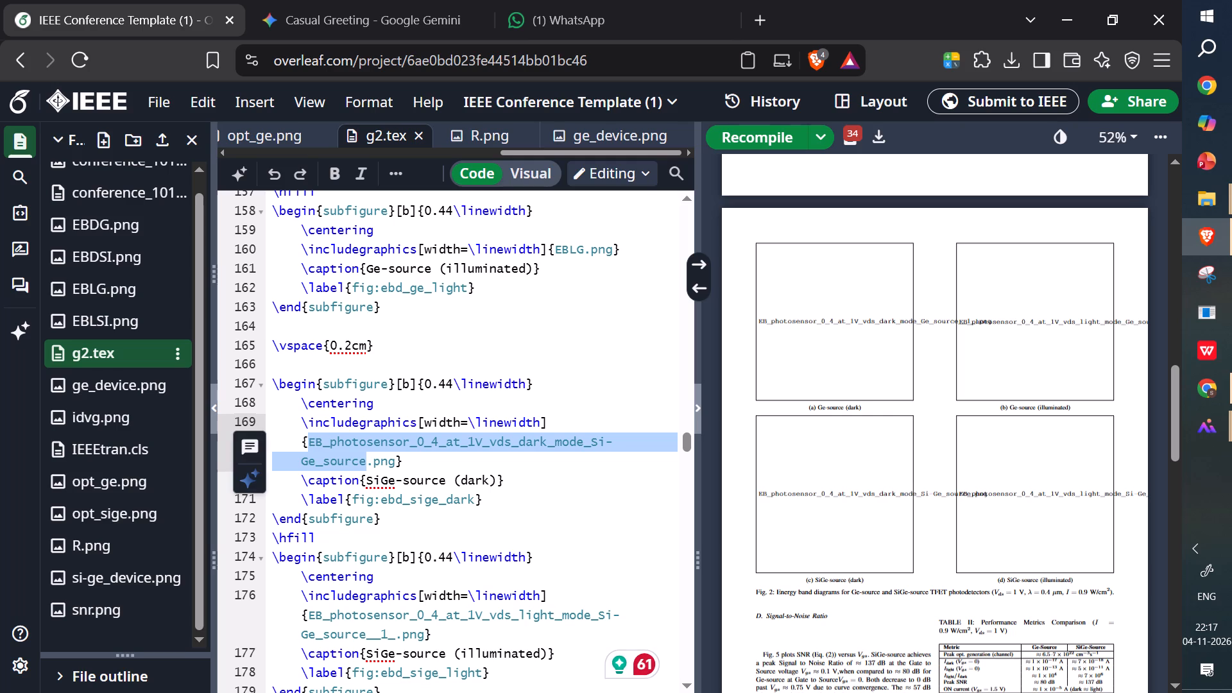
pyautogui.press('BackSpace')
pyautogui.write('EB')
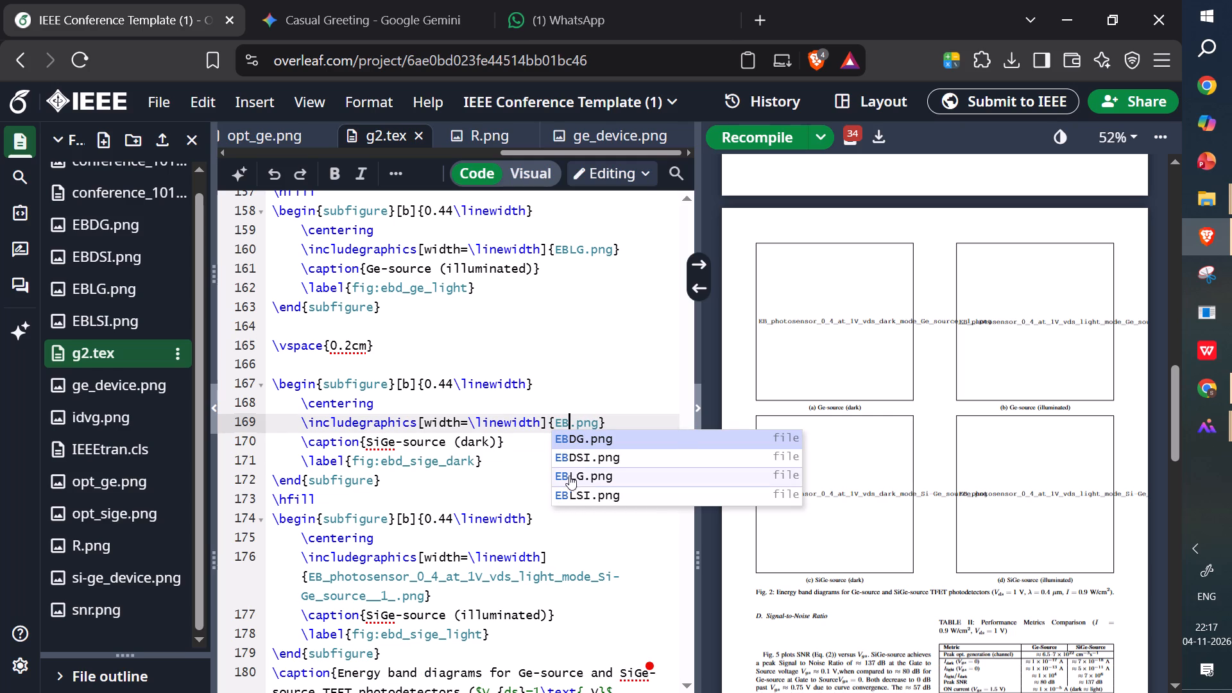
pyautogui.click(593, 456)
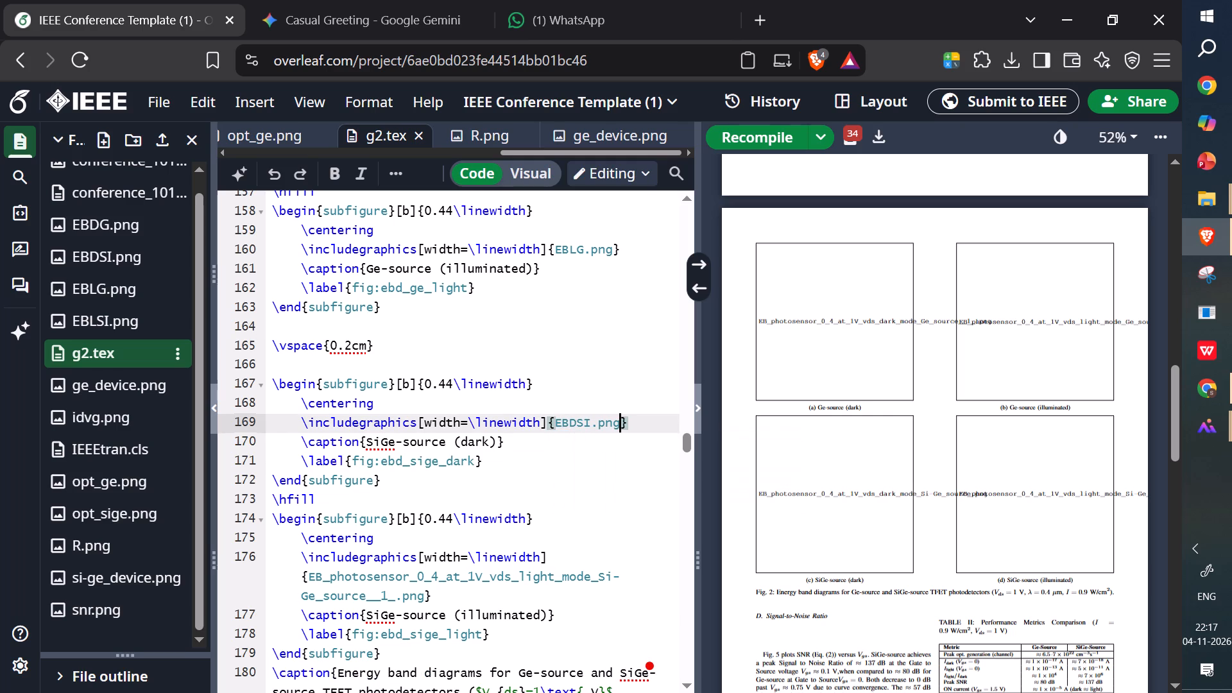
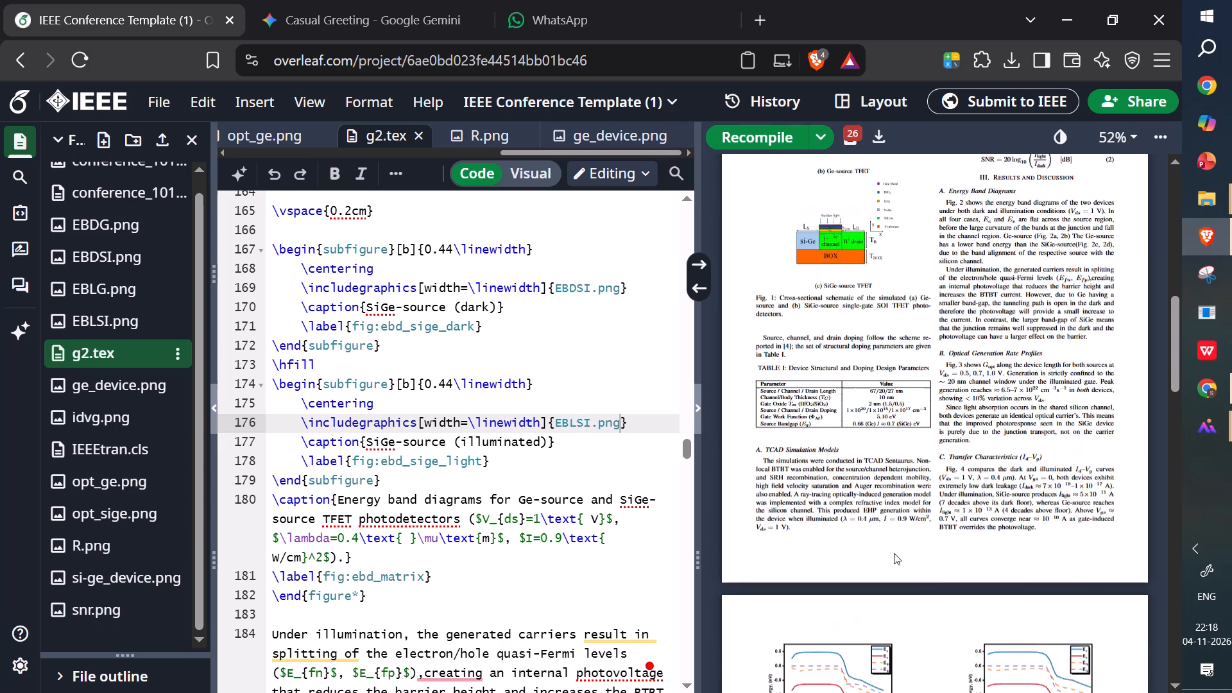
# Examine the compiled pages from the Fig. 2 energy band diagrams through Fig. 6 and the references for layout.
pyautogui.scroll(-8, 894, 553)
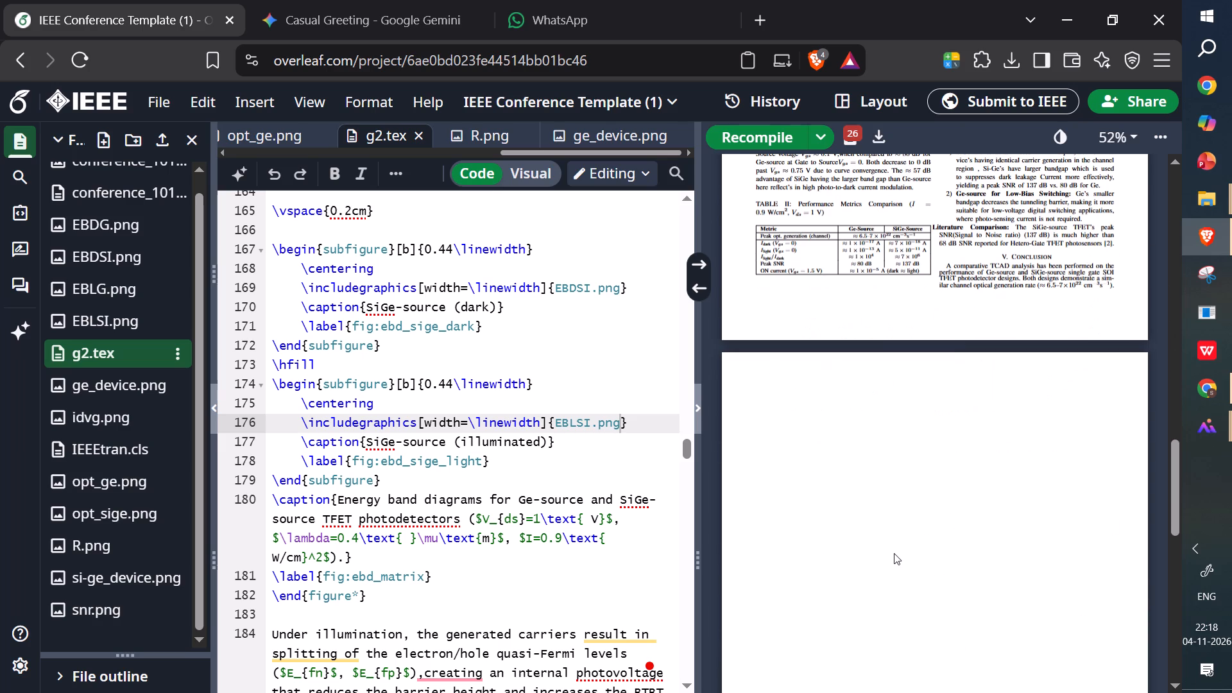
pyautogui.scroll(8, 894, 553)
pyautogui.scroll(-3, 894, 553)
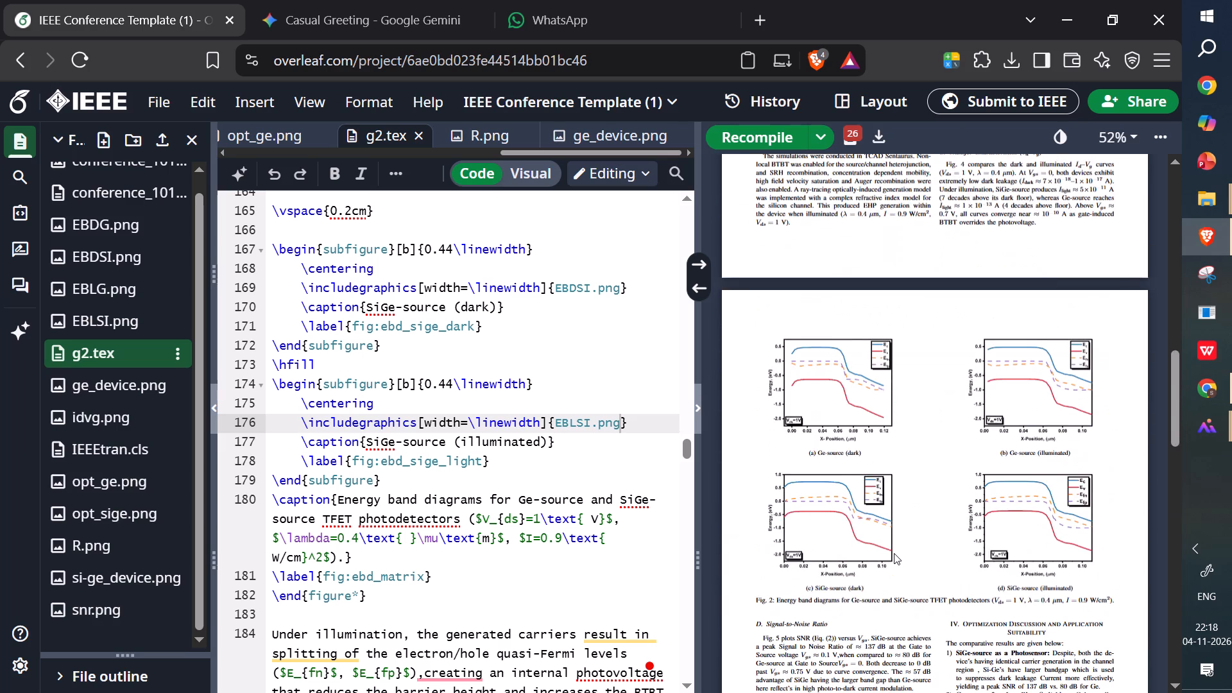
pyautogui.scroll(-10, 894, 553)
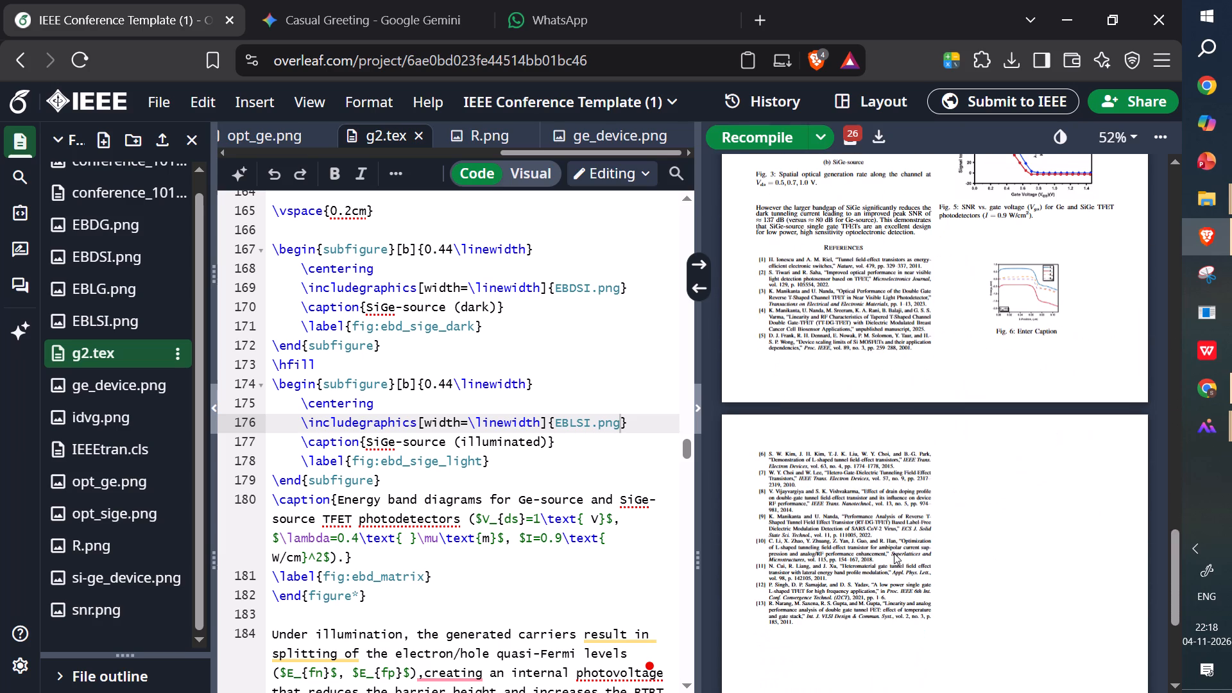
pyautogui.scroll(3, 894, 553)
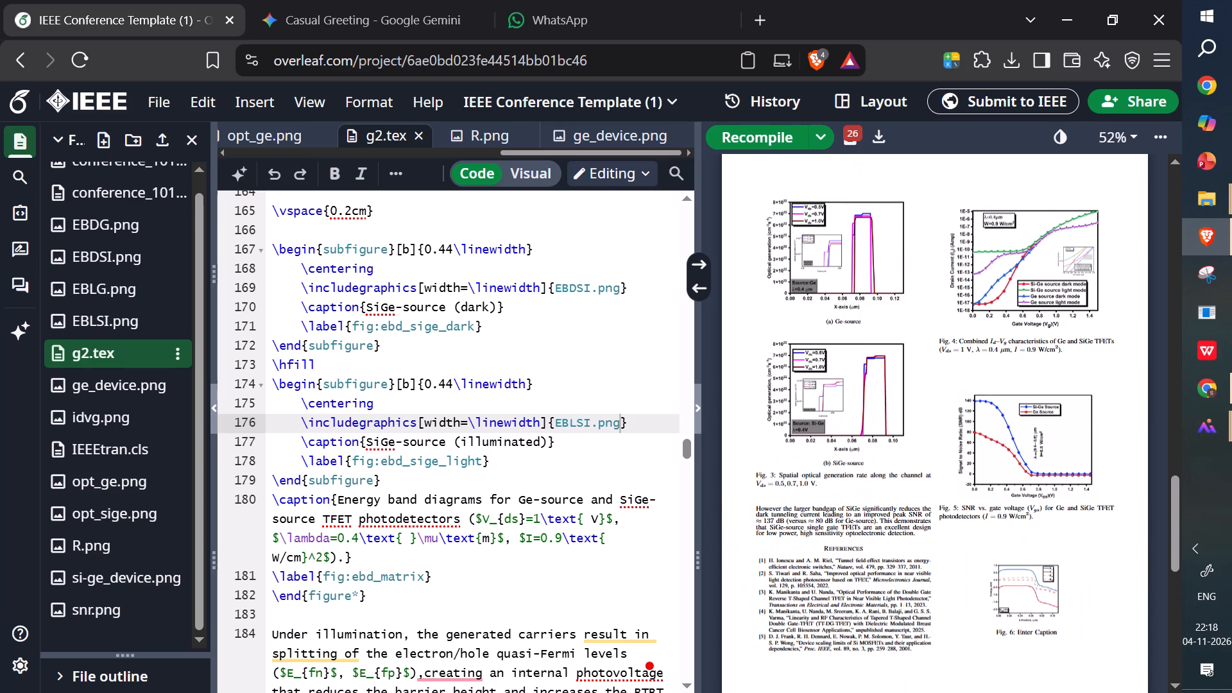
pyautogui.scroll(-2, 894, 553)
pyautogui.click(817, 342)
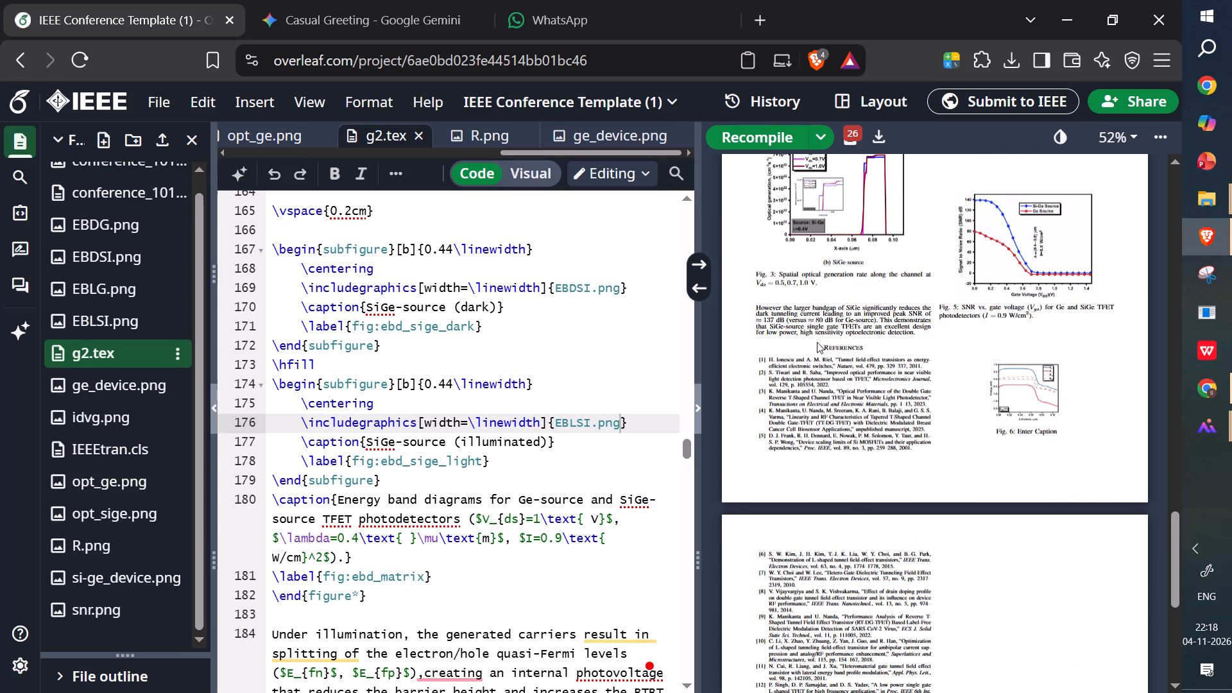
# Locate the source of Fig. 6 from the compiled page and examine the nested figure blocks for EBDSI.png, EBLG.png and EBLSI.png.
pyautogui.scroll(-5, 394, 505)
pyautogui.scroll(2, 394, 505)
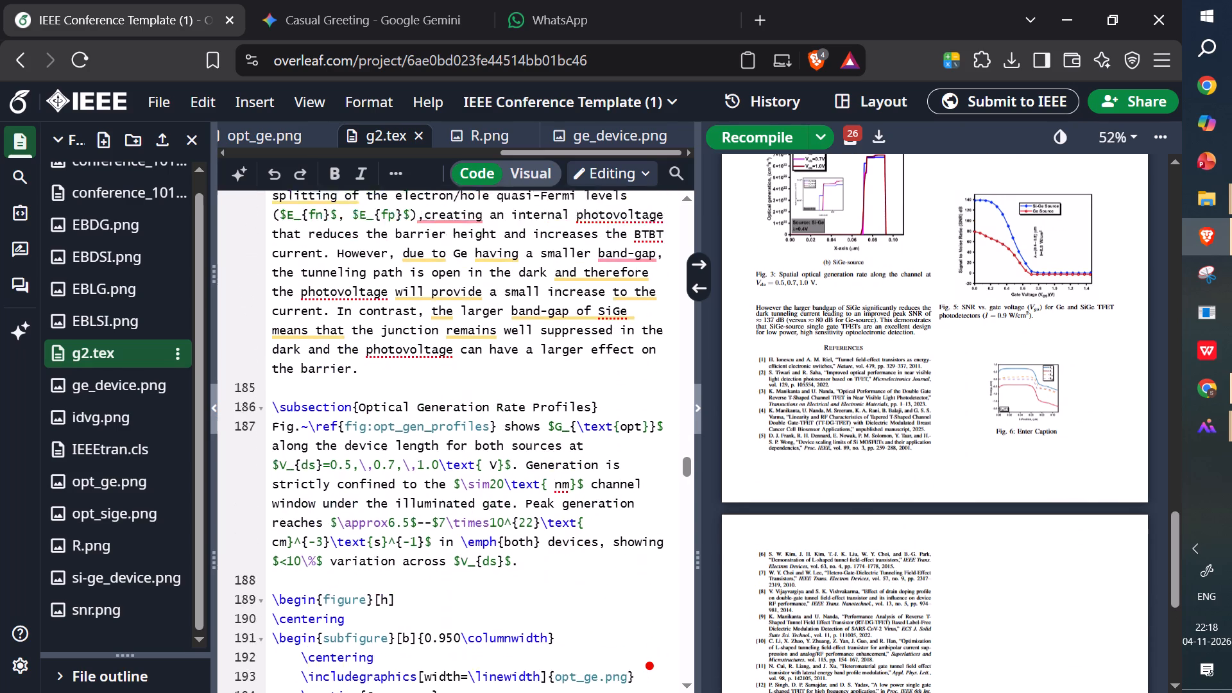
pyautogui.scroll(1, 394, 505)
pyautogui.scroll(-4, 394, 505)
pyautogui.click(988, 400)
pyautogui.doubleClick(1009, 399)
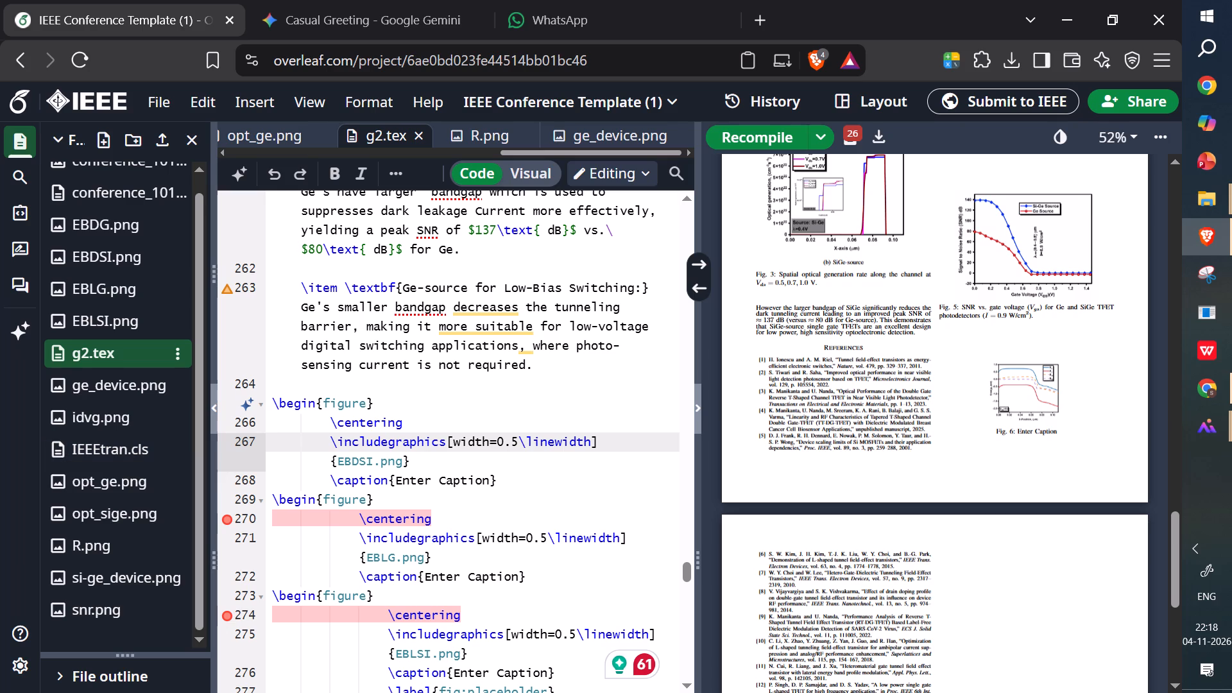
pyautogui.scroll(-1, 345, 487)
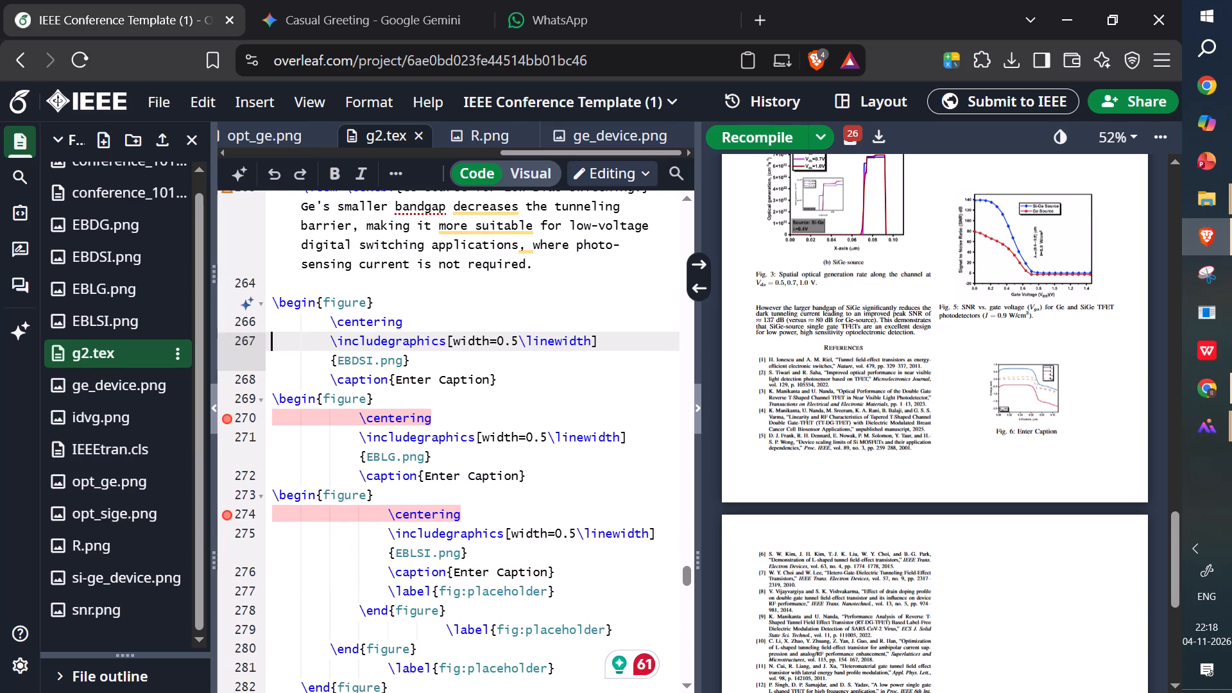
pyautogui.scroll(-1, 345, 487)
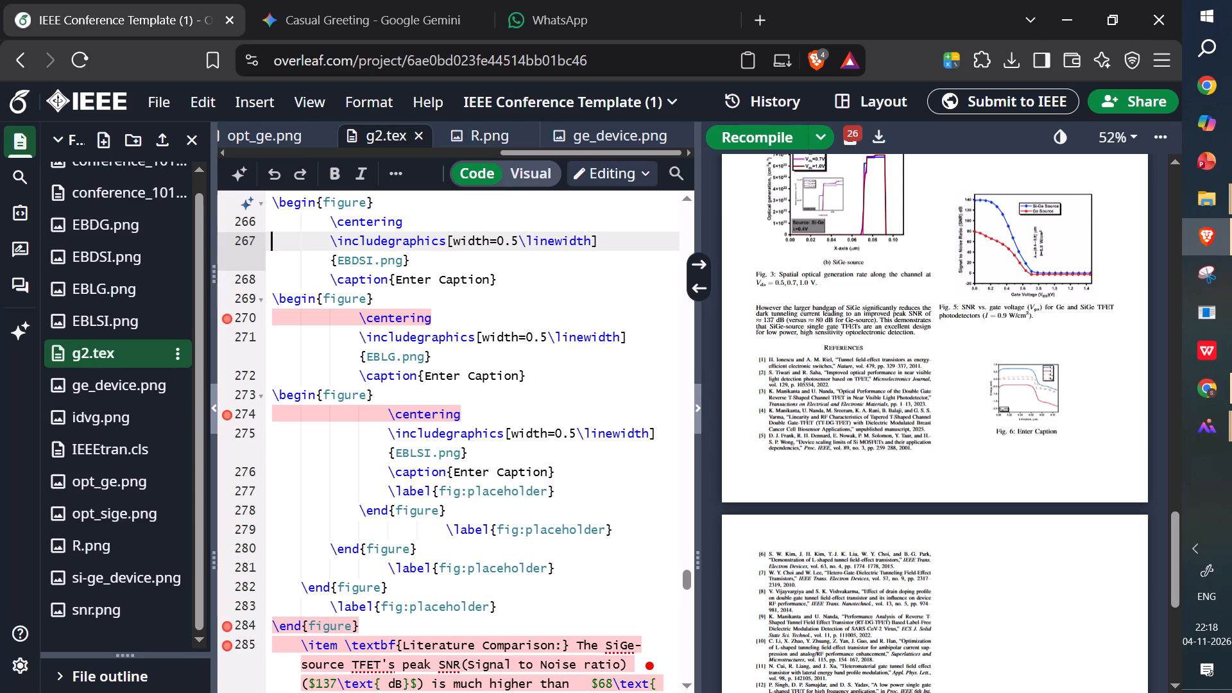
pyautogui.scroll(2, 243, 415)
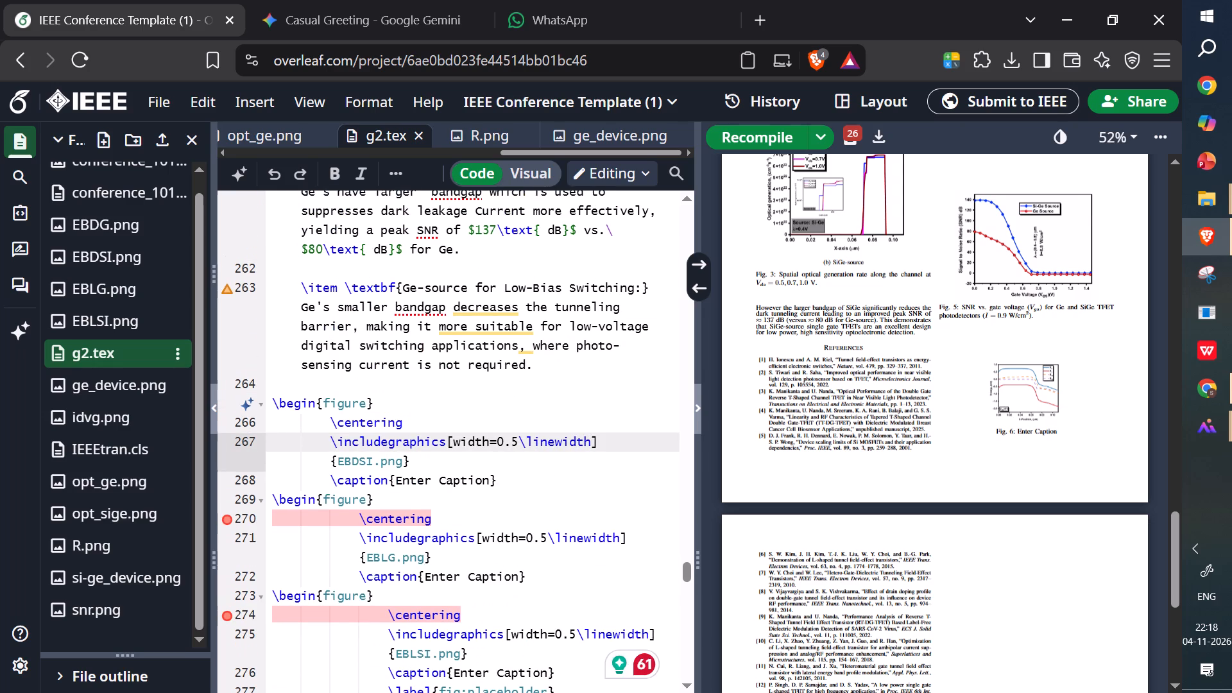
pyautogui.scroll(5, 974, 454)
pyautogui.scroll(3, 918, 546)
pyautogui.scroll(-3, 901, 584)
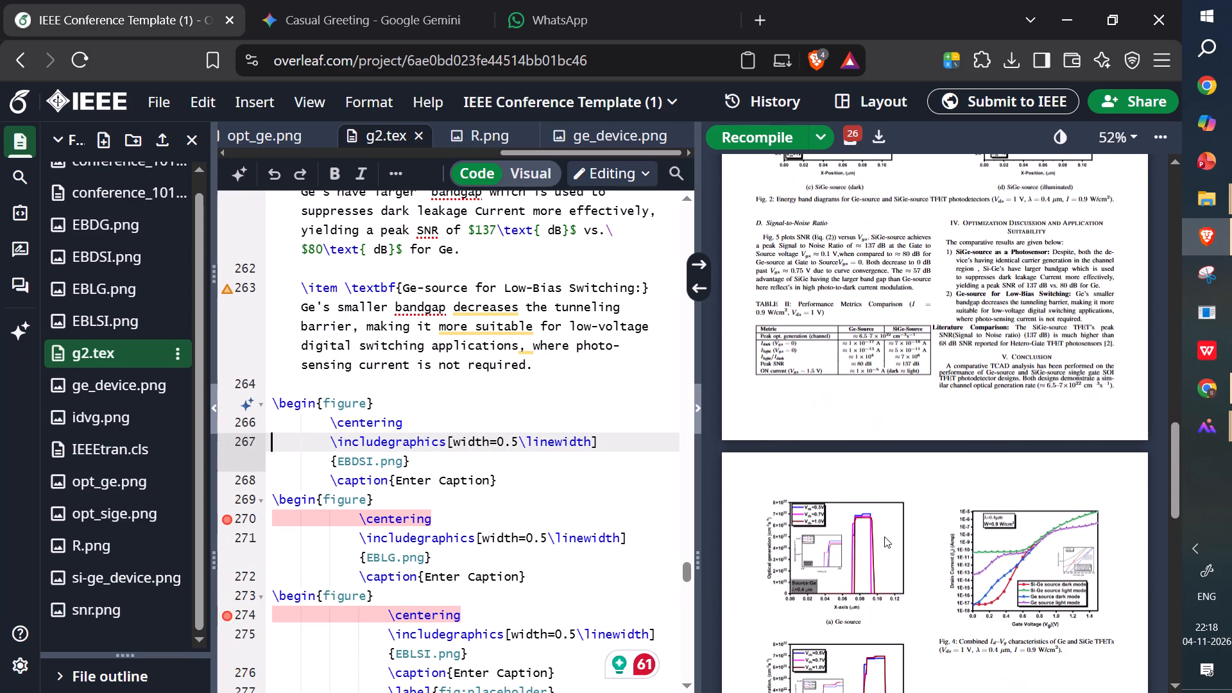
# Examine the compiled figure and reference pages against the source around the end of the enumerate list before the Conclusion section.
pyautogui.scroll(-3, 884, 536)
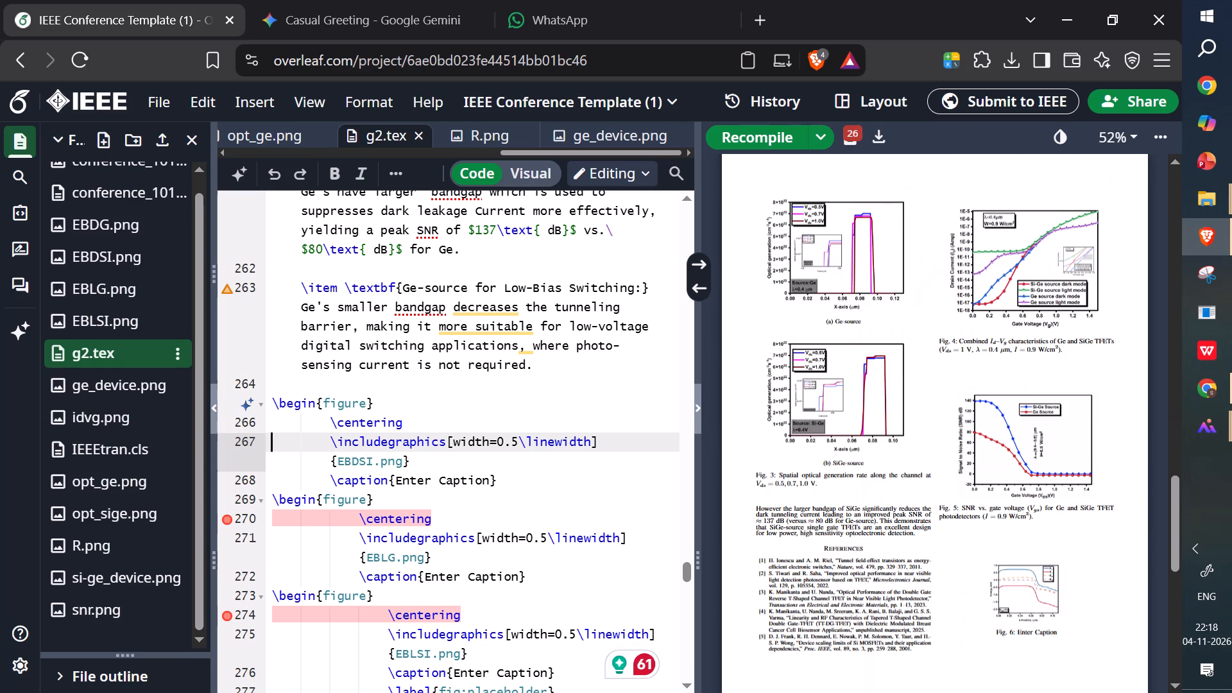
pyautogui.scroll(-3, 884, 536)
pyautogui.scroll(4, 797, 527)
pyautogui.scroll(5, 157, 448)
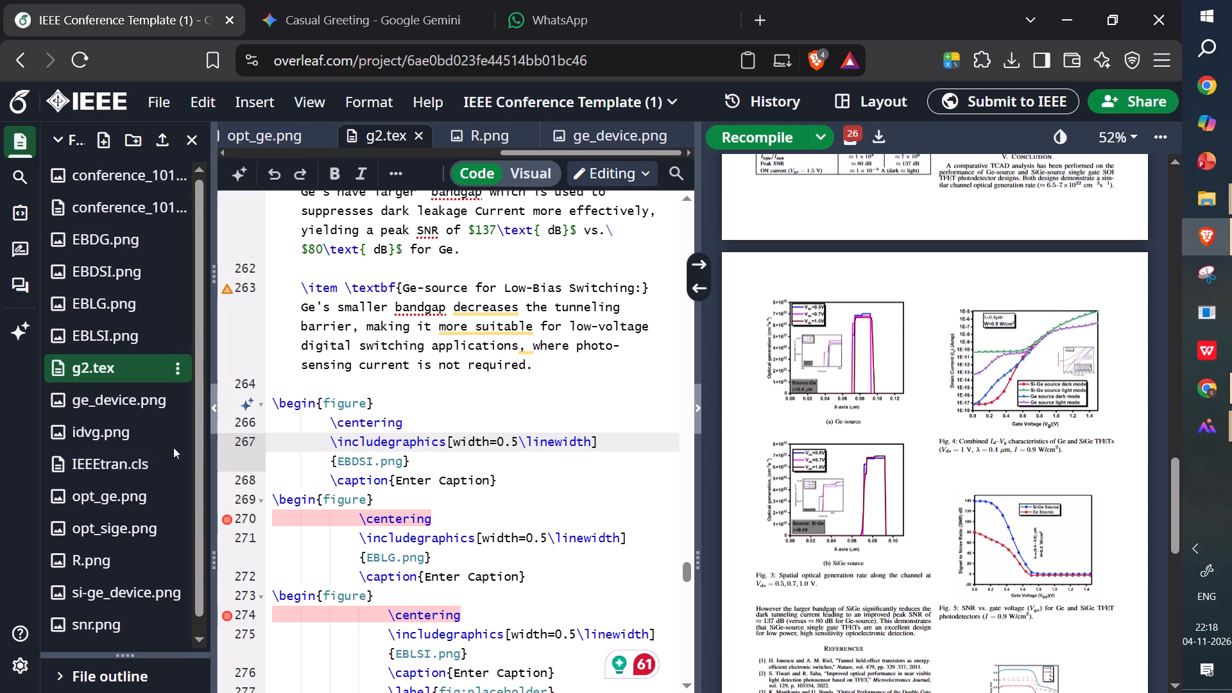
pyautogui.scroll(7, 277, 493)
pyautogui.scroll(-13, 284, 493)
pyautogui.scroll(-6, 825, 494)
pyautogui.click(391, 350)
pyautogui.scroll(2, 567, 449)
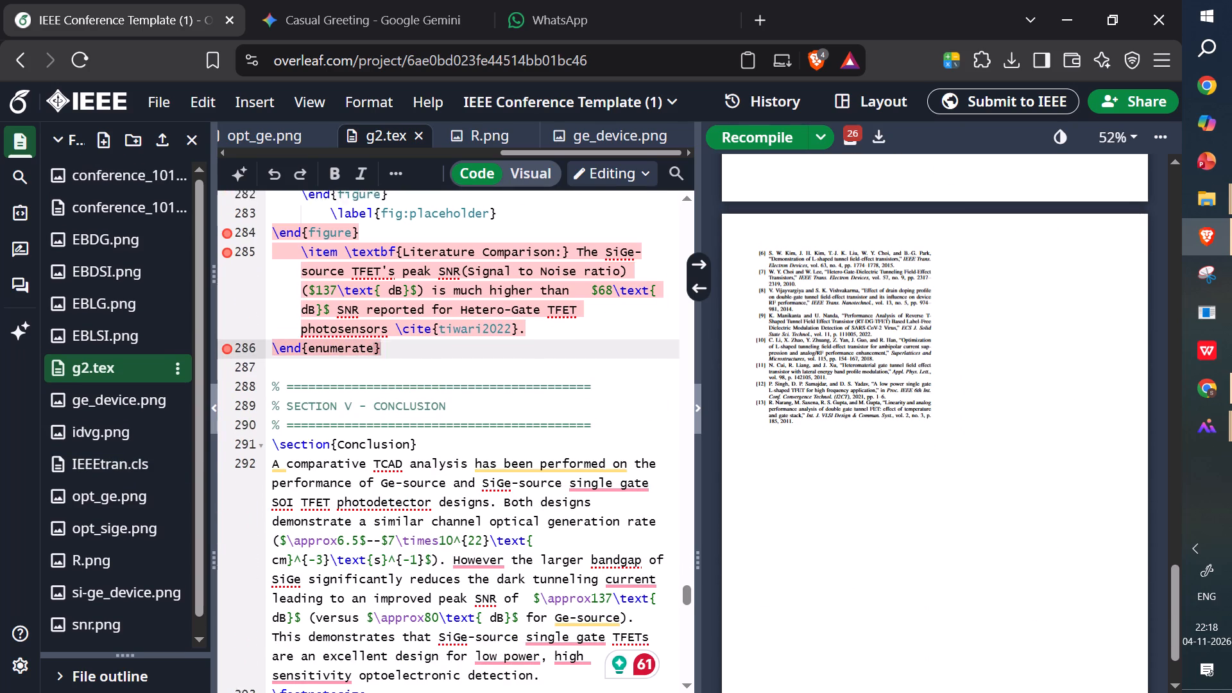
pyautogui.scroll(4, 1113, 610)
pyautogui.scroll(3, 1027, 592)
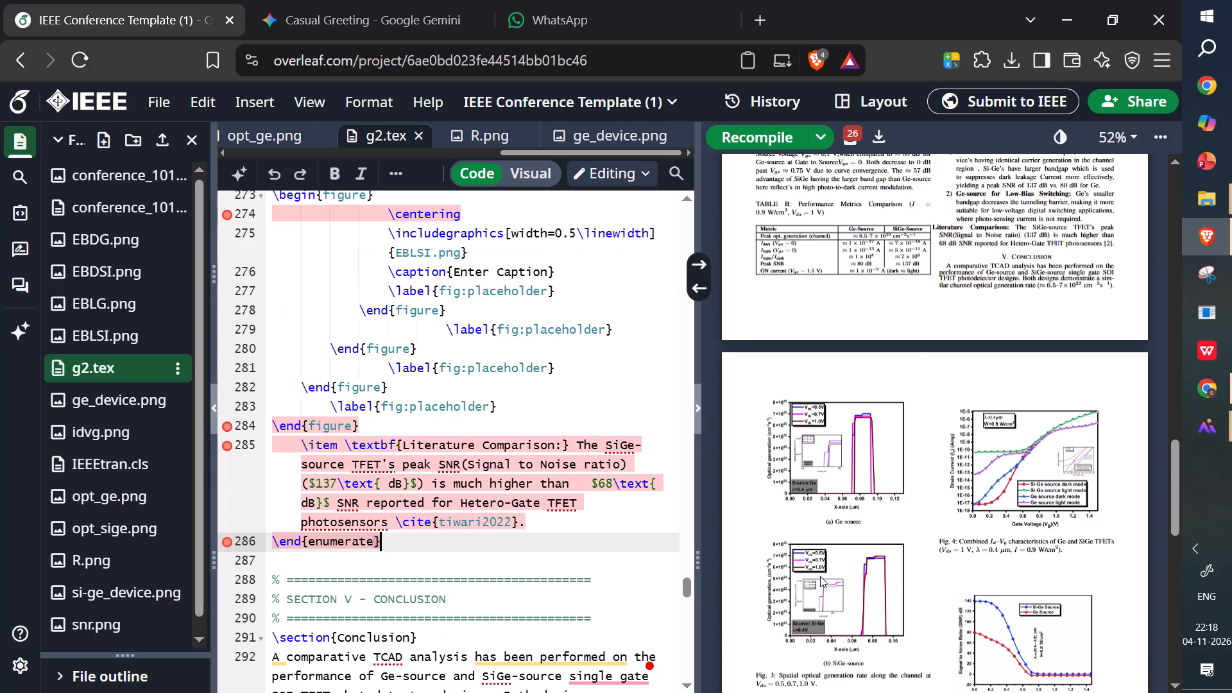
pyautogui.scroll(-5, 820, 576)
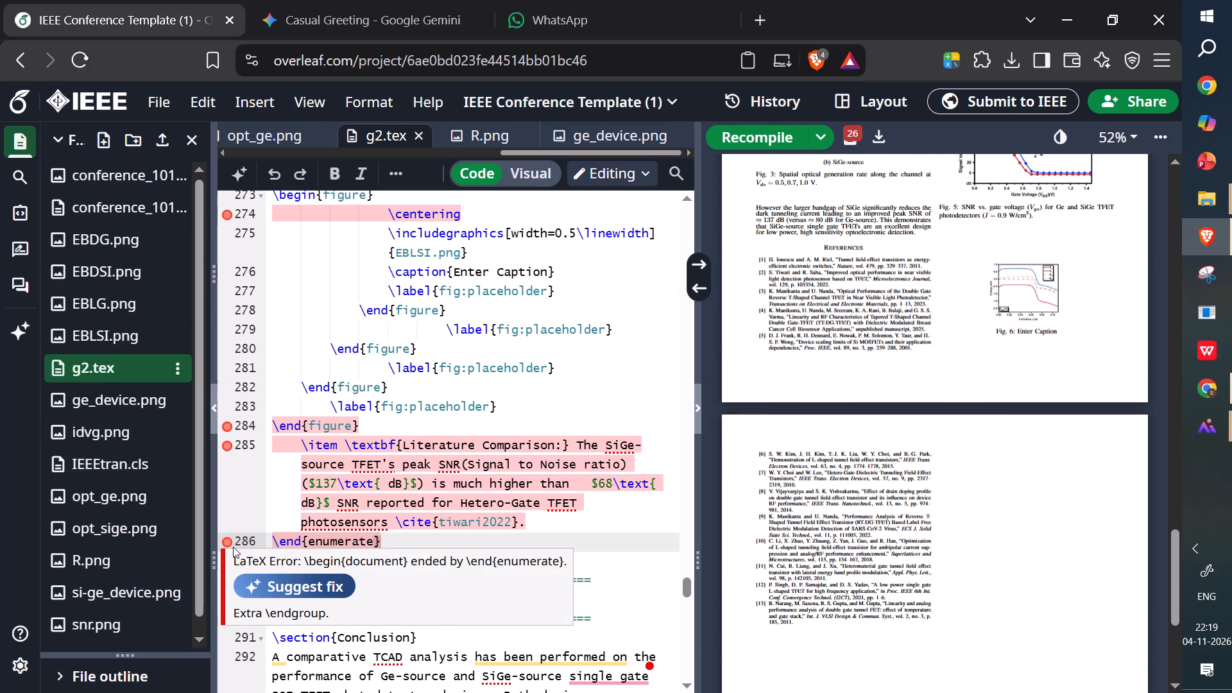
# Request a suggested fix for the \end{enumerate} error on line 286 and read its details and the remaining log entries.
pyautogui.click(304, 587)
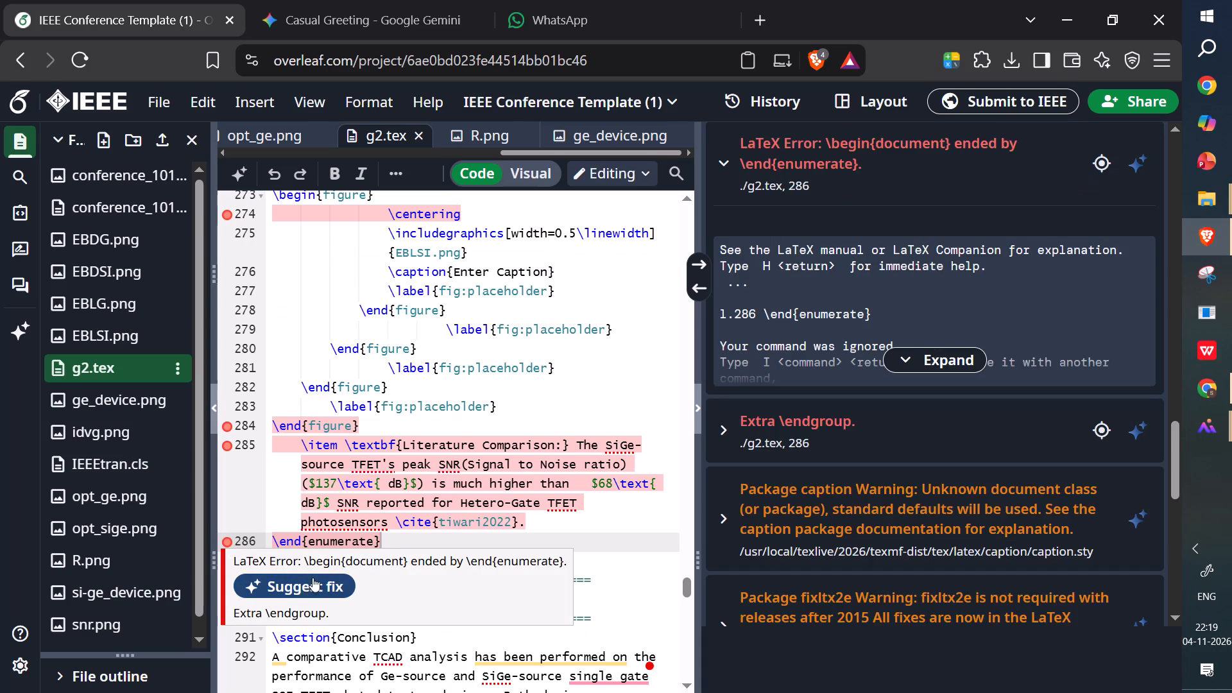
pyautogui.click(928, 370)
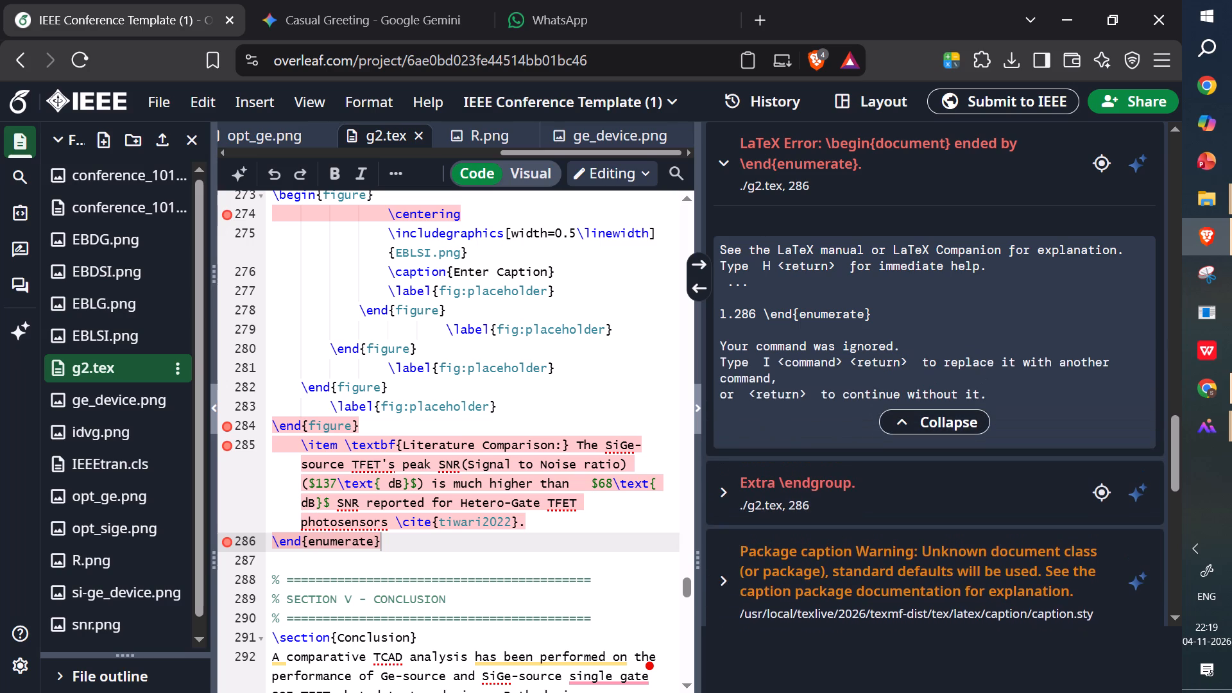
pyautogui.scroll(-1, 887, 387)
pyautogui.scroll(1, 887, 387)
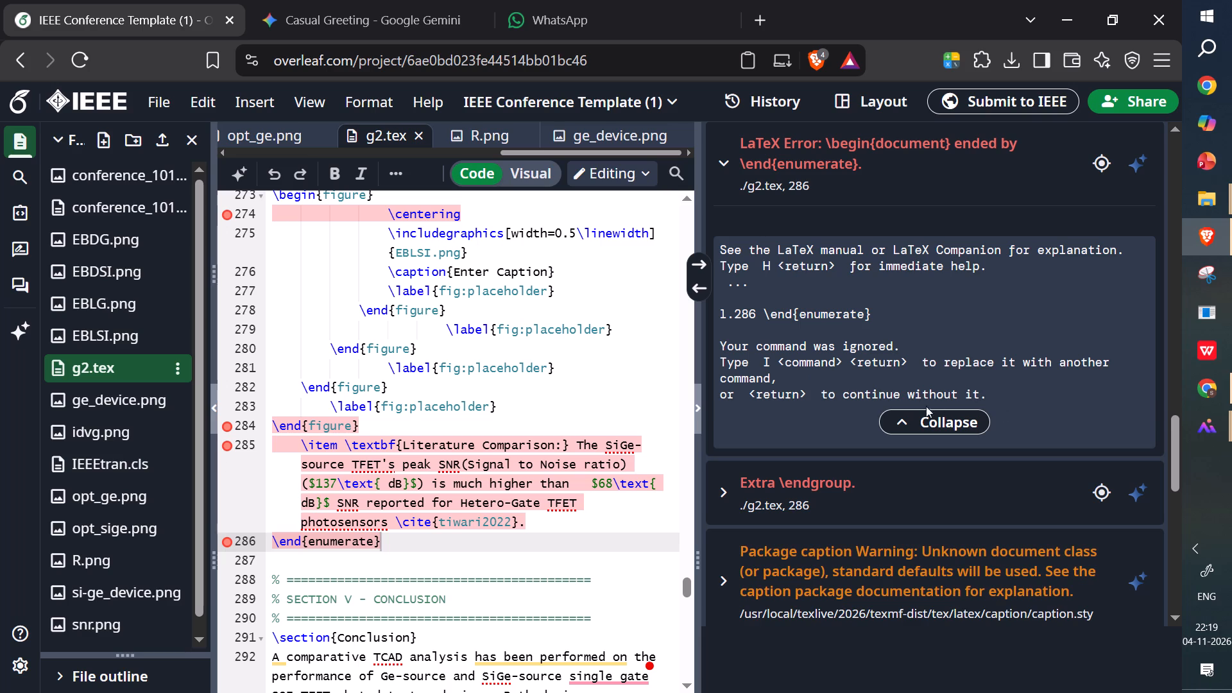
pyautogui.scroll(-2, 837, 376)
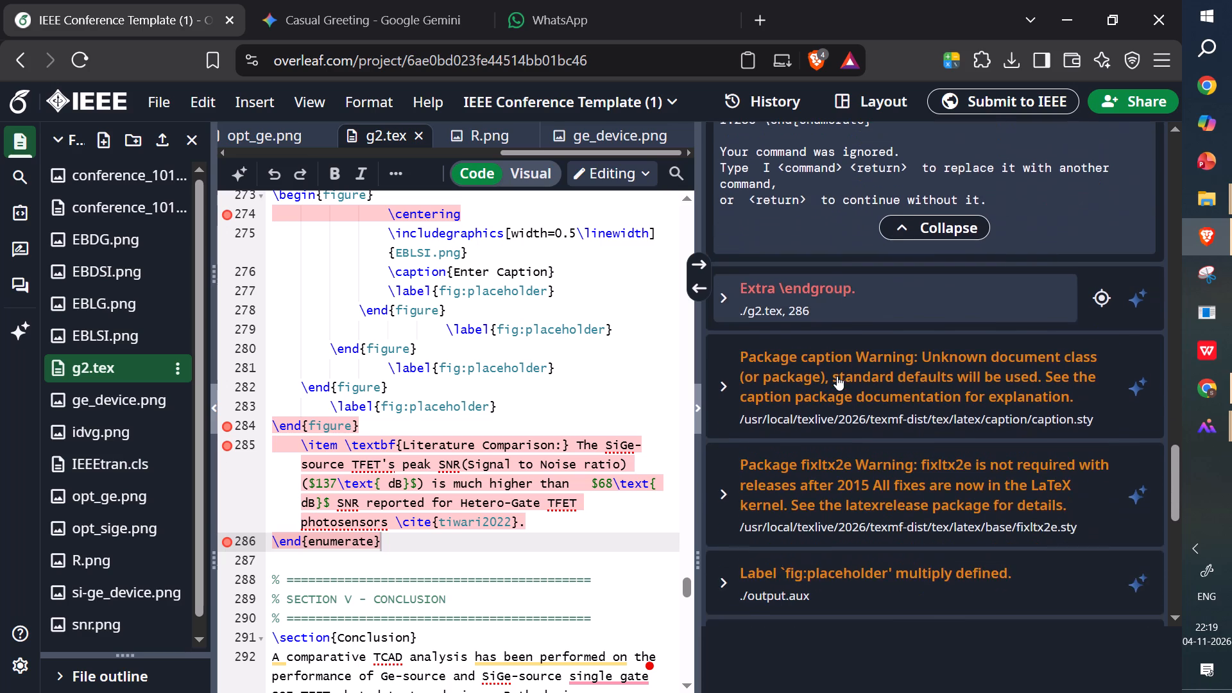
pyautogui.scroll(2, 837, 376)
pyautogui.click(944, 431)
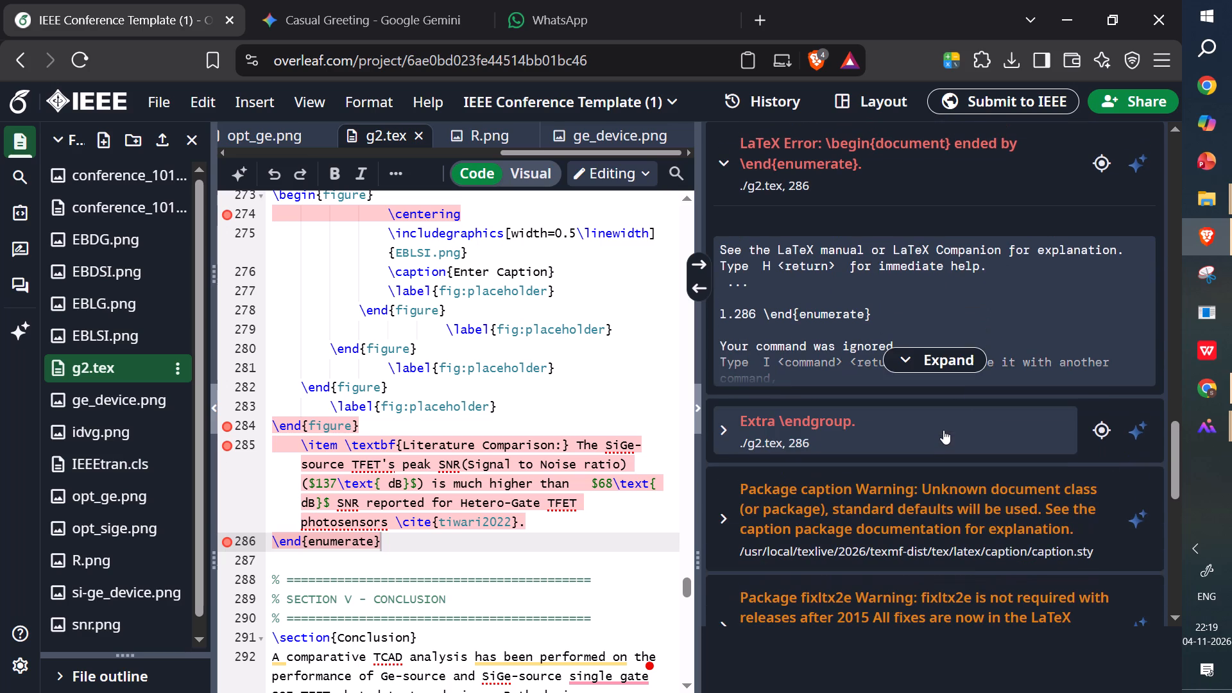
pyautogui.scroll(-4, 855, 539)
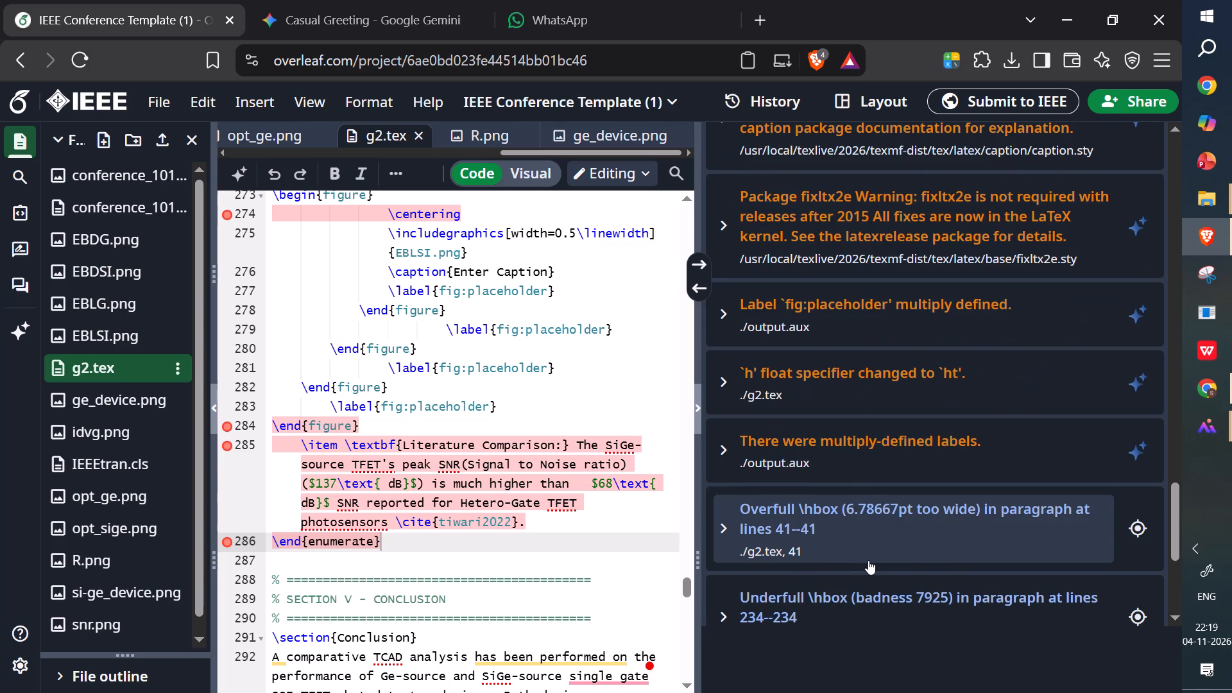
pyautogui.scroll(-5, 869, 495)
pyautogui.scroll(1, 860, 466)
pyautogui.scroll(-5, 860, 466)
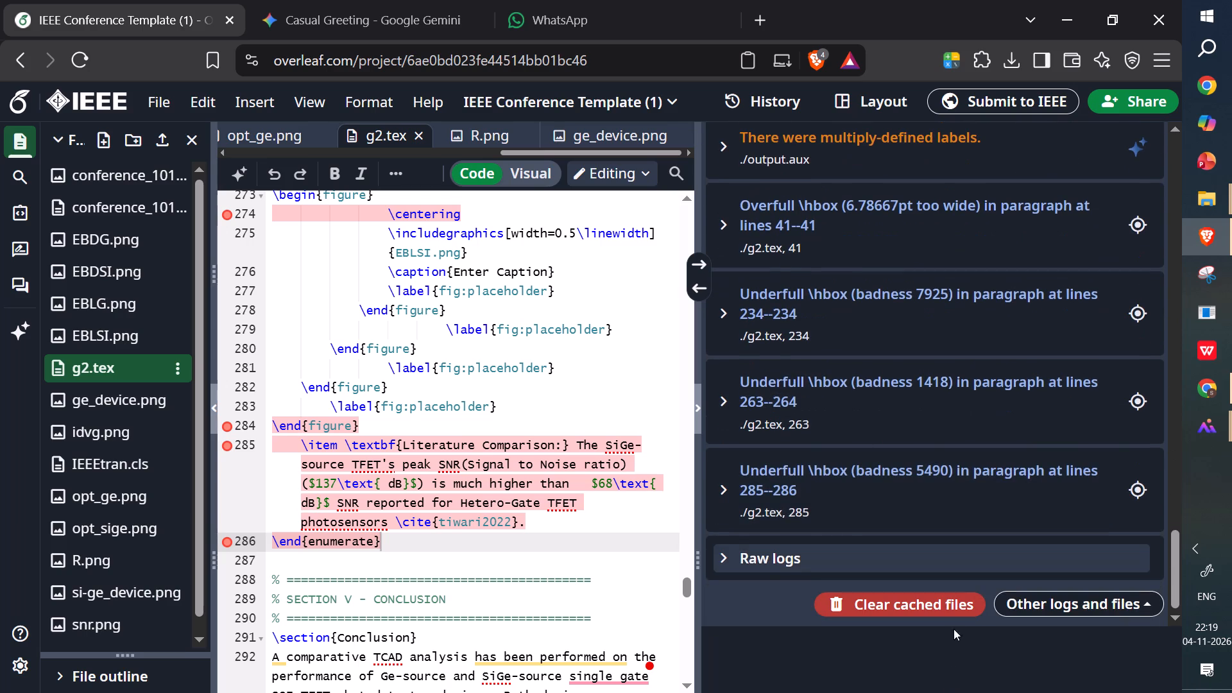
# Clear the project's cached files.
pyautogui.click(954, 608)
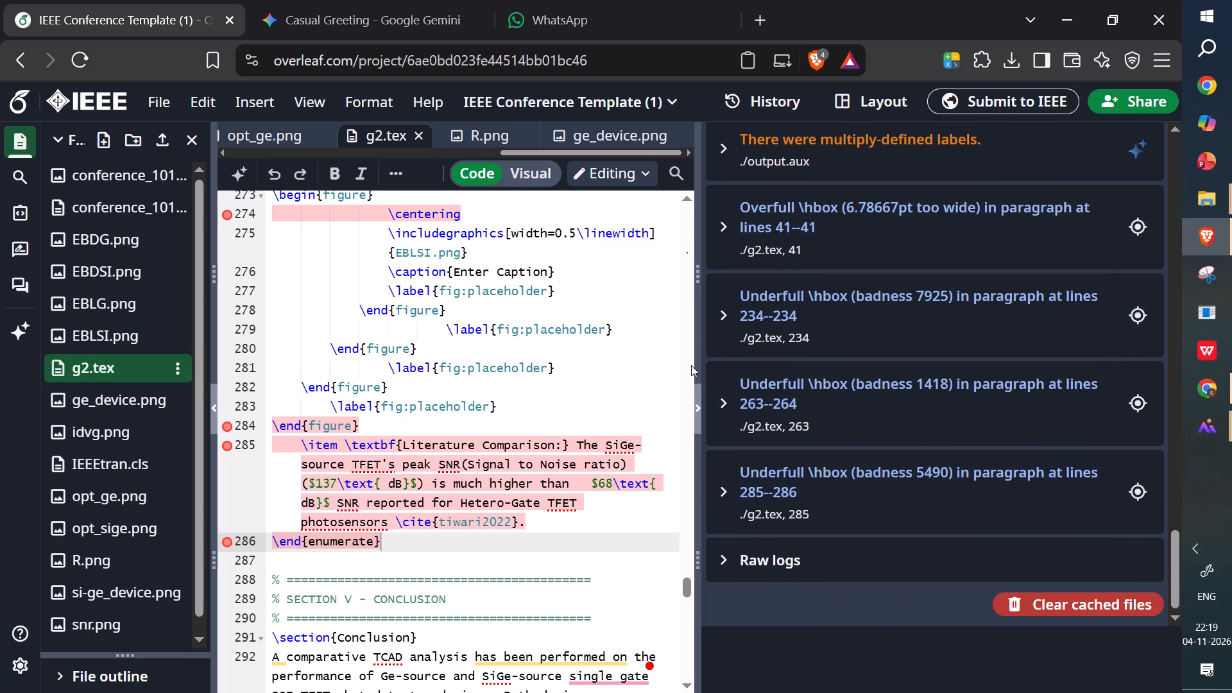
# Widen the source editor, return to the nested figure blocks and request a suggested fix for the \centering error on line 274.
pyautogui.moveTo(695, 364); pyautogui.dragTo(973, 363)
pyautogui.scroll(-20, 443, 415)
pyautogui.scroll(-3, 443, 415)
pyautogui.scroll(4, 460, 424)
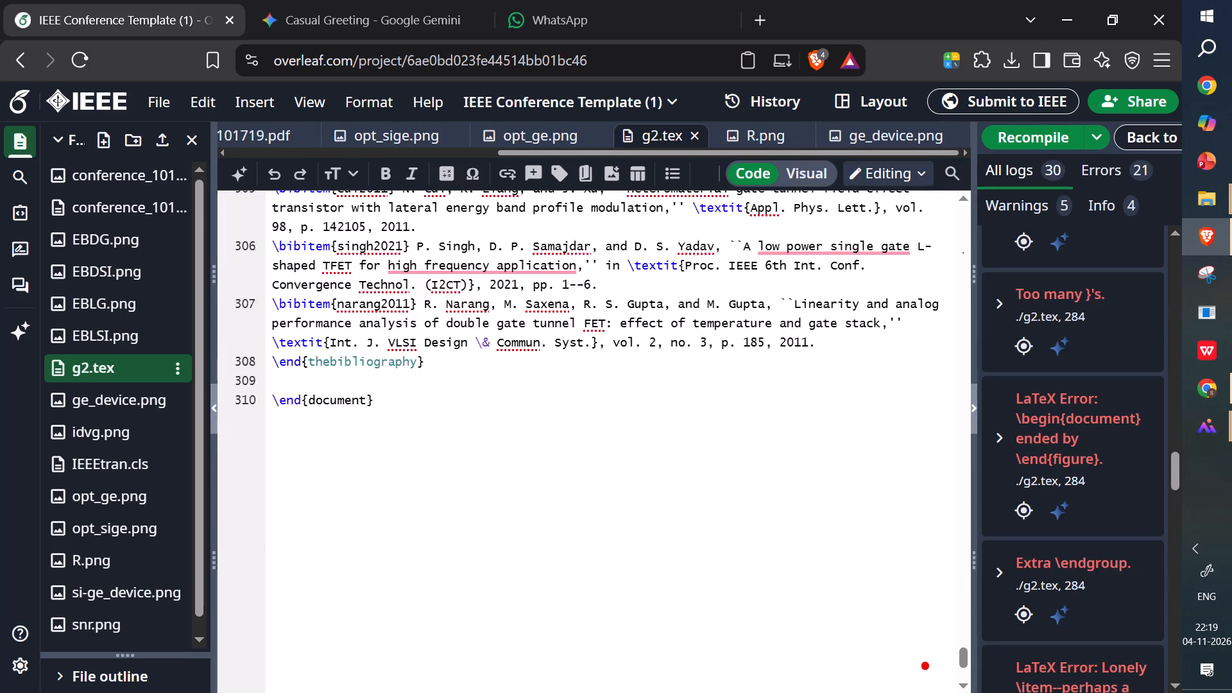
pyautogui.scroll(1, 460, 424)
pyautogui.scroll(-5, 353, 550)
pyautogui.scroll(13, 379, 469)
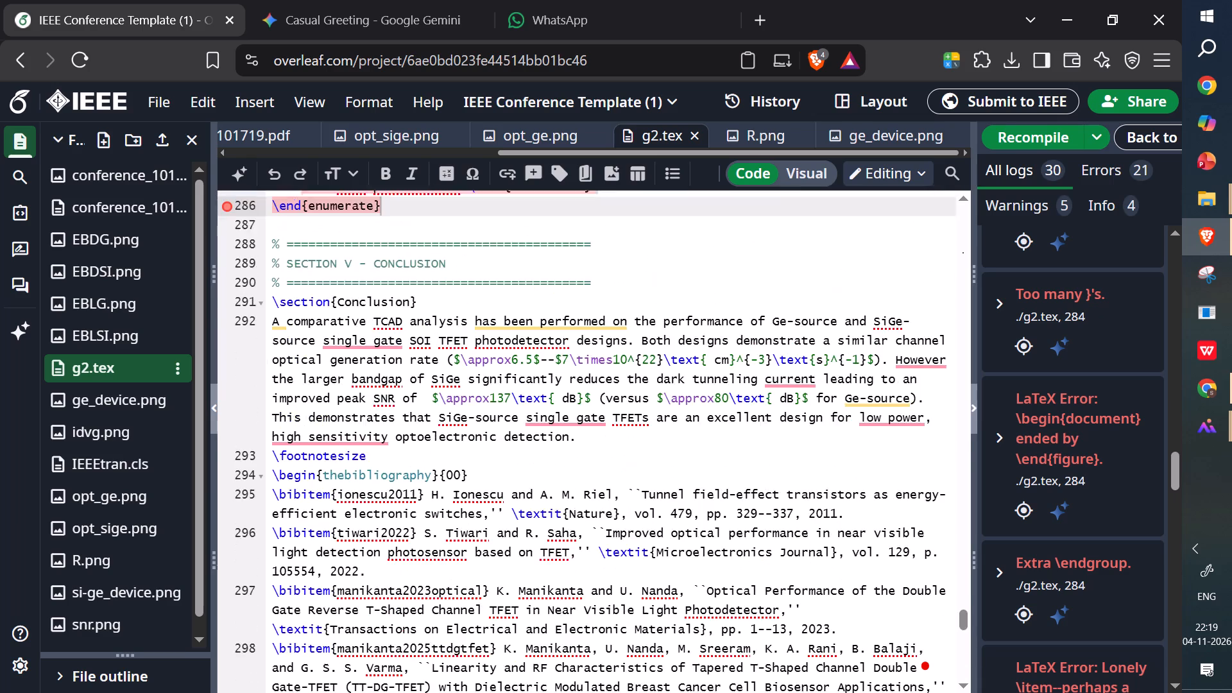
pyautogui.scroll(1, 379, 469)
pyautogui.scroll(2, 368, 339)
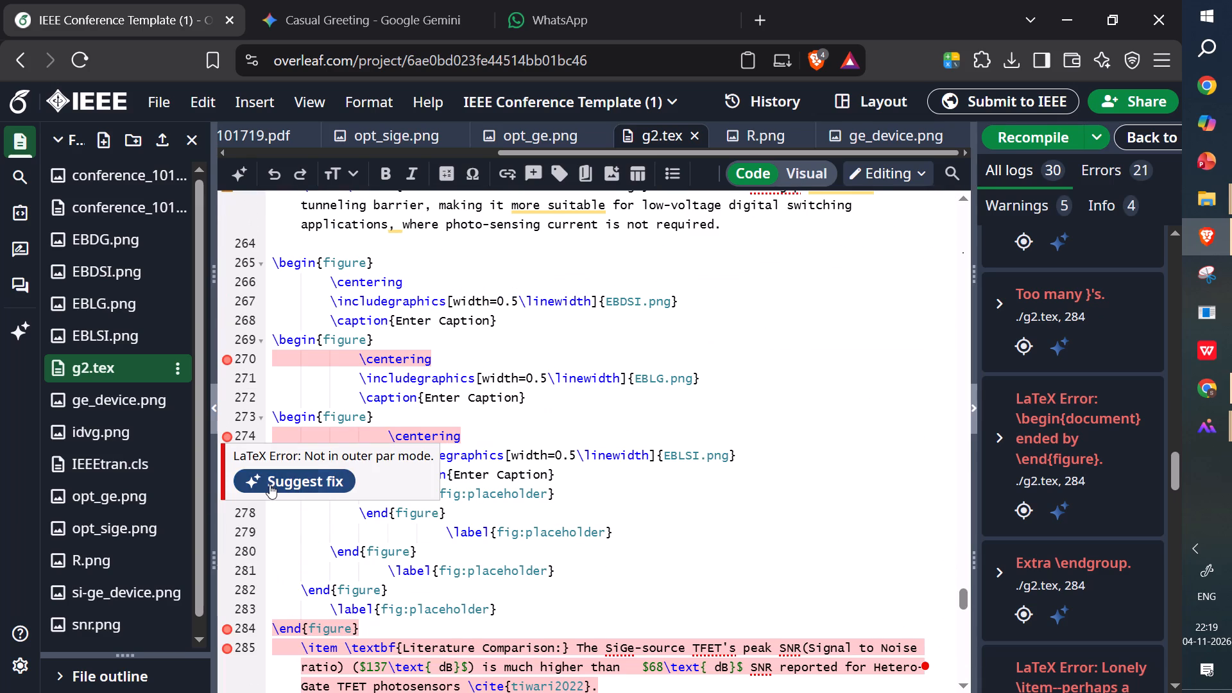
pyautogui.click(271, 486)
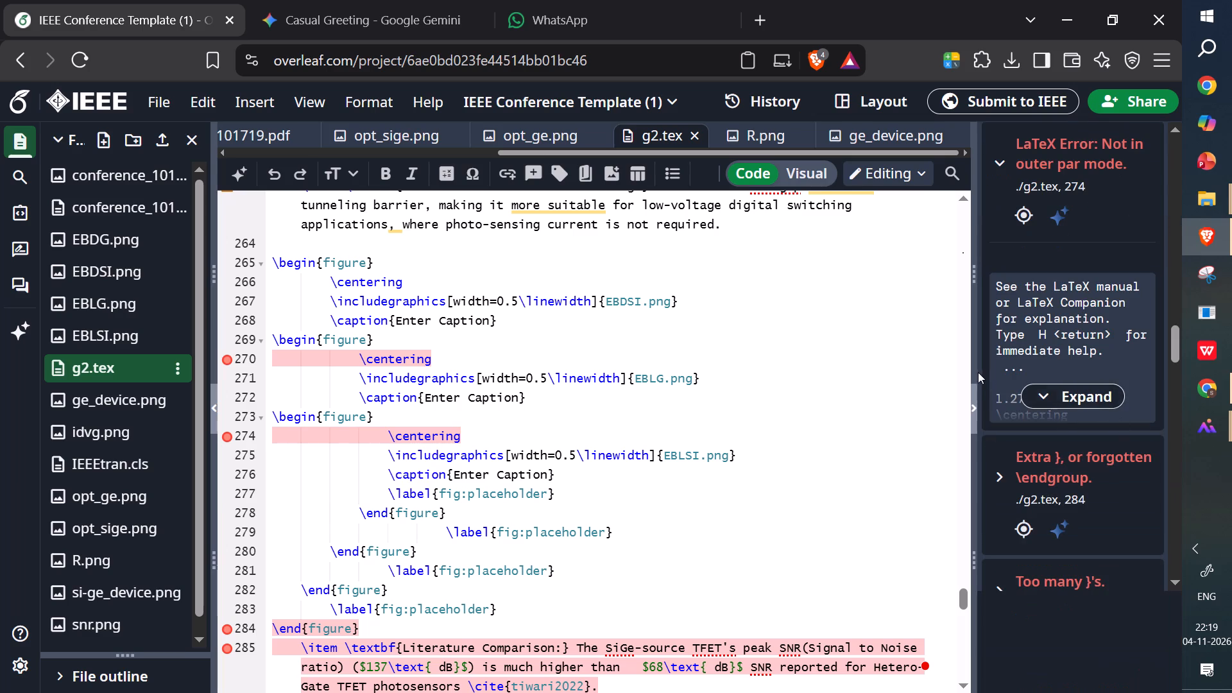
# Give the compile log more width and examine the error entries for the nested figure blocks.
pyautogui.moveTo(969, 365); pyautogui.dragTo(878, 364)
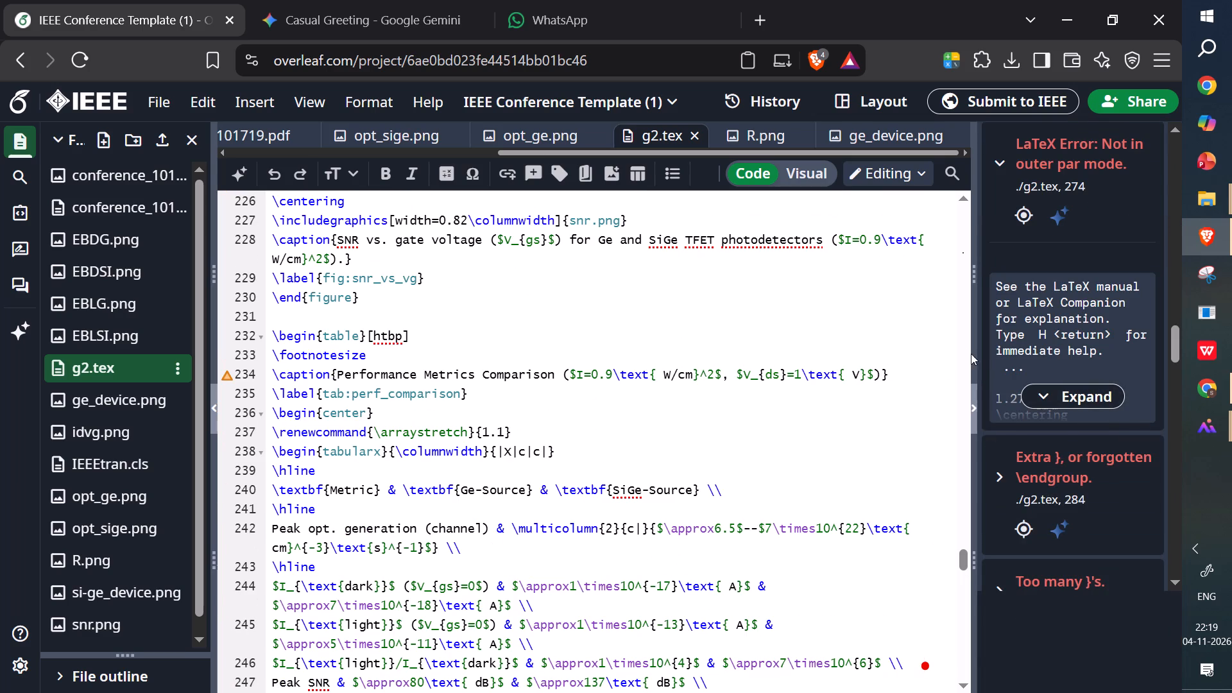
pyautogui.moveTo(971, 354); pyautogui.dragTo(818, 363)
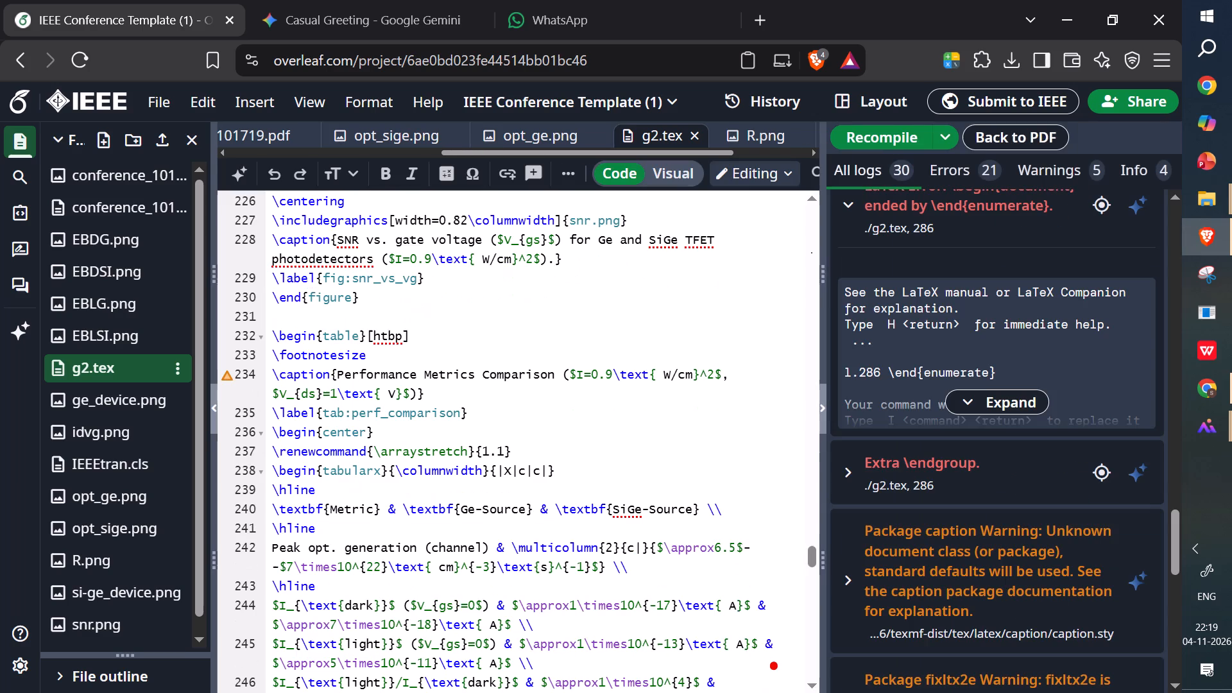
pyautogui.scroll(8, 891, 372)
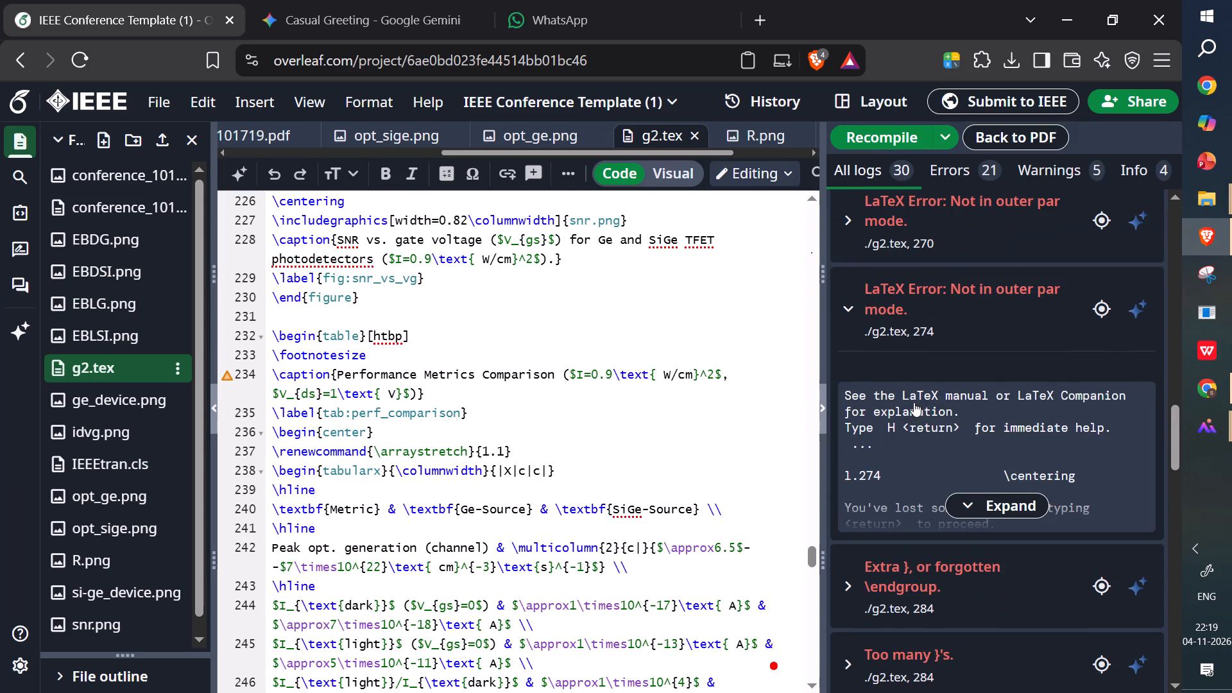
# Examine the compile log's error entries from the nested figure blocks up to the first one, giving the log more width.
pyautogui.scroll(-3, 914, 402)
pyautogui.scroll(9, 914, 402)
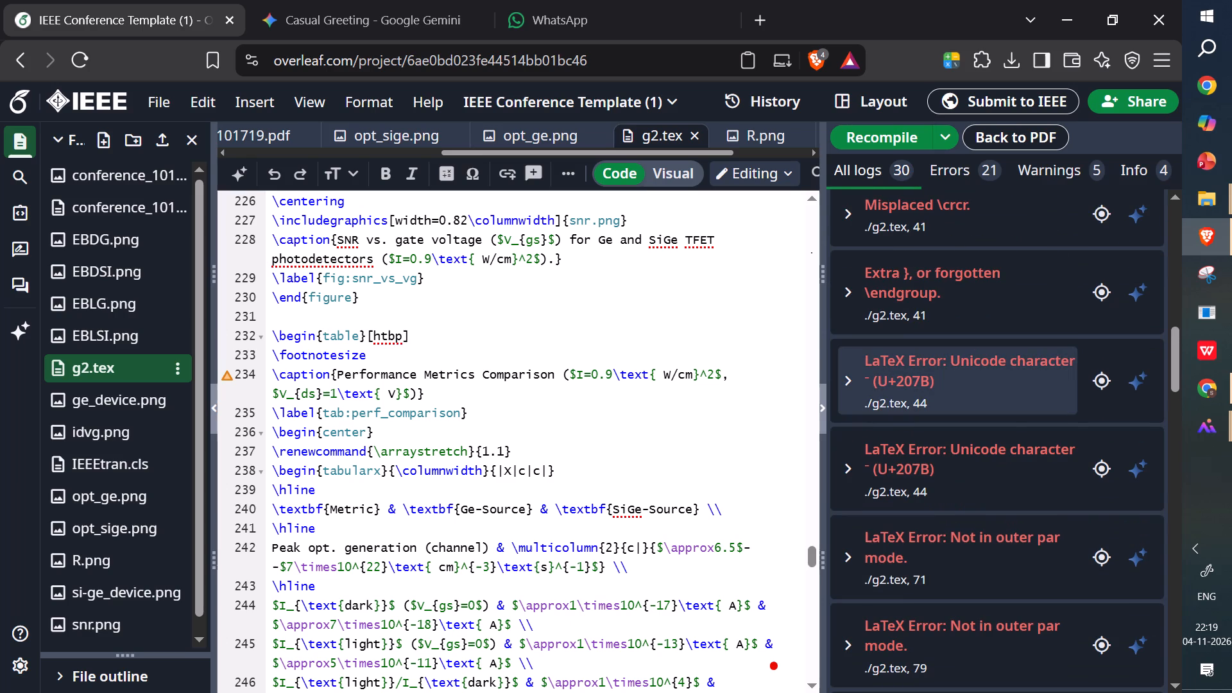
pyautogui.moveTo(824, 349); pyautogui.dragTo(888, 350)
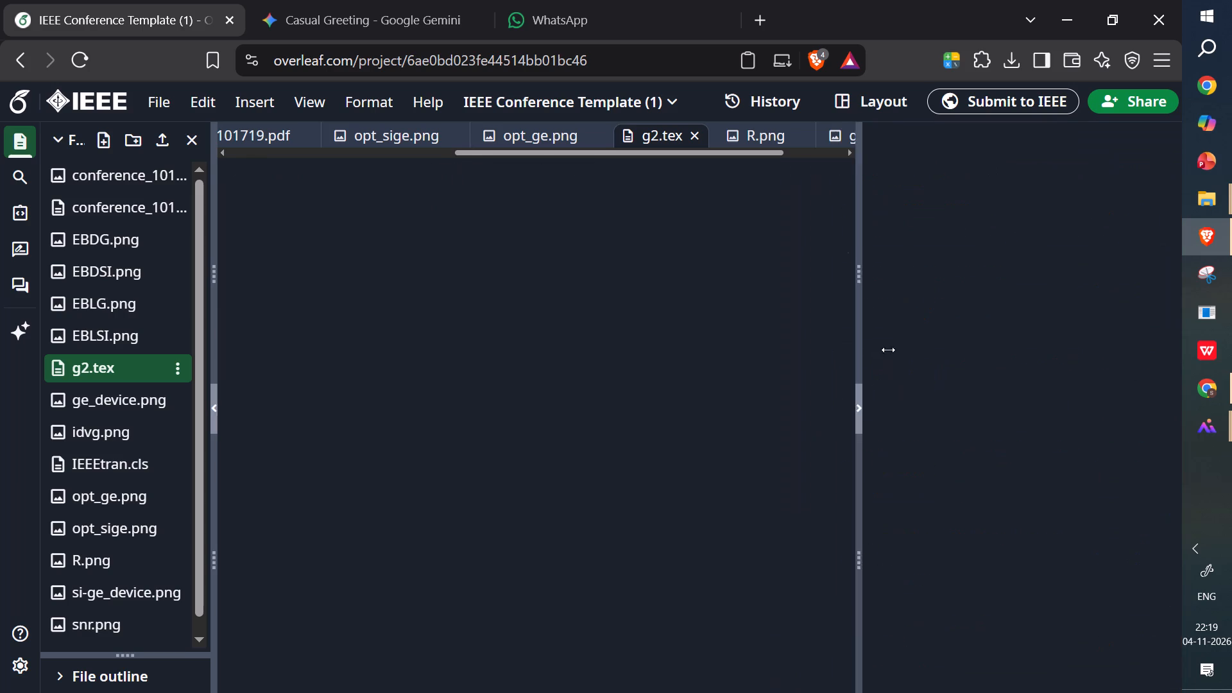
pyautogui.moveTo(888, 350); pyautogui.dragTo(735, 356)
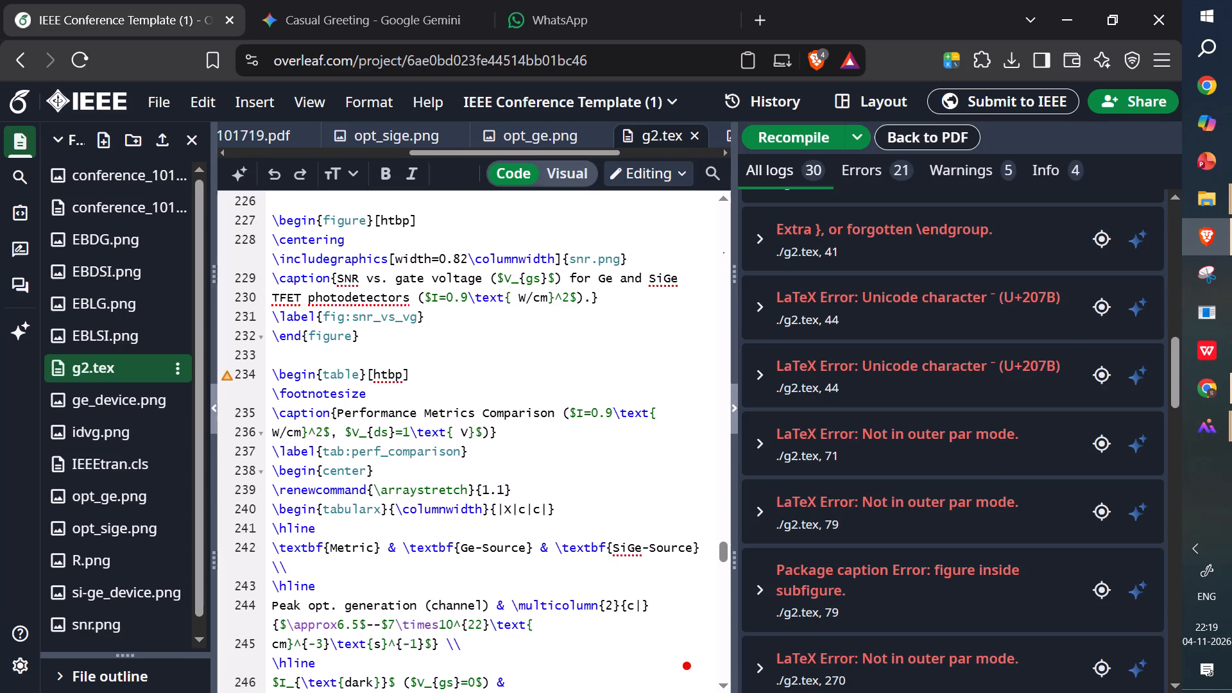
pyautogui.scroll(18, 998, 451)
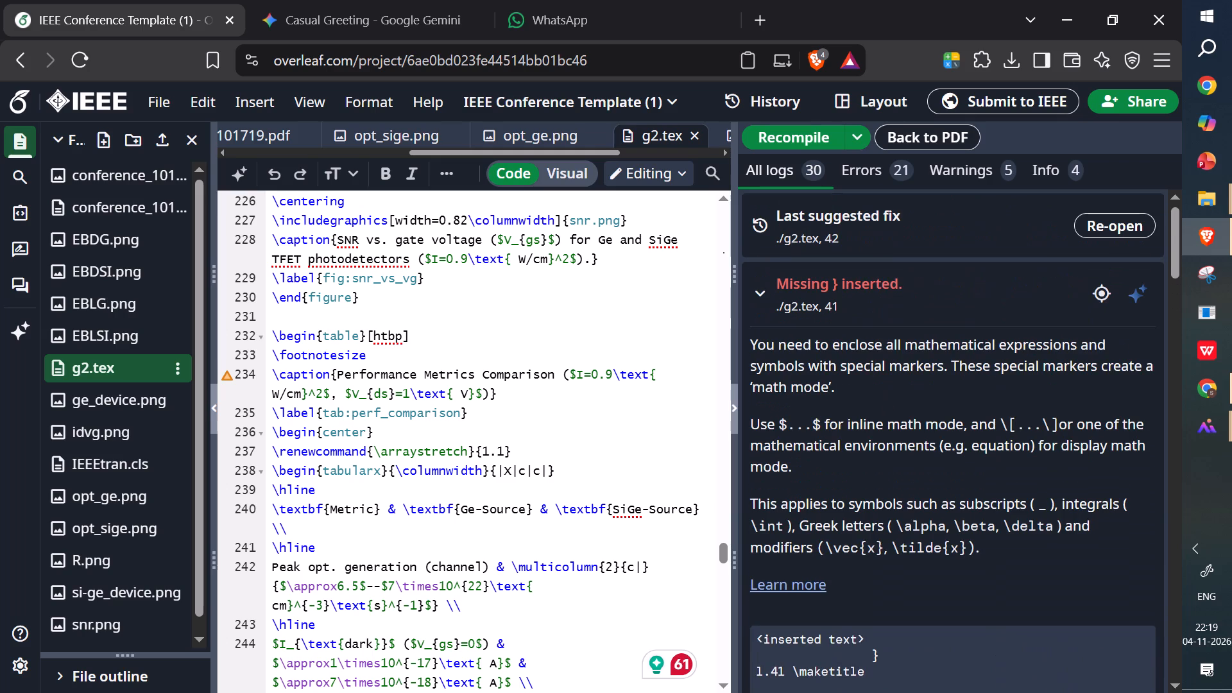
# Widen the source editor again and return from the compile log to the PDF preview.
pyautogui.moveTo(732, 281); pyautogui.dragTo(857, 300)
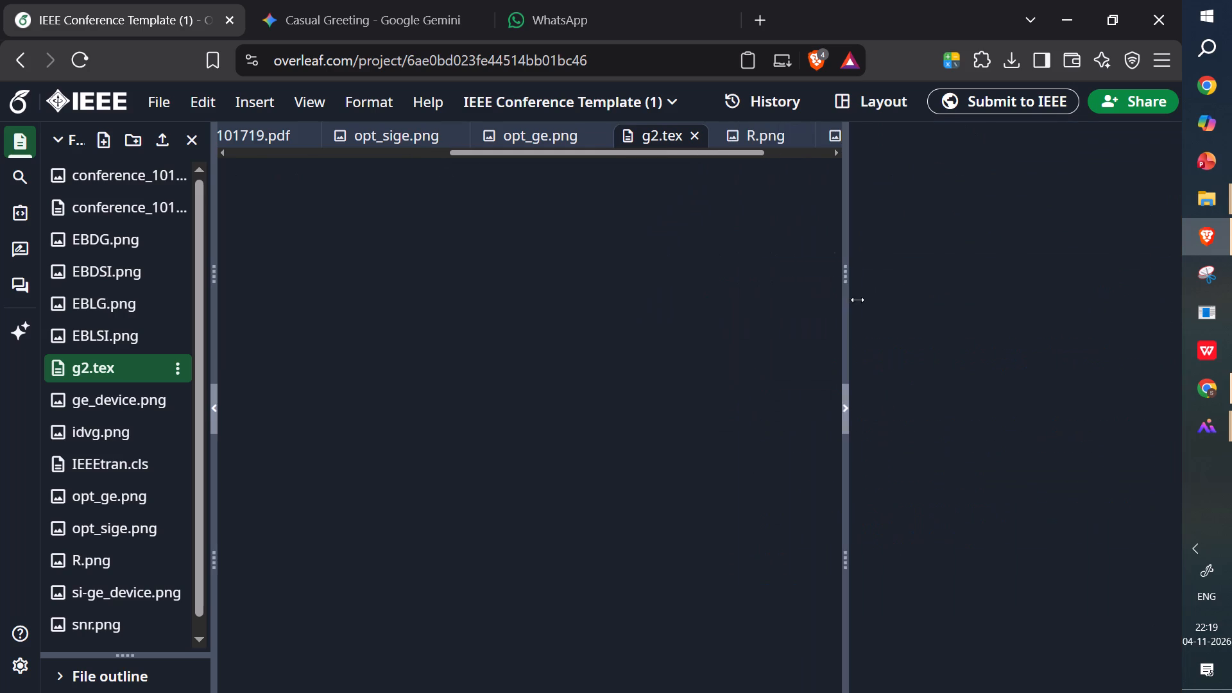
pyautogui.moveTo(857, 300); pyautogui.dragTo(859, 300)
pyautogui.click(858, 393)
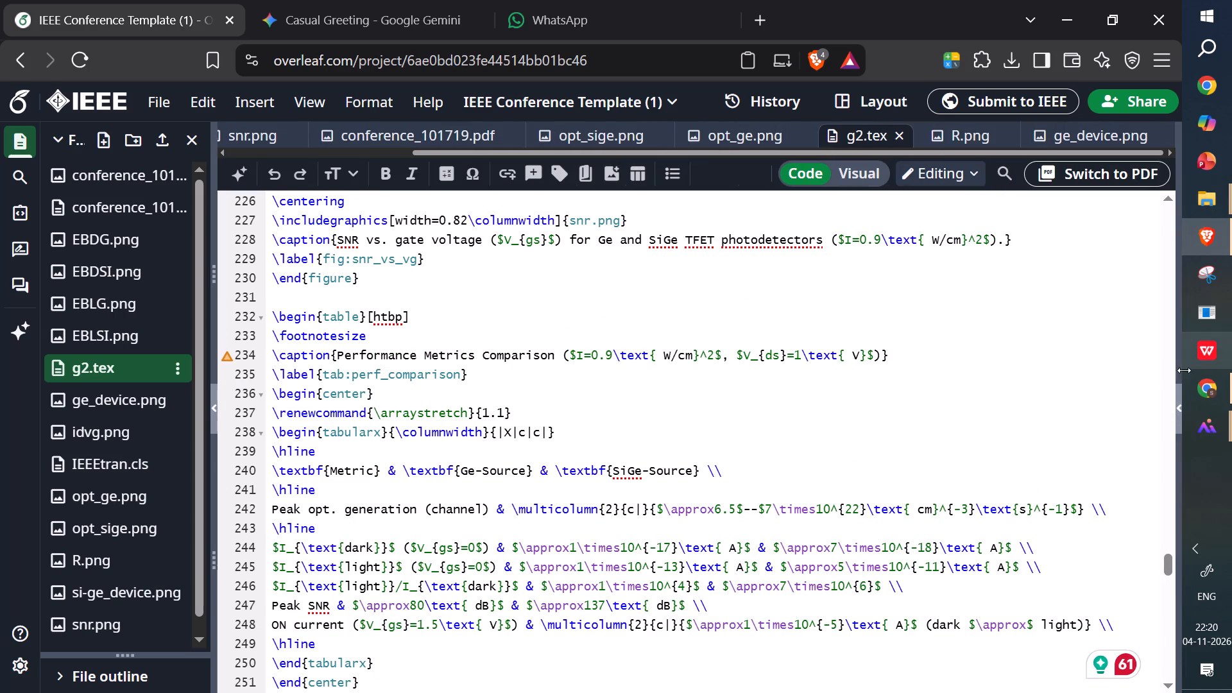
pyautogui.click(1179, 393)
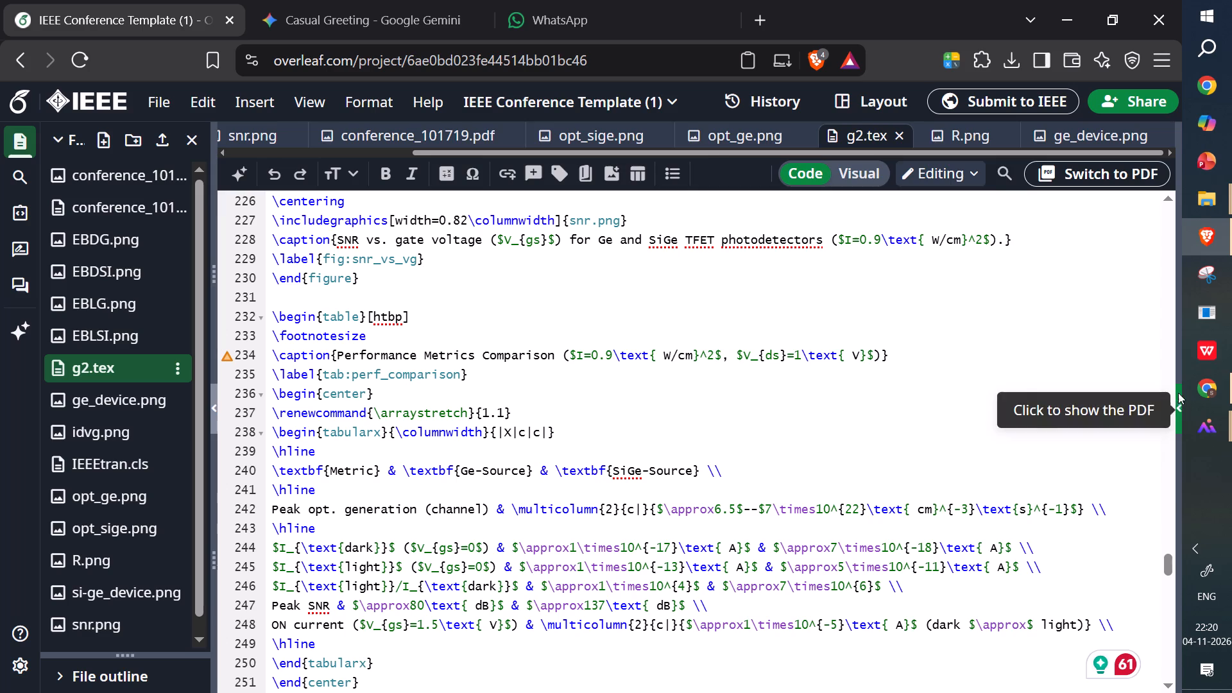
pyautogui.scroll(5, 976, 285)
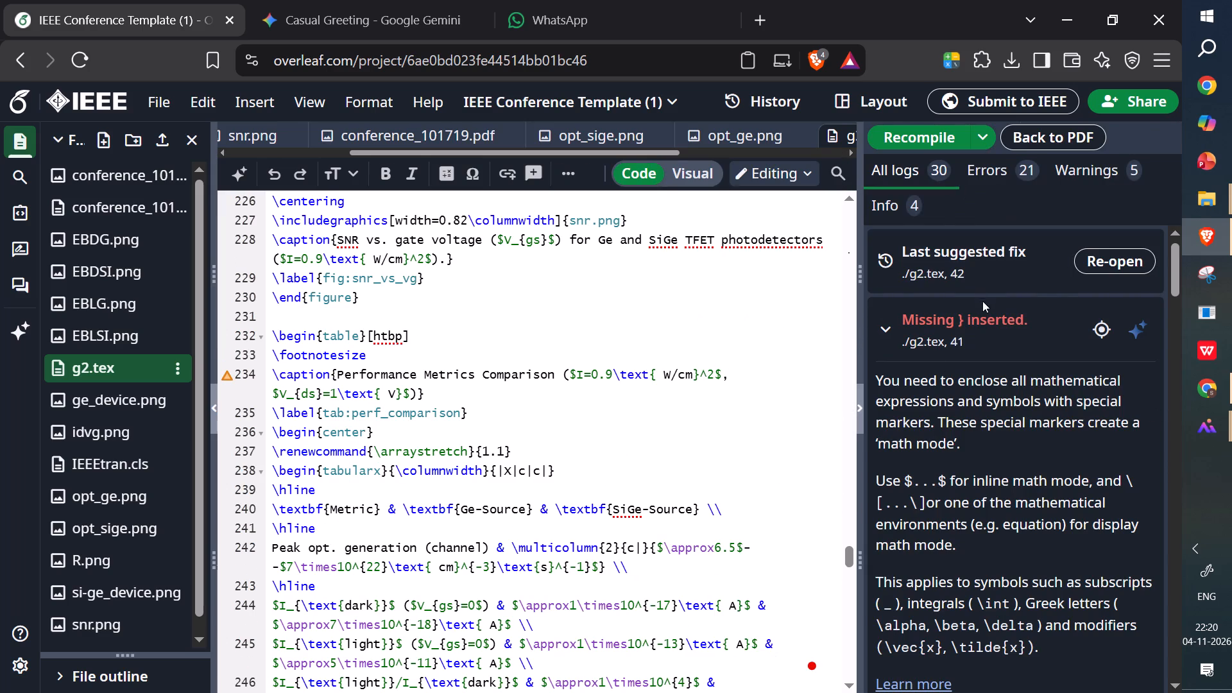
pyautogui.scroll(-12, 979, 340)
pyautogui.click(1038, 136)
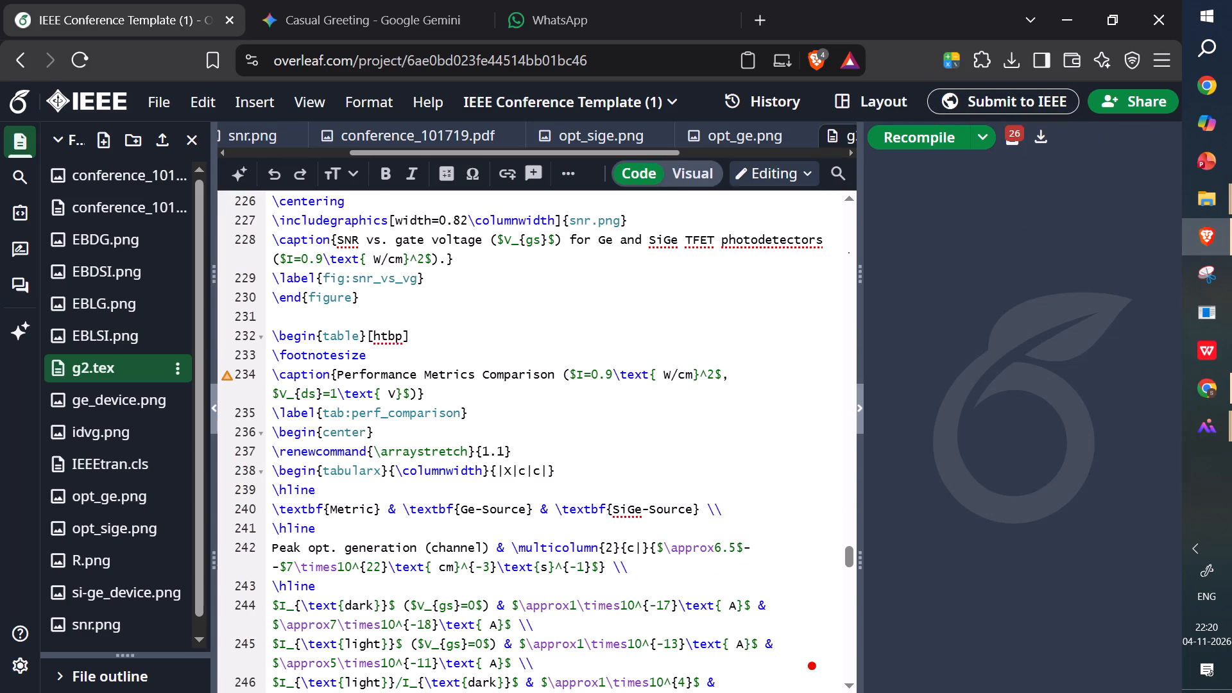
pyautogui.moveTo(861, 305); pyautogui.dragTo(855, 304)
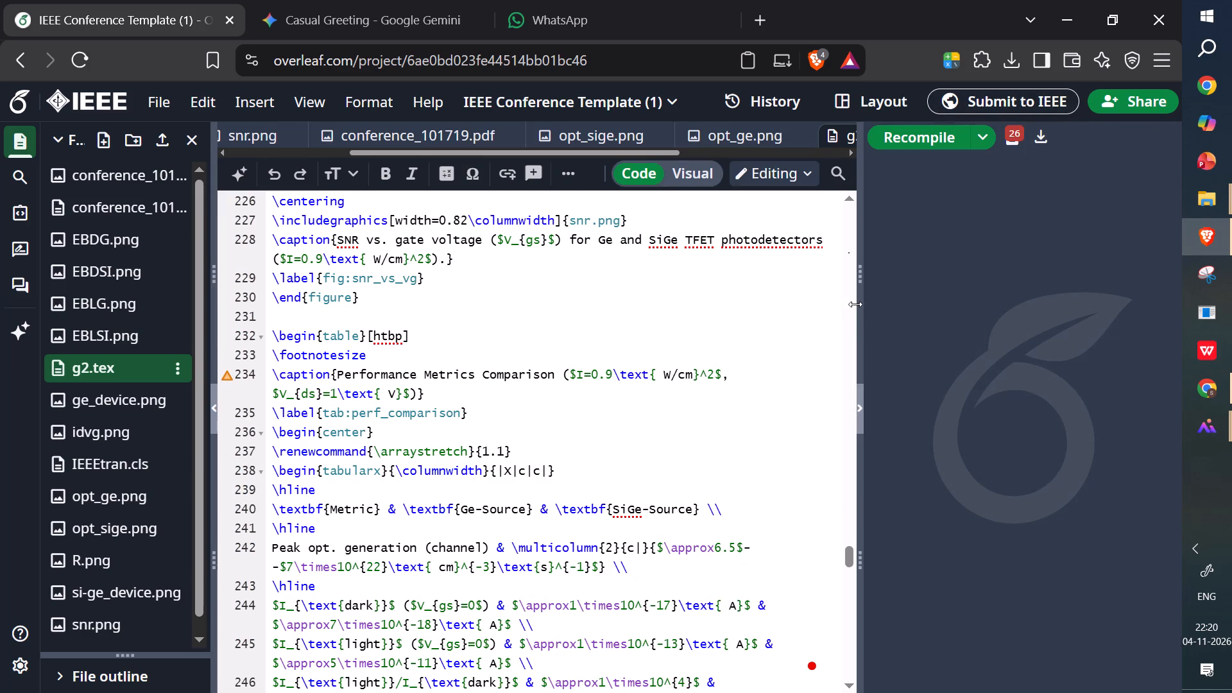
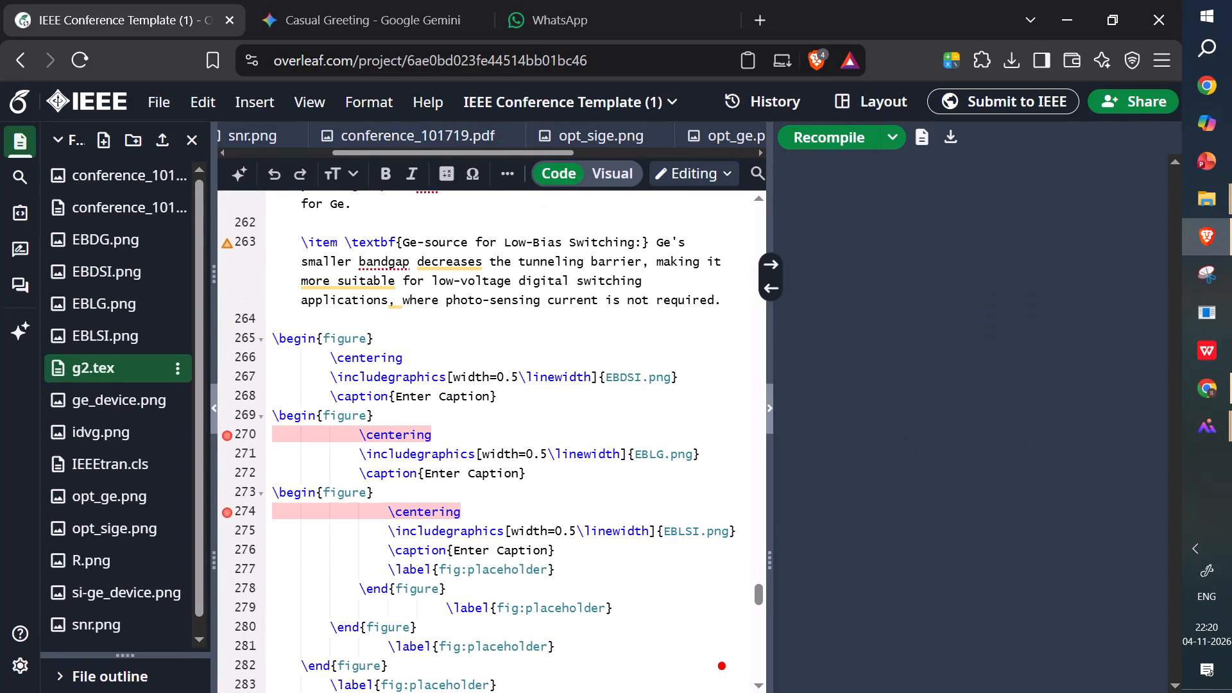
# Review the figure code through the end of the enumerate list and examine the recompiled PDF pages for figure placement and layout.
pyautogui.scroll(-4, 484, 466)
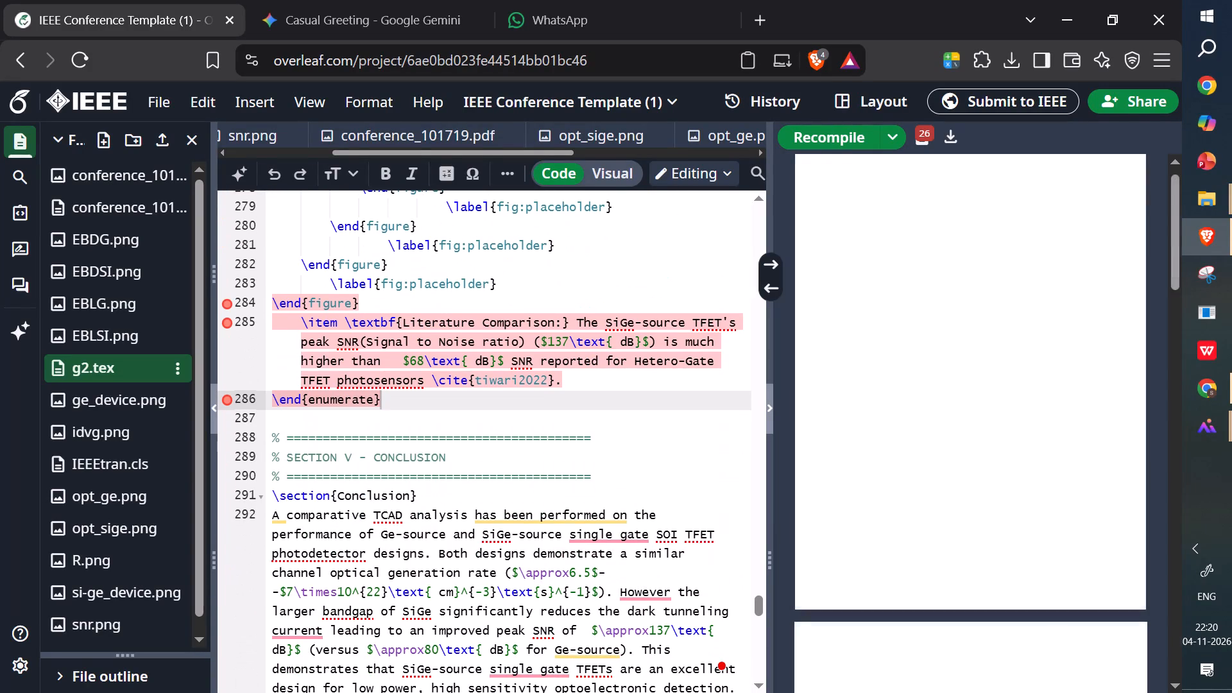
pyautogui.scroll(-2, 915, 404)
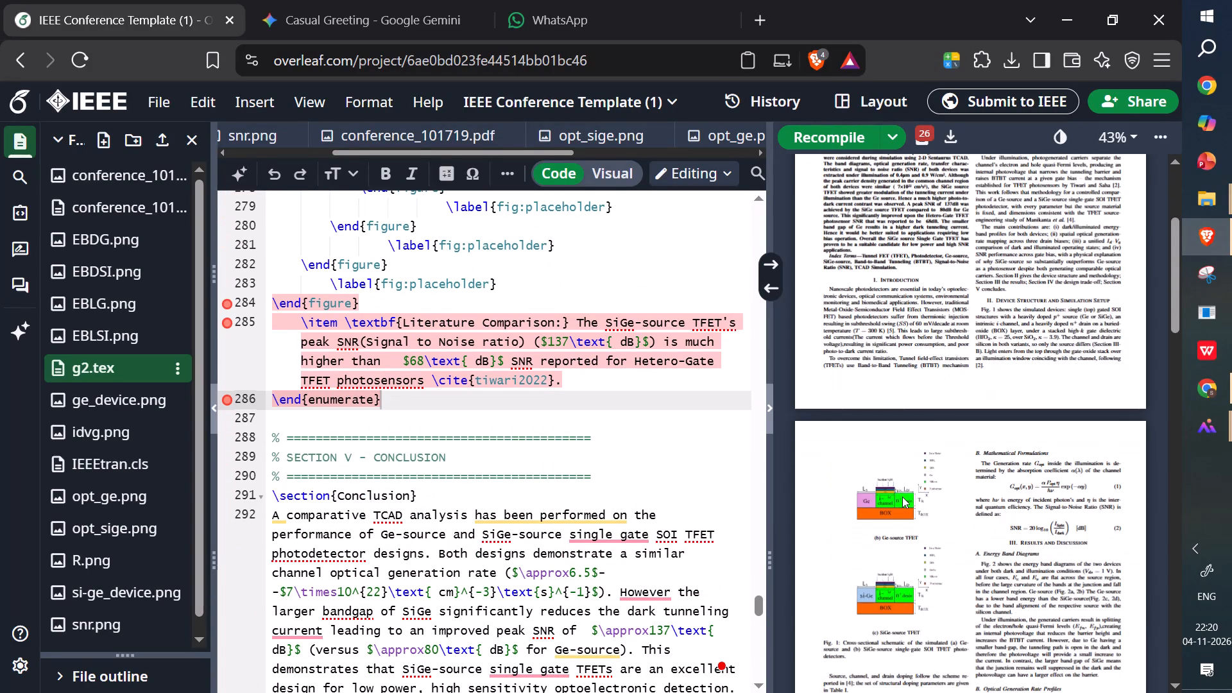
pyautogui.scroll(-5, 902, 497)
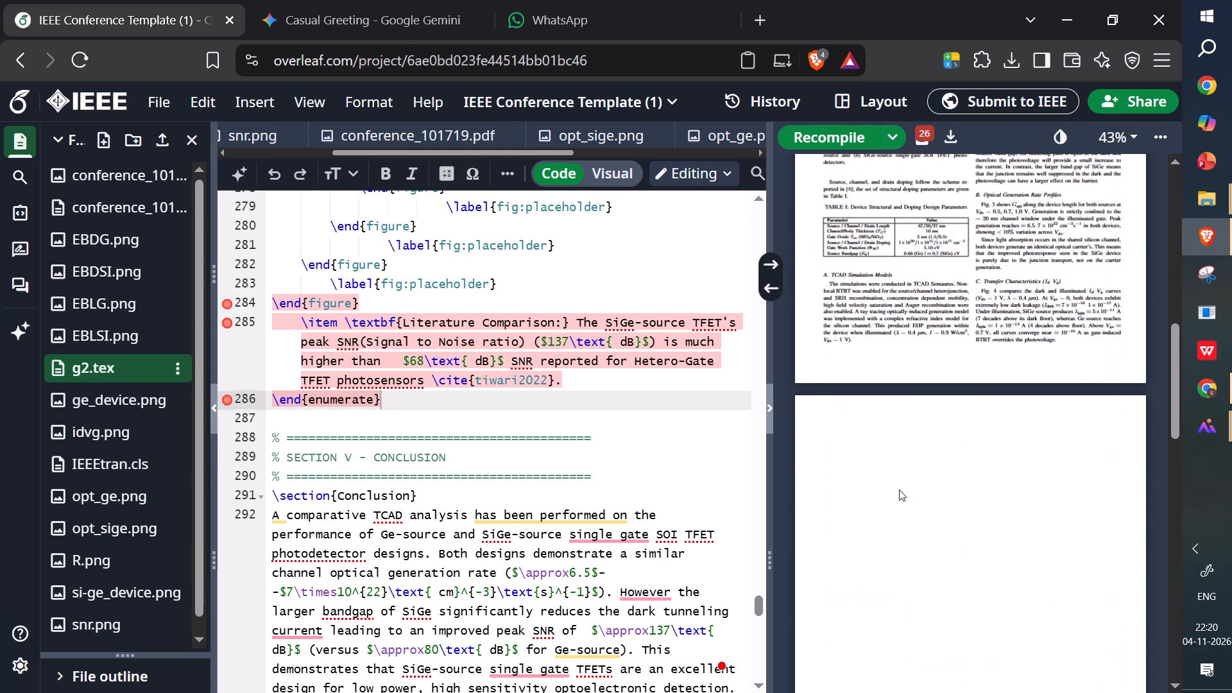
# Examine the compiled PDF pages, checking the placement of the figures, Table II, the conclusion and the references.
pyautogui.scroll(3, 899, 490)
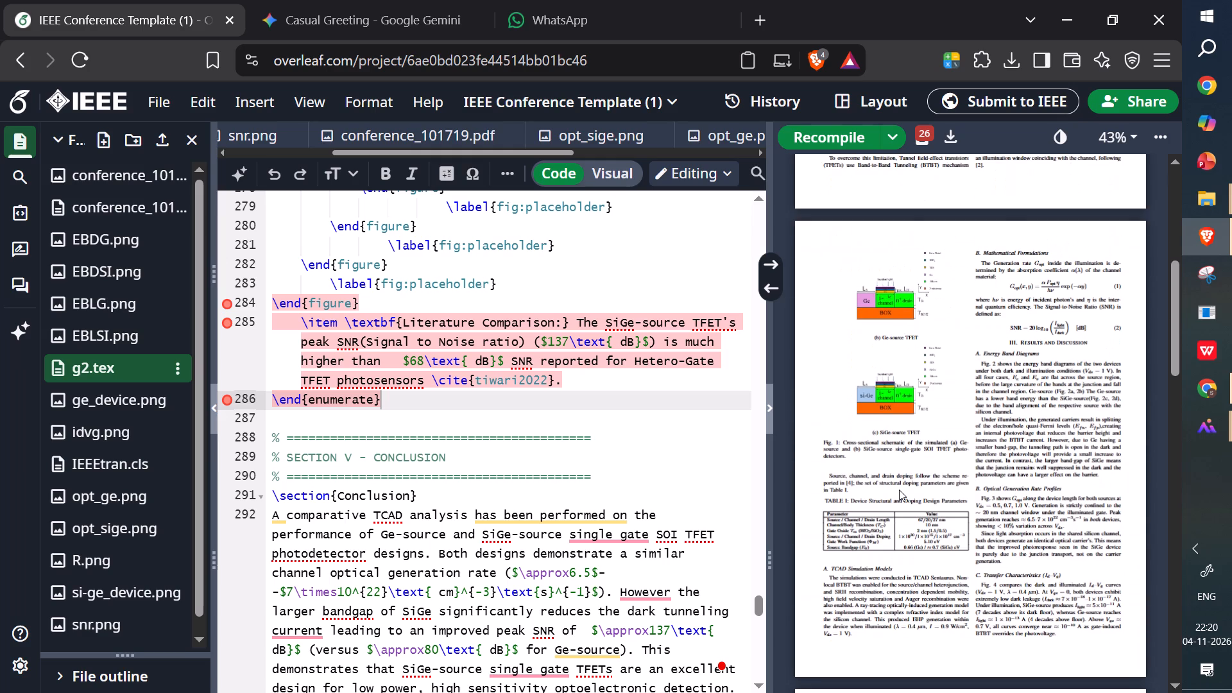
pyautogui.scroll(-7, 899, 490)
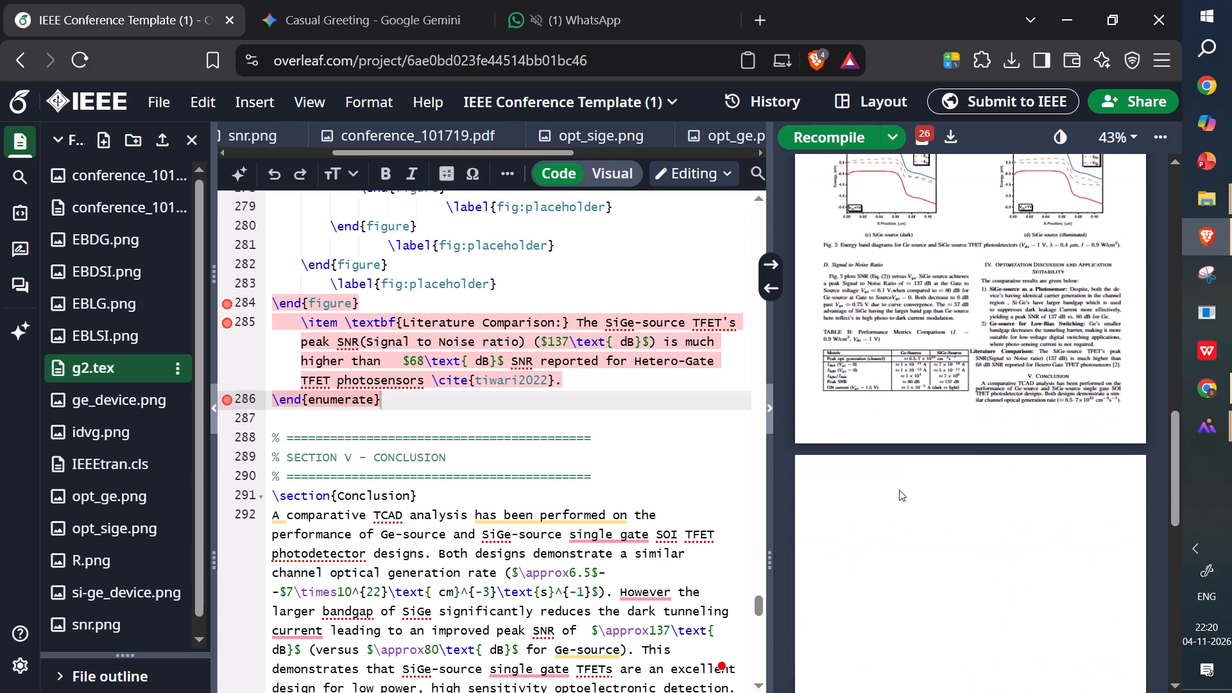
pyautogui.scroll(-1, 899, 490)
pyautogui.scroll(2, 899, 490)
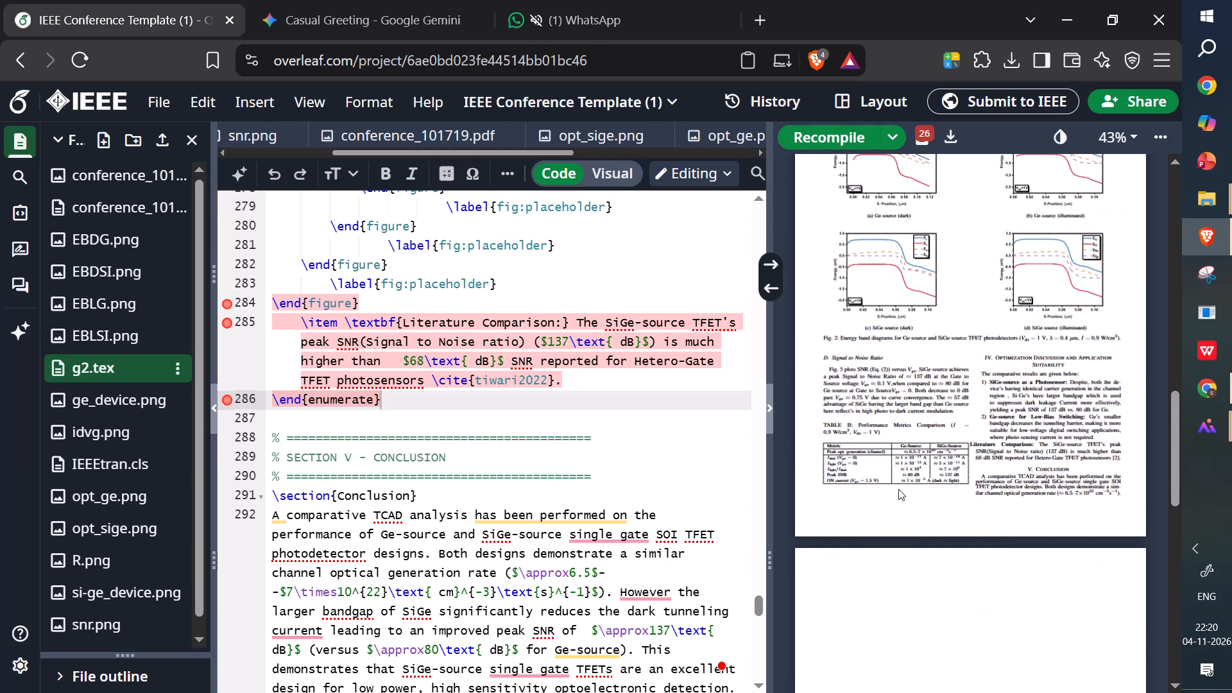
pyautogui.scroll(-3, 898, 489)
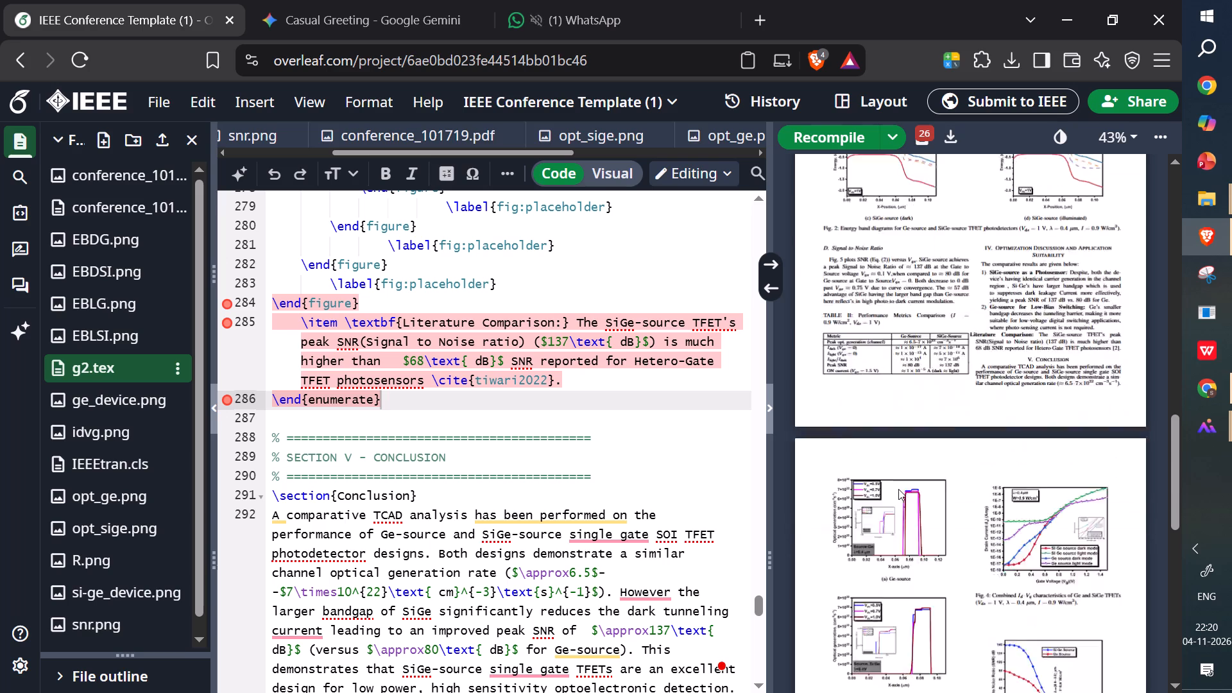
pyautogui.scroll(-2, 898, 489)
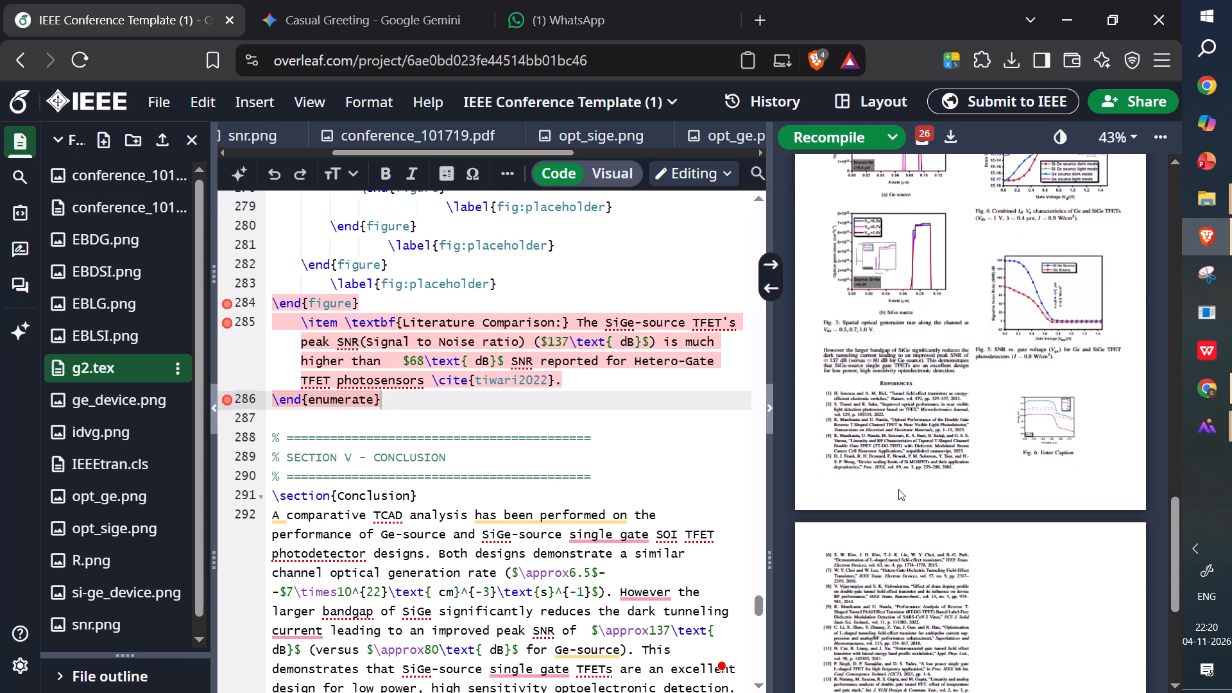
pyautogui.scroll(2, 898, 489)
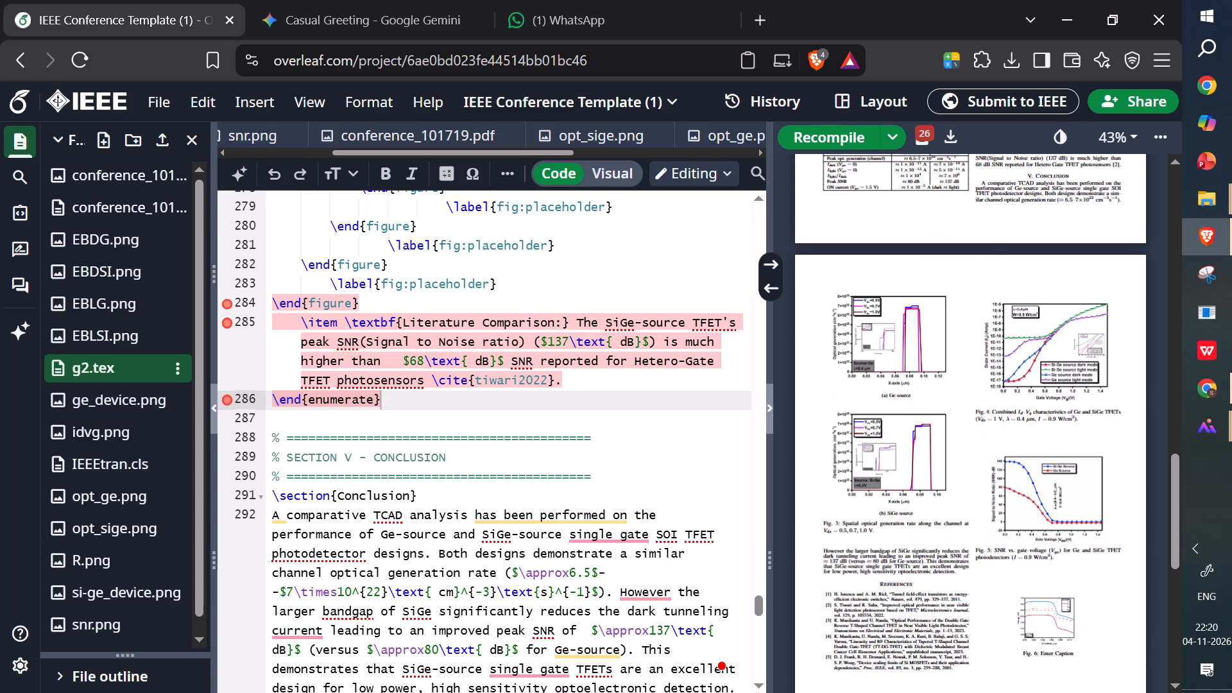
pyautogui.doubleClick(441, 341)
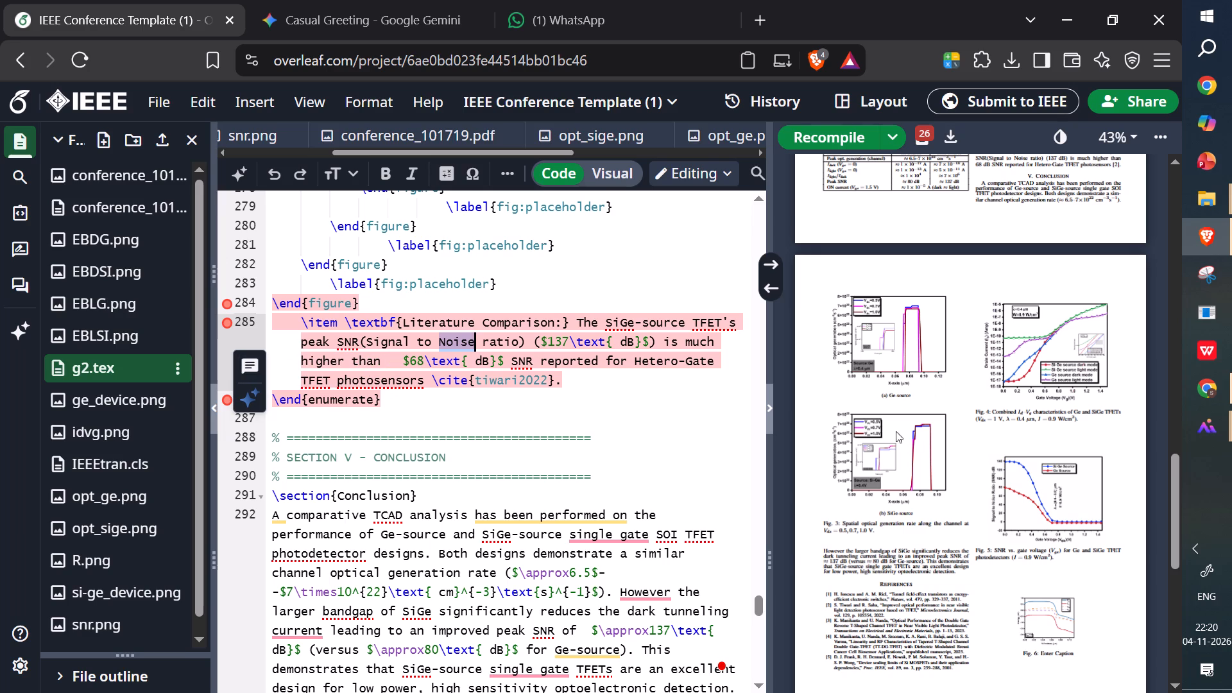
pyautogui.scroll(3, 921, 448)
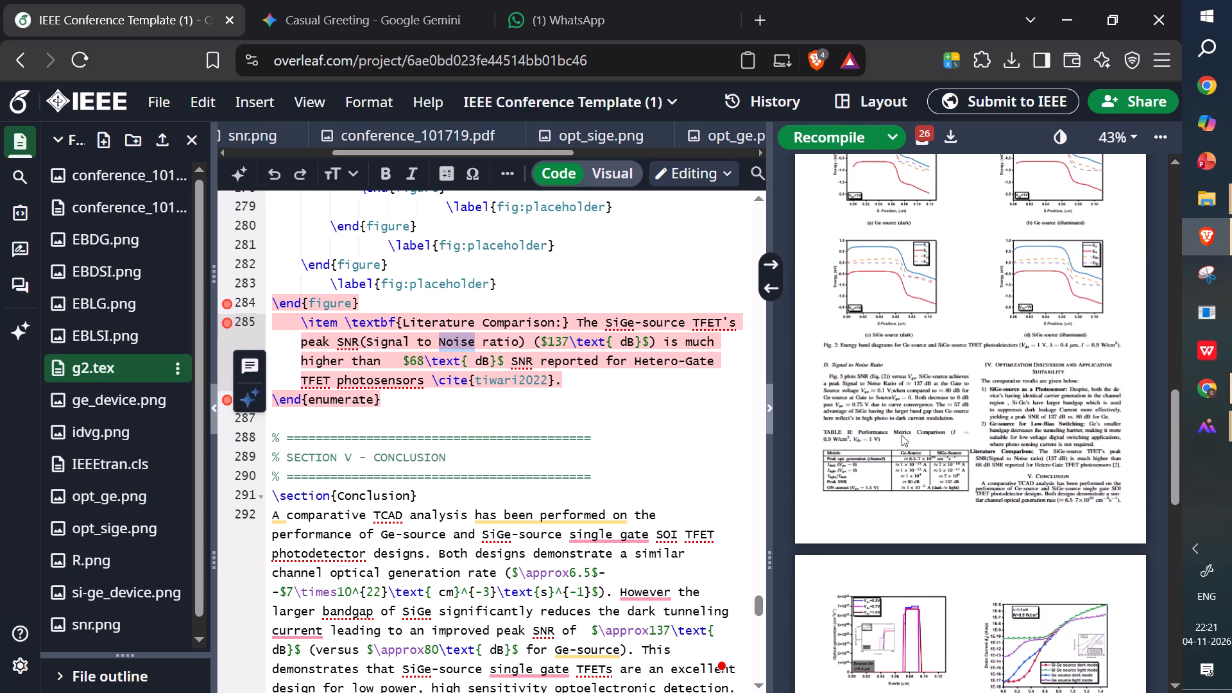
pyautogui.scroll(-2, 902, 429)
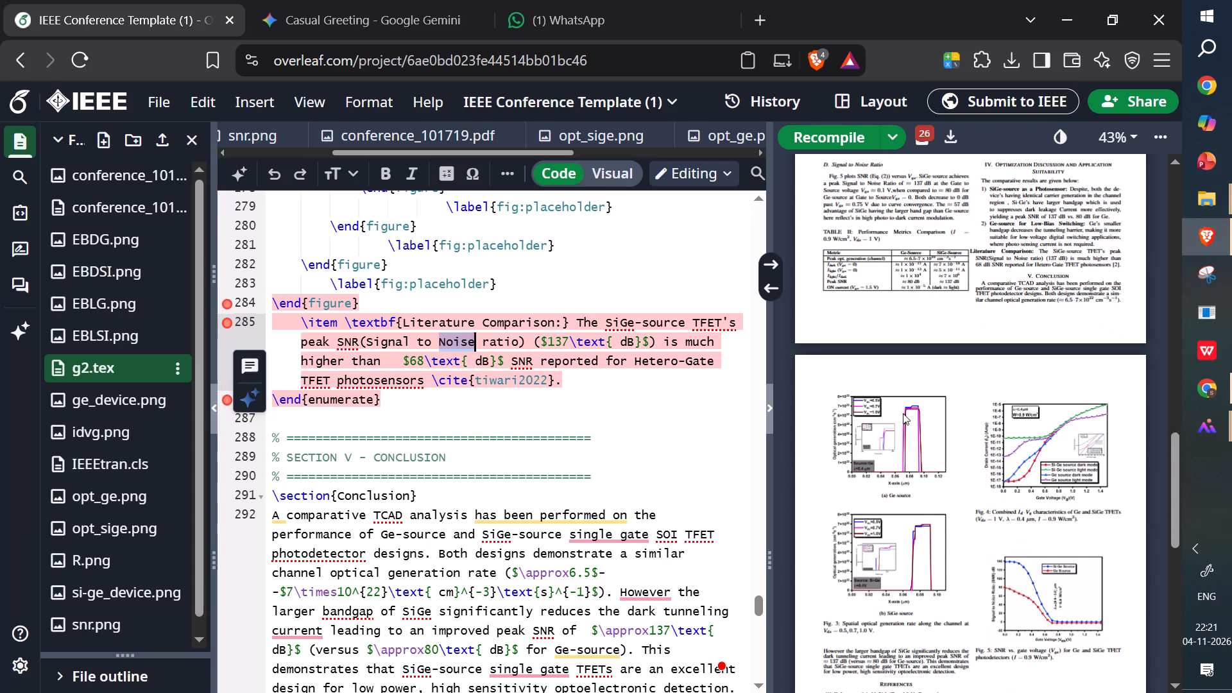
# Give the PDF preview more width and compare its results pages with the enumerate list and nested figure blocks in the source.
pyautogui.moveTo(768, 344); pyautogui.dragTo(699, 352)
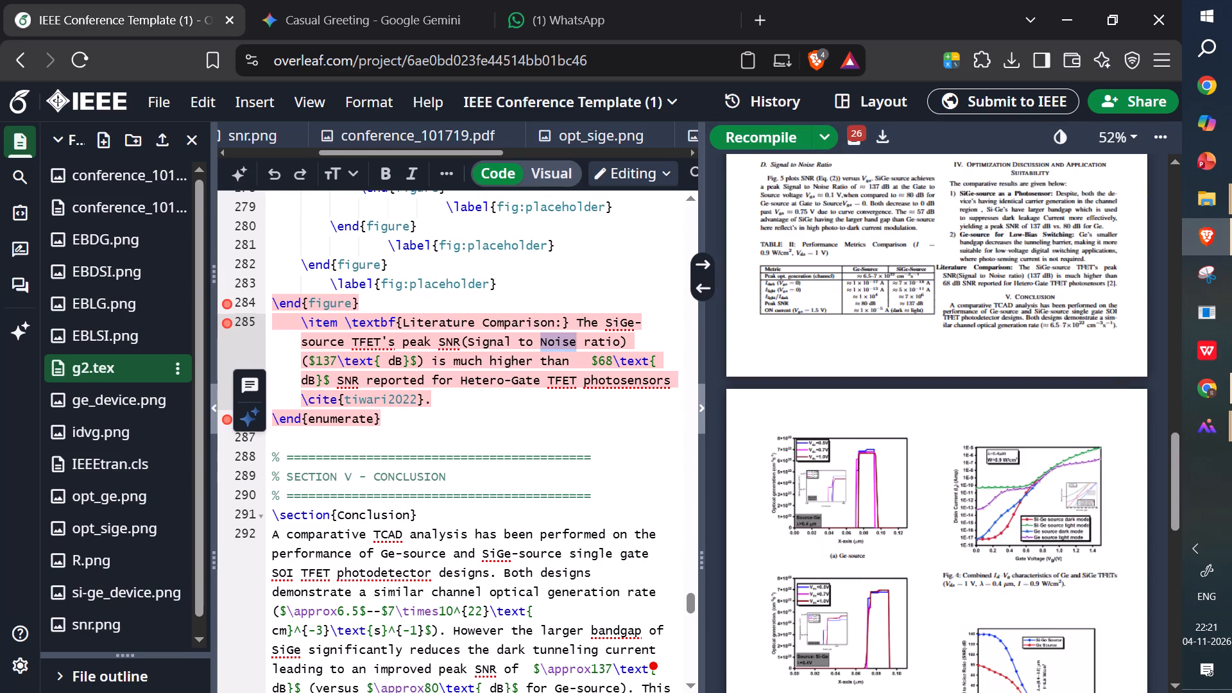
pyautogui.scroll(-4, 885, 405)
pyautogui.scroll(3, 887, 433)
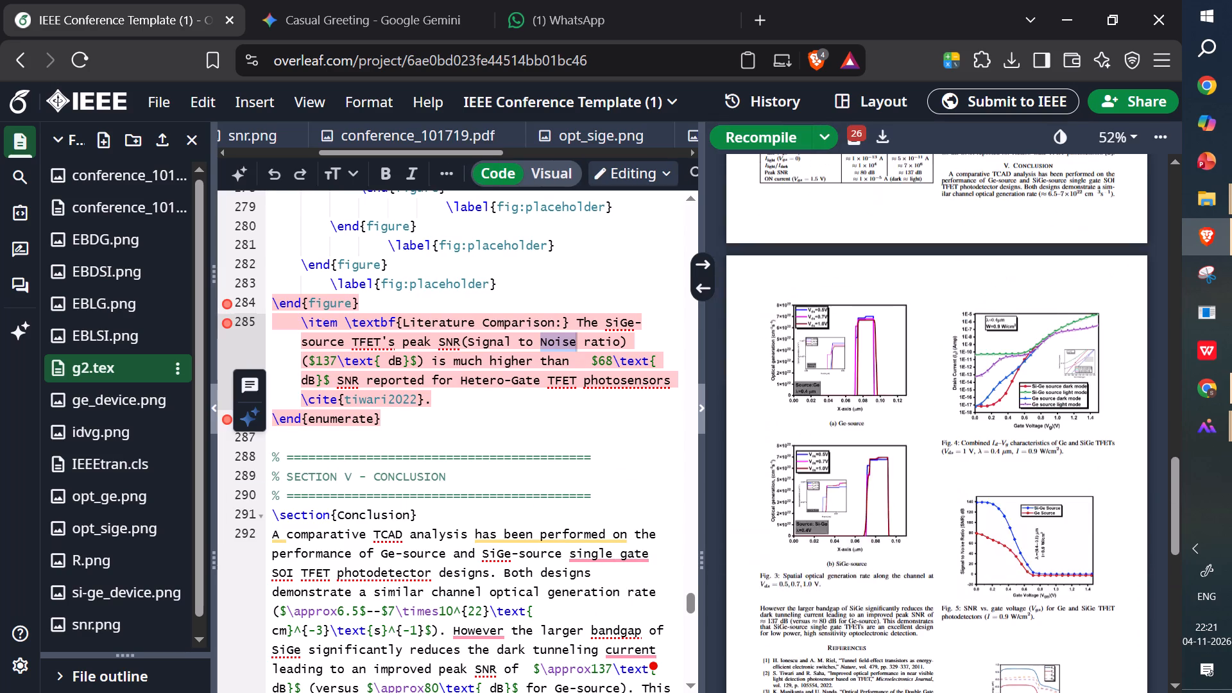
pyautogui.scroll(2, 892, 463)
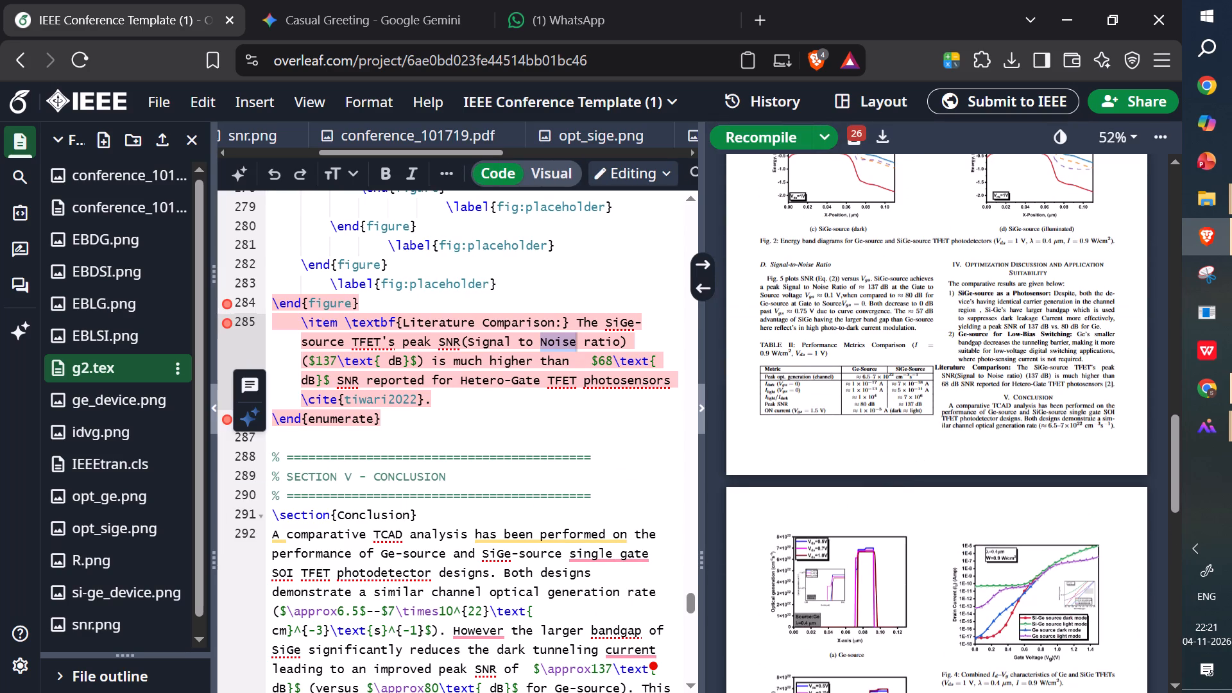
pyautogui.scroll(4, 443, 468)
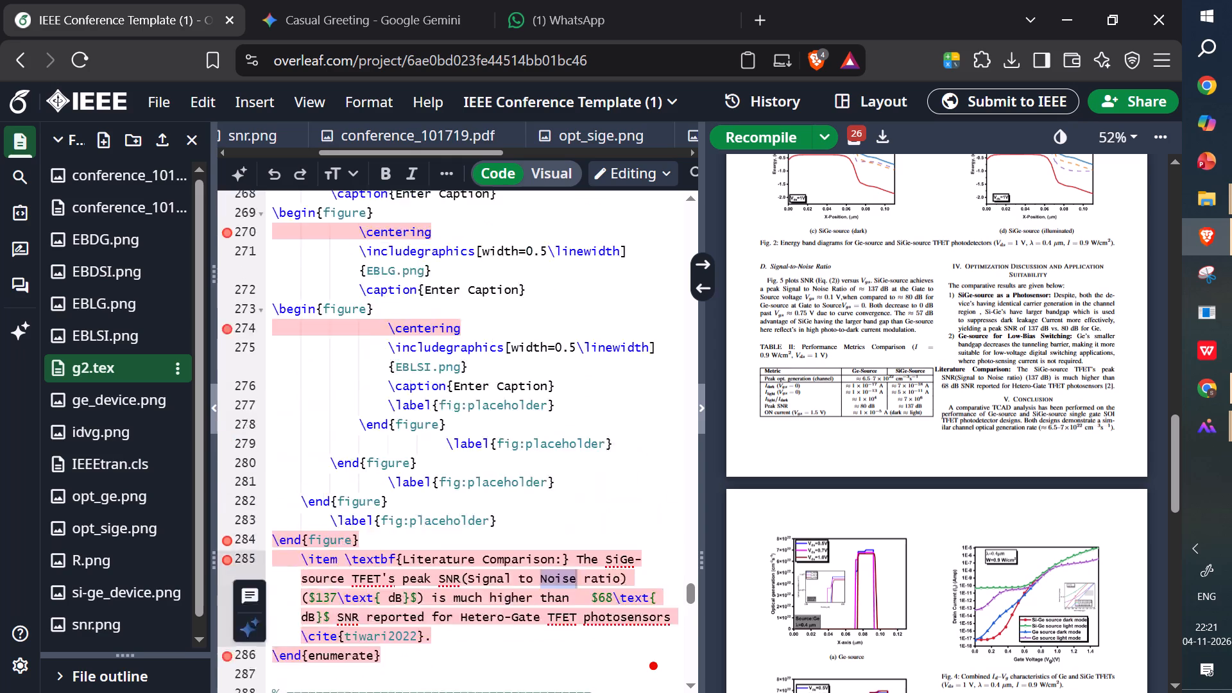
pyautogui.scroll(2, 463, 540)
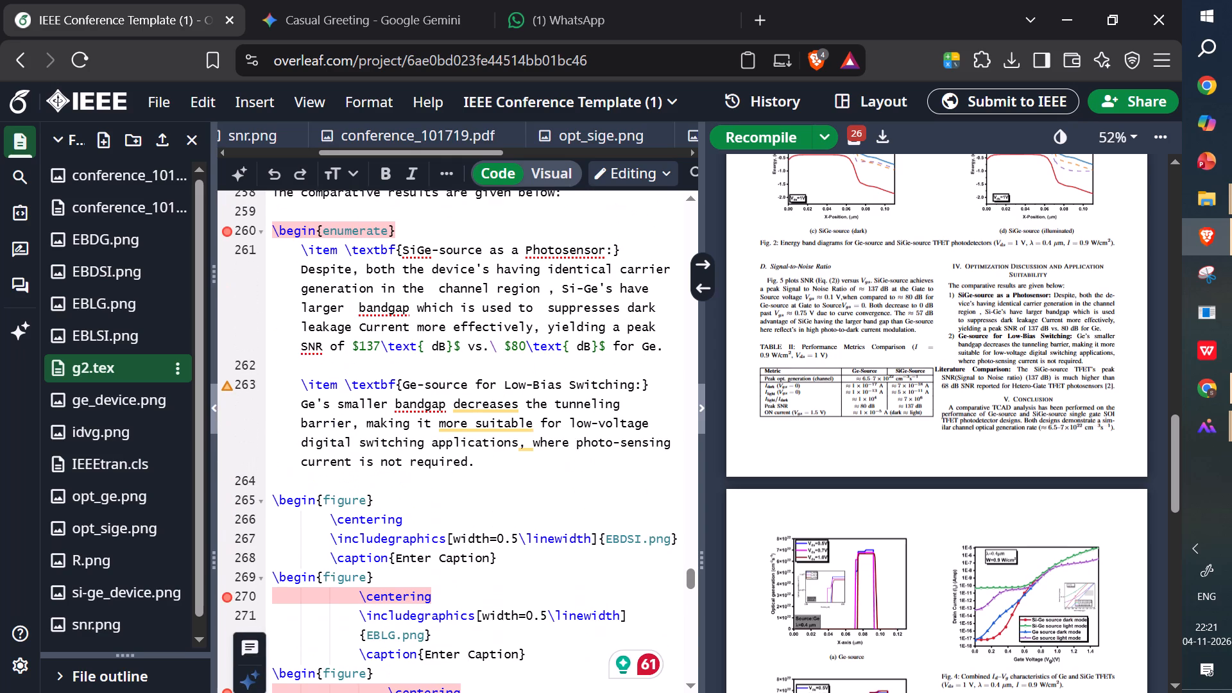
pyautogui.scroll(2, 463, 540)
pyautogui.scroll(-2, 463, 540)
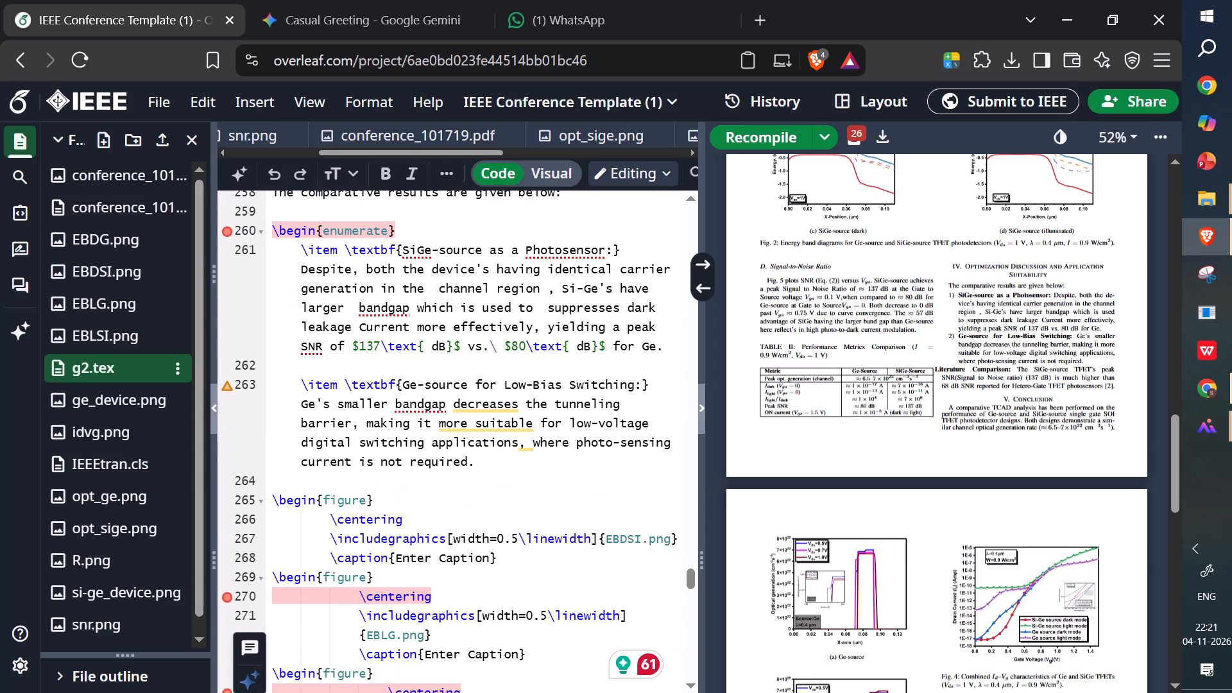
# Locate the source line of the Literature Comparison item from its text in the compiled PDF.
pyautogui.scroll(-2, 463, 540)
pyautogui.doubleClick(976, 367)
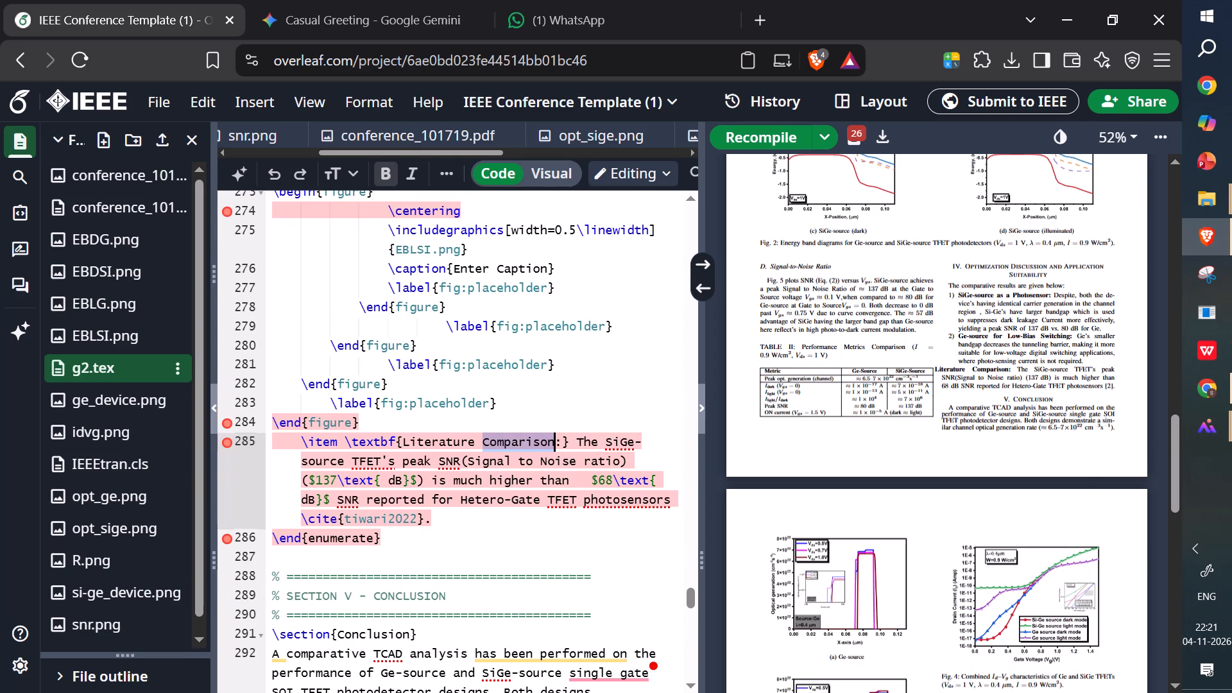
# Examine the enumerate list in the Optimization Discussion section and the nested EBDSI, EBLG and EBLSI figure blocks inside it.
pyautogui.scroll(2, 443, 429)
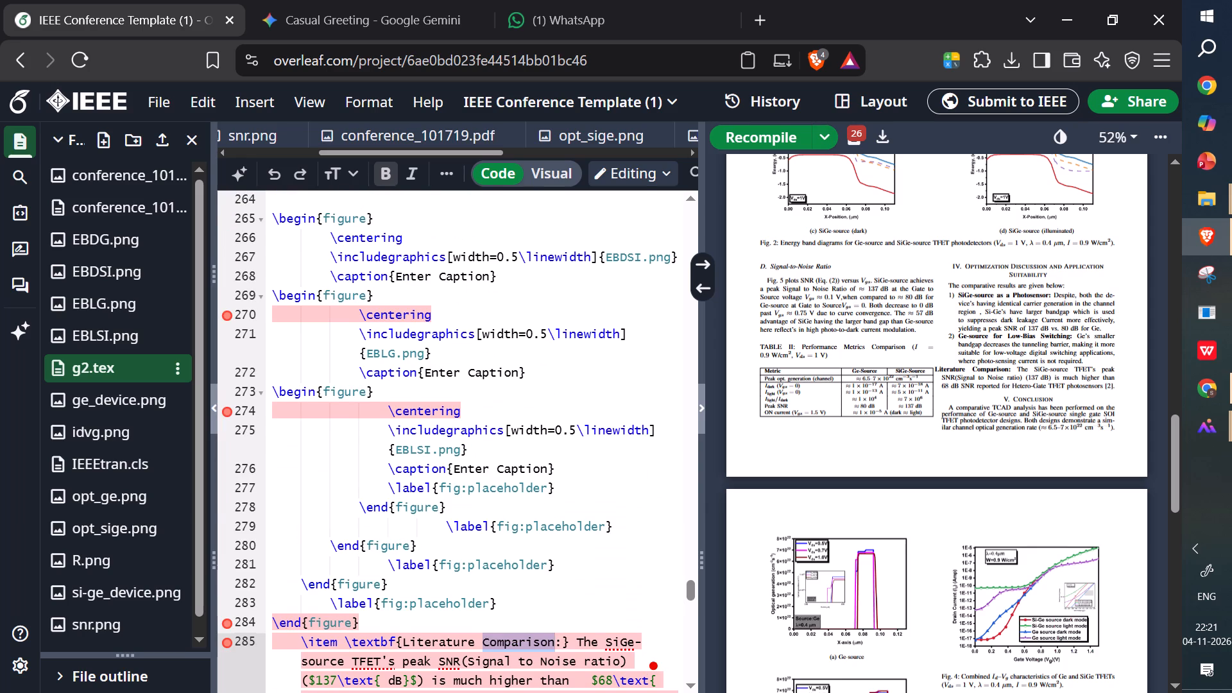
pyautogui.scroll(3, 459, 543)
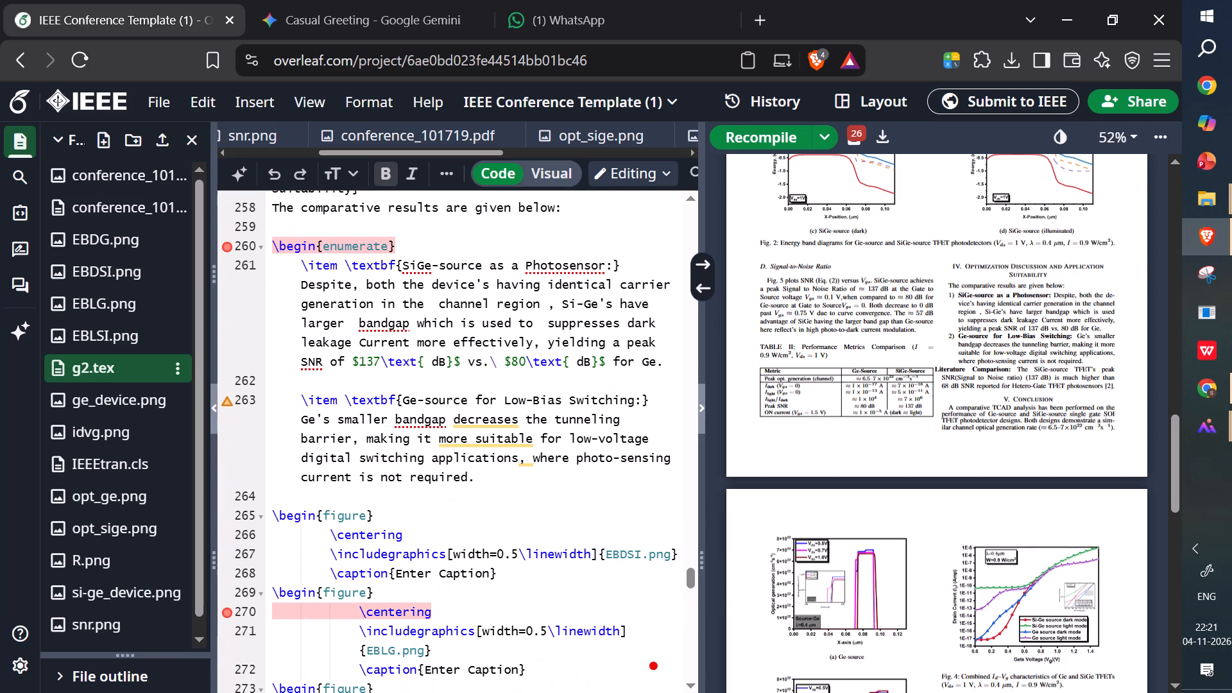
pyautogui.scroll(-1, 459, 543)
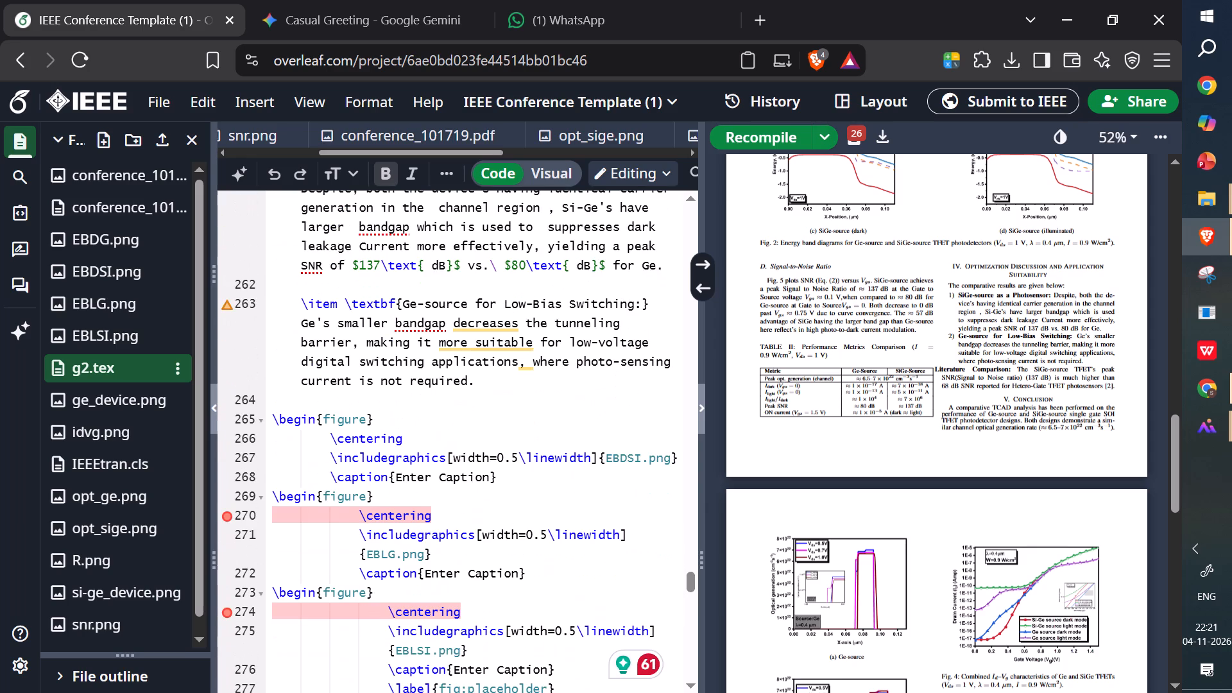
pyautogui.scroll(1, 459, 543)
pyautogui.scroll(-4, 459, 543)
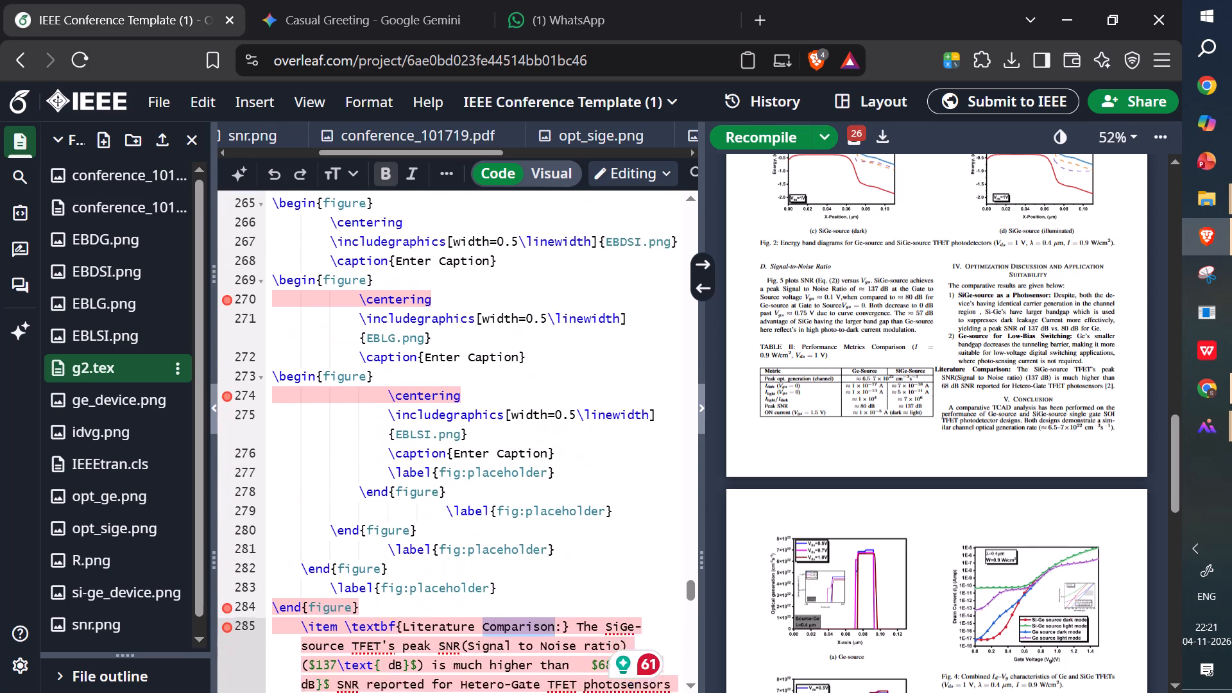
pyautogui.scroll(1, 459, 543)
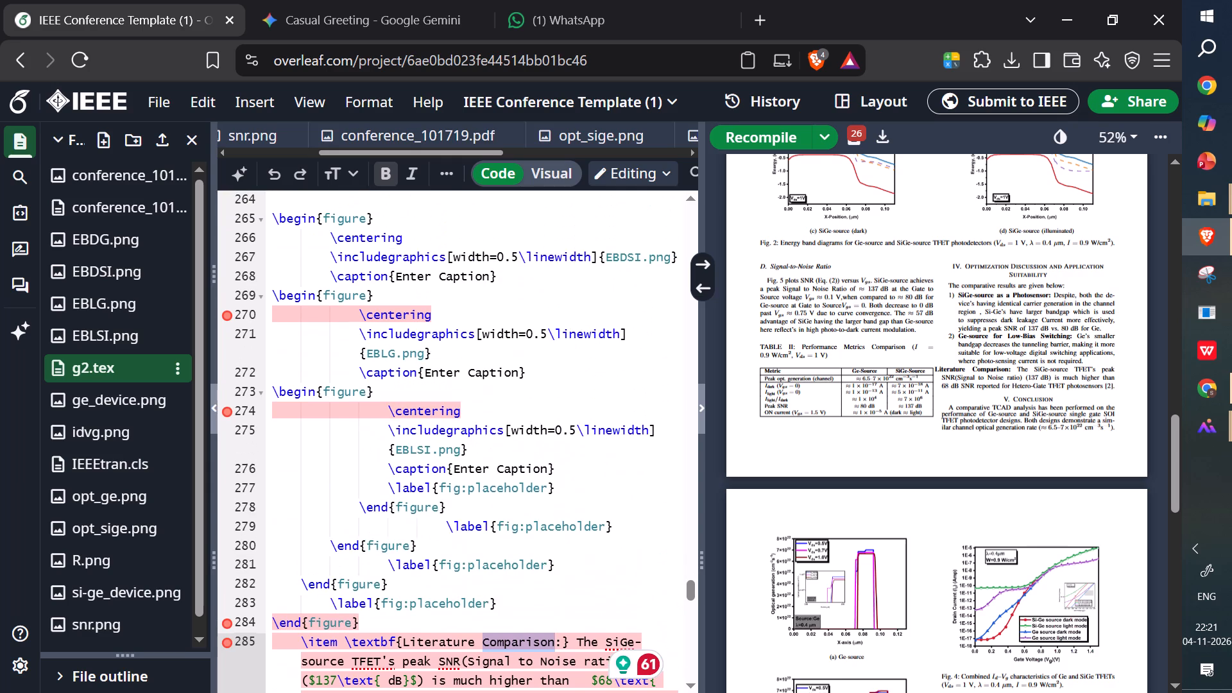
pyautogui.scroll(-1, 459, 543)
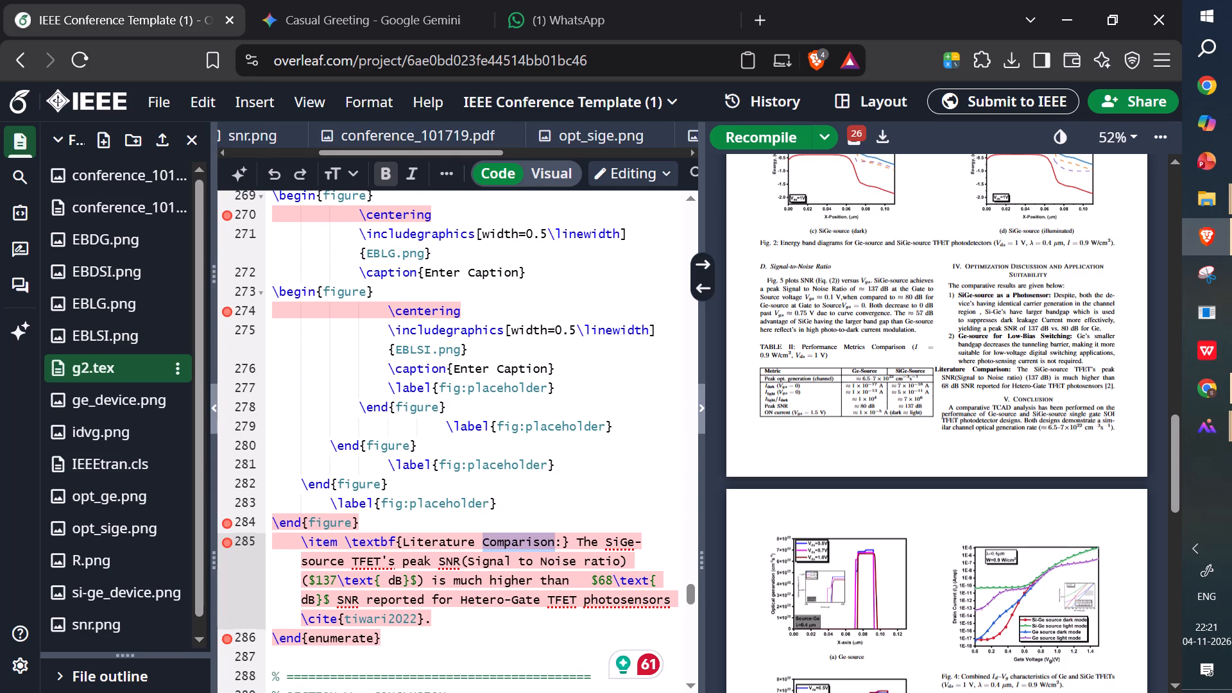
pyautogui.scroll(4, 459, 543)
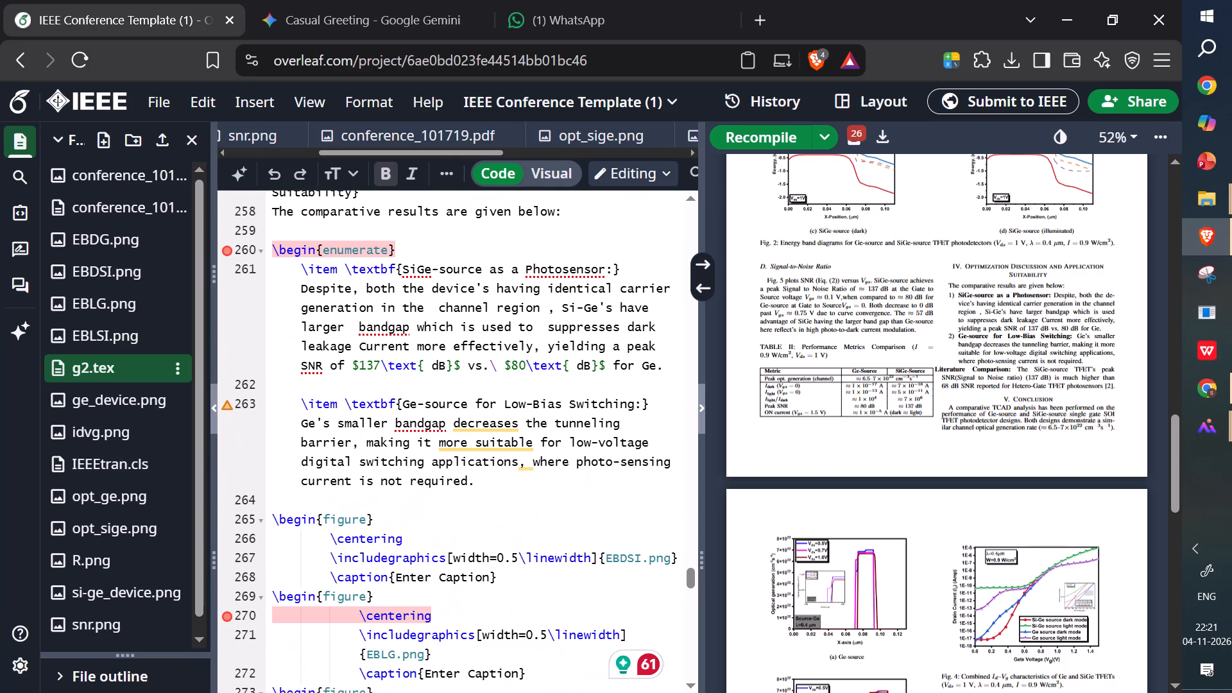
pyautogui.scroll(-1, 442, 530)
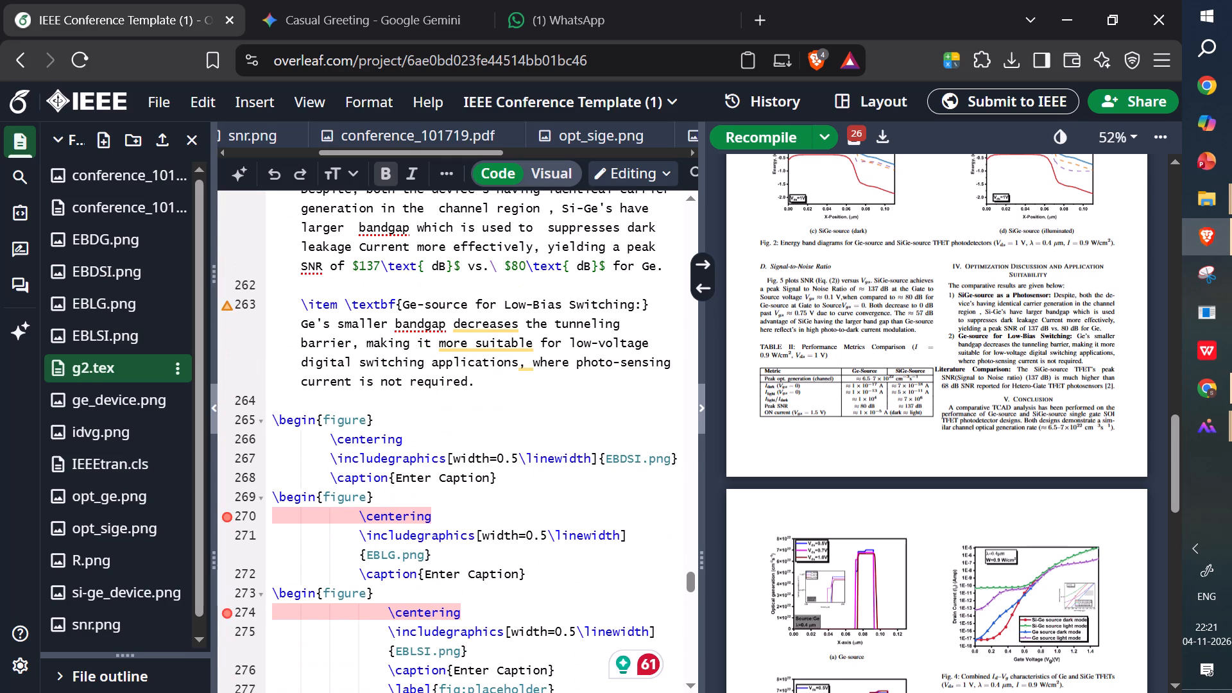
pyautogui.scroll(4, 452, 514)
pyautogui.scroll(-1, 452, 514)
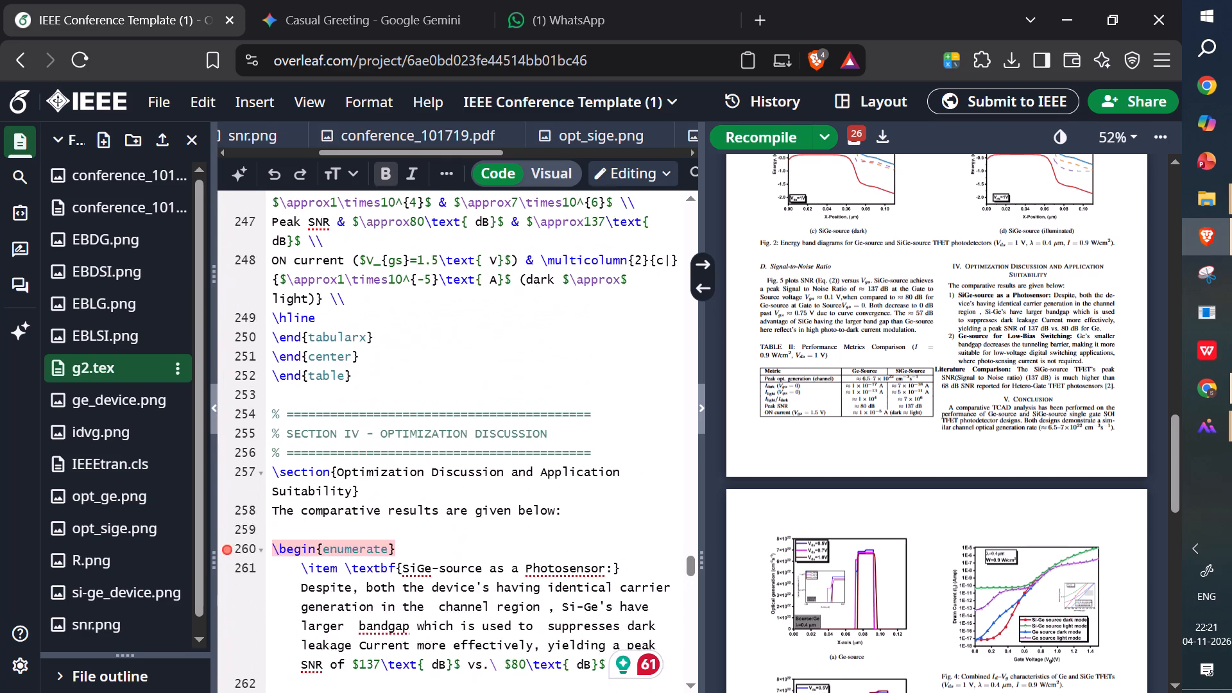
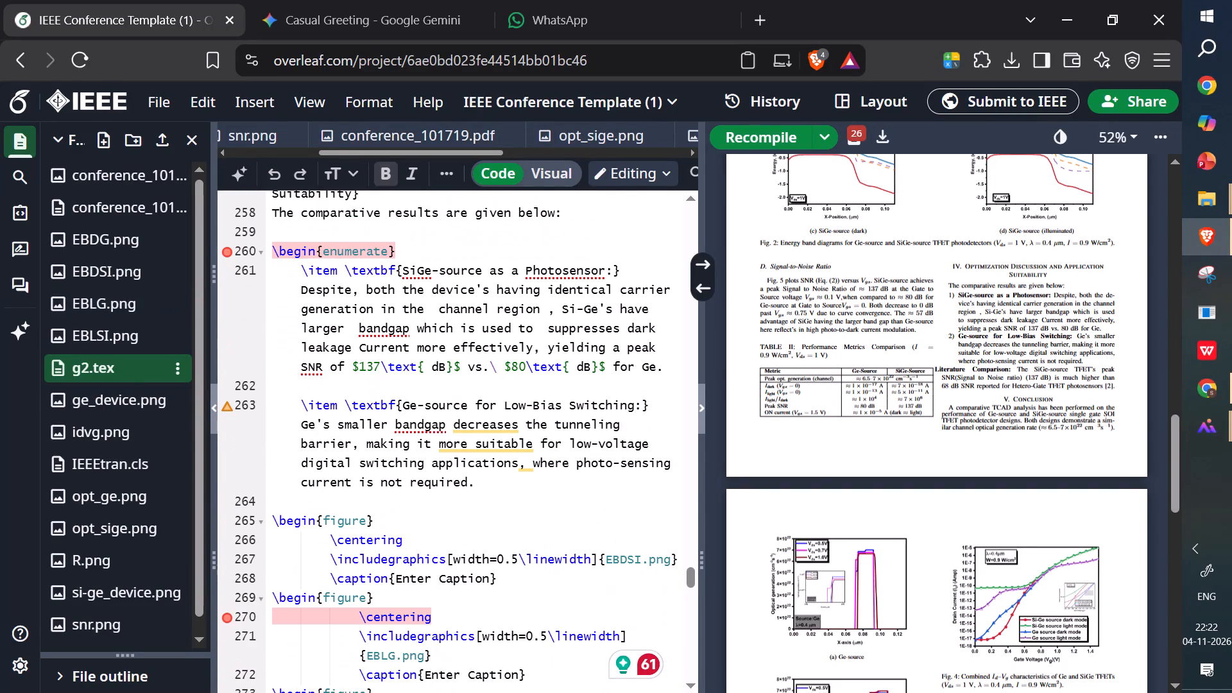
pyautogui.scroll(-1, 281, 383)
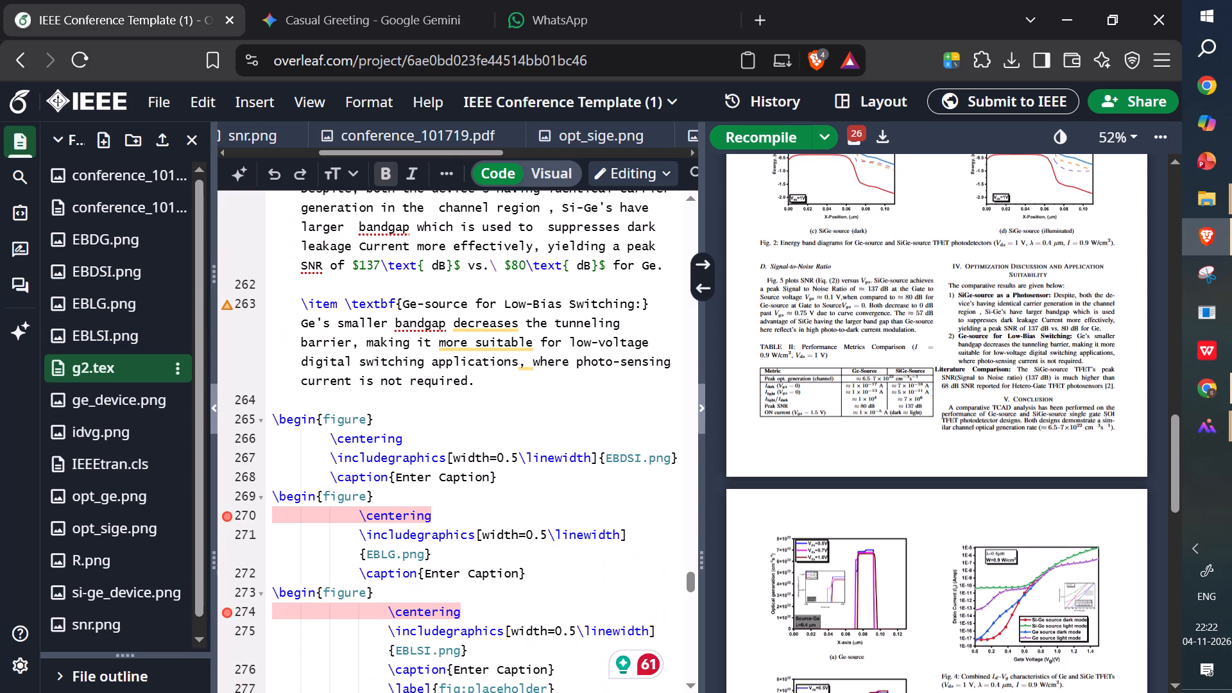
# Delete the nested EBDSI.png, EBLG.png and EBLSI.png figure code above the final \end{figure} after the Ge-source item, and recompile the paper.
pyautogui.scroll(-2, 281, 383)
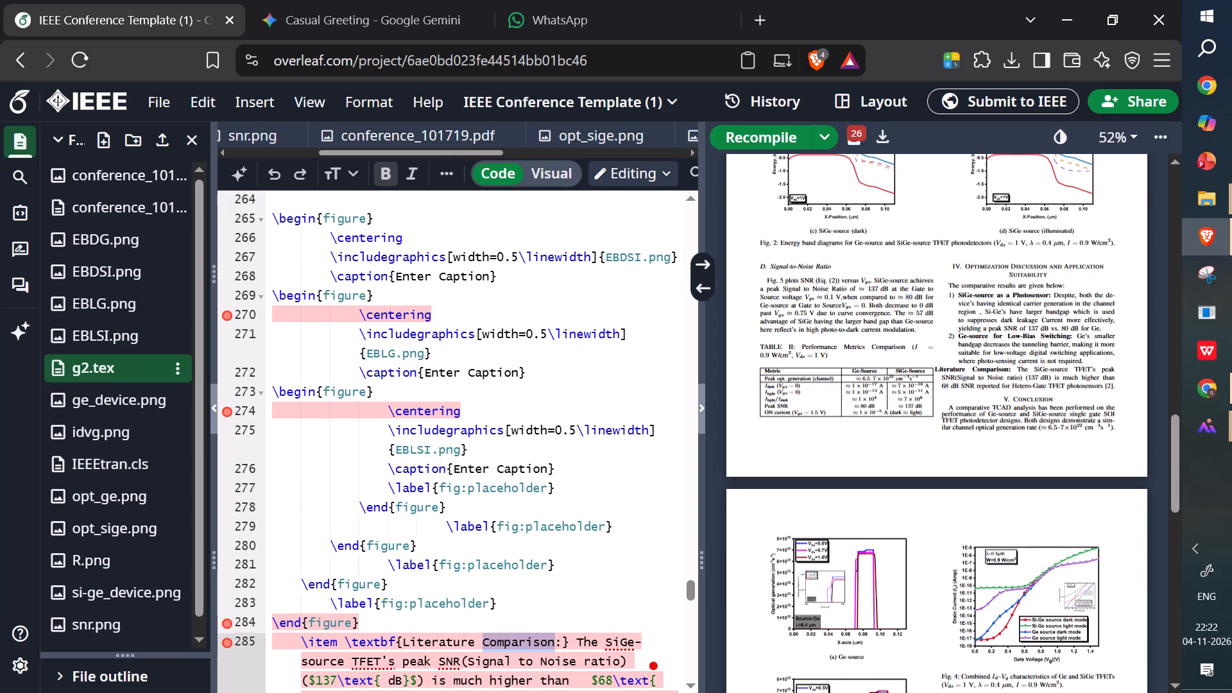
pyautogui.moveTo(499, 606); pyautogui.dragTo(309, 212)
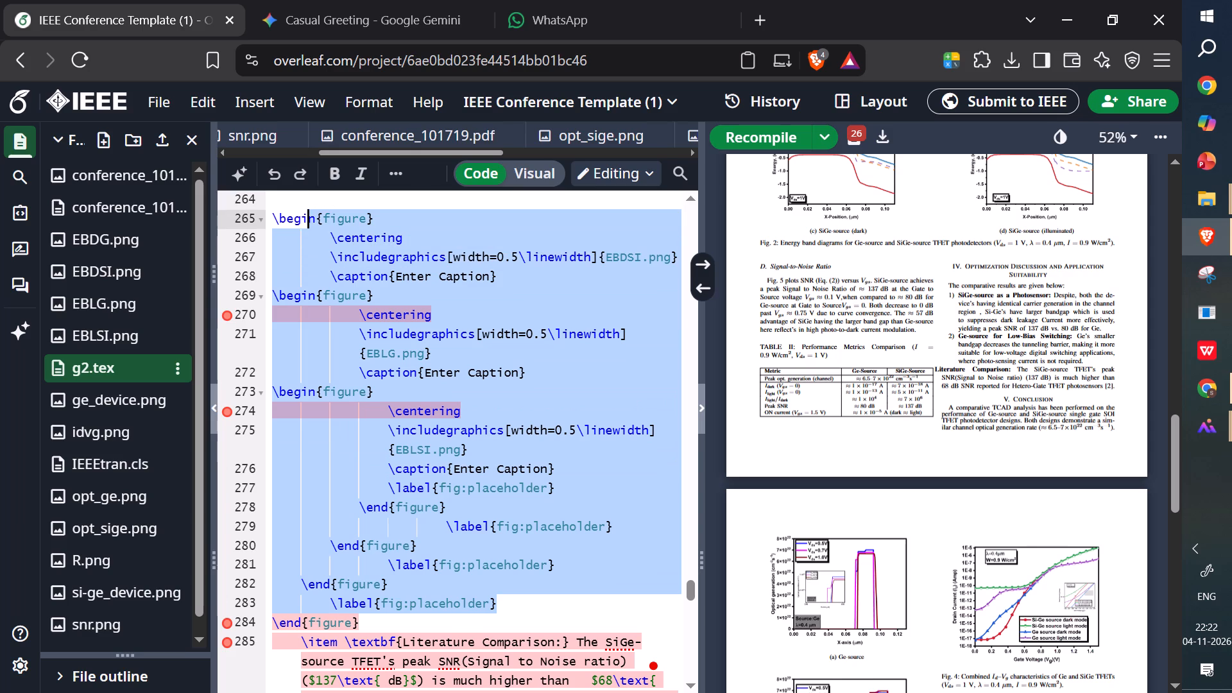
pyautogui.moveTo(309, 212); pyautogui.dragTo(304, 402)
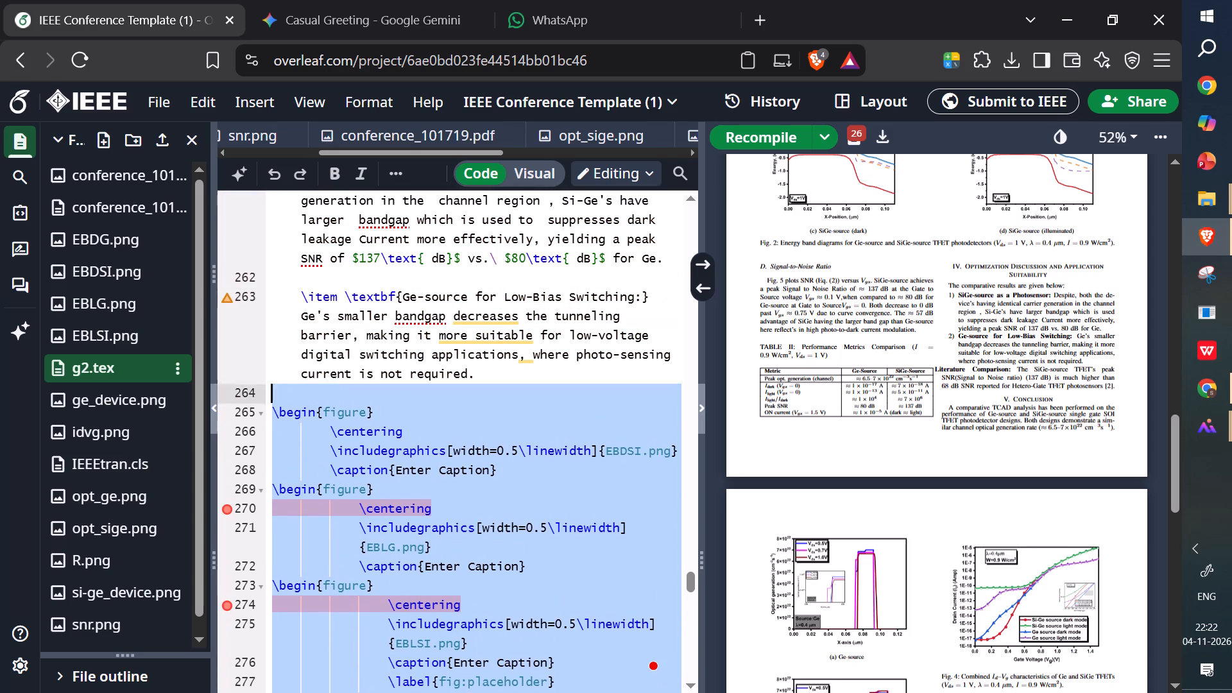
pyautogui.moveTo(304, 402); pyautogui.dragTo(265, 398)
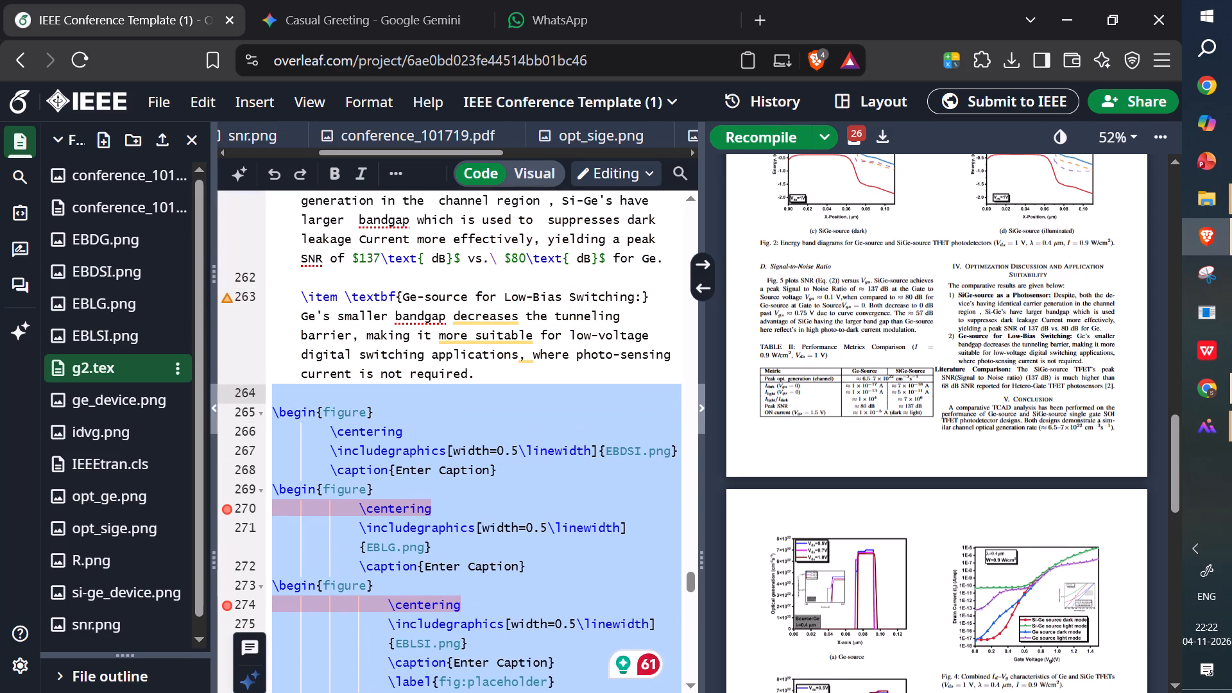
pyautogui.press('BackSpace')
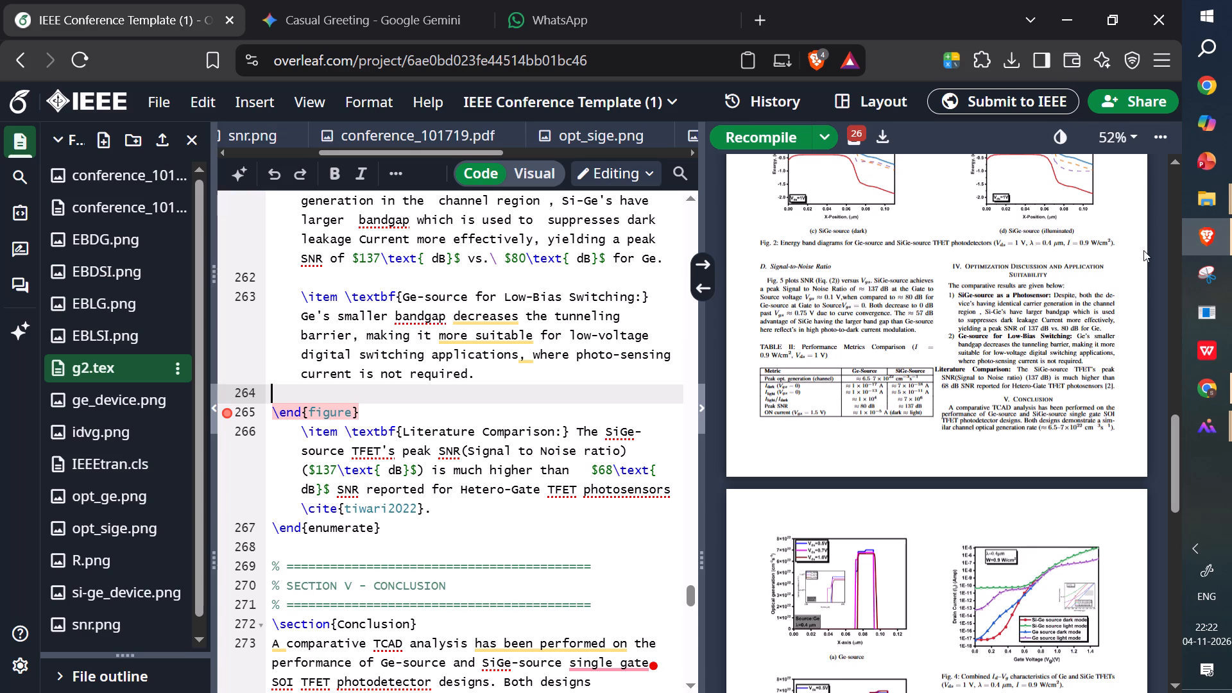
pyautogui.click(789, 133)
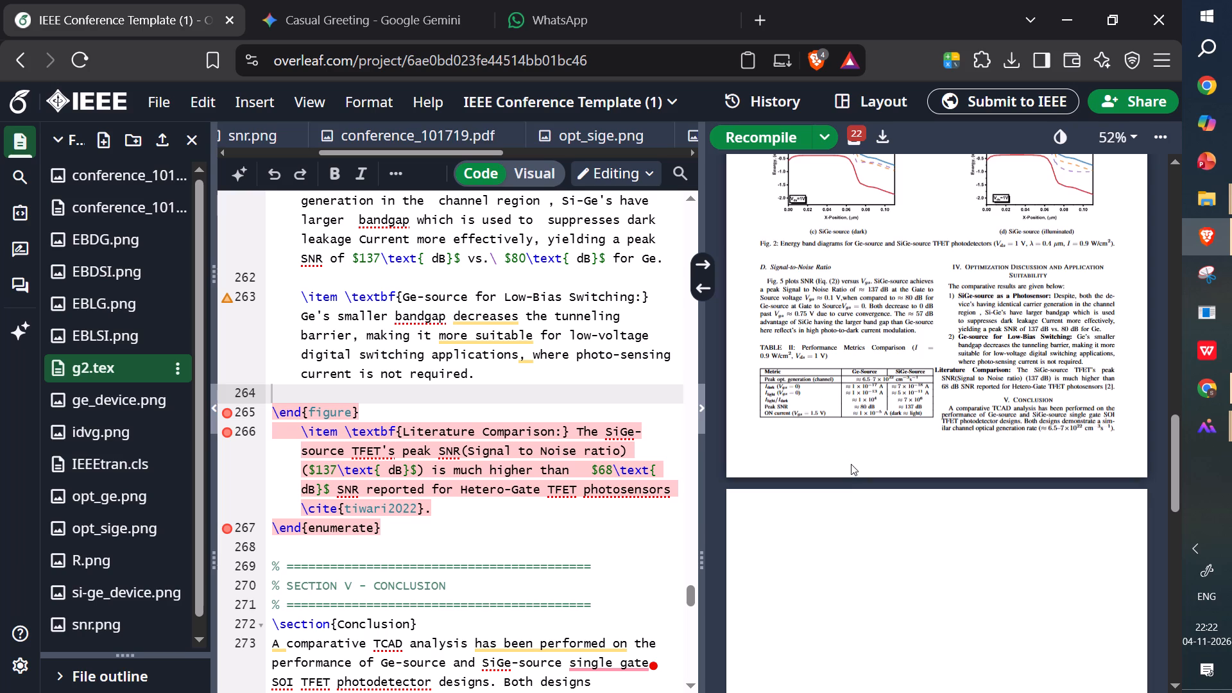
# Examine the recompiled PDF pages, checking the layout of the figures, Table II, the conclusion and the references.
pyautogui.scroll(18, 851, 464)
pyautogui.scroll(3, 851, 464)
pyautogui.scroll(-12, 851, 464)
pyautogui.scroll(6, 853, 454)
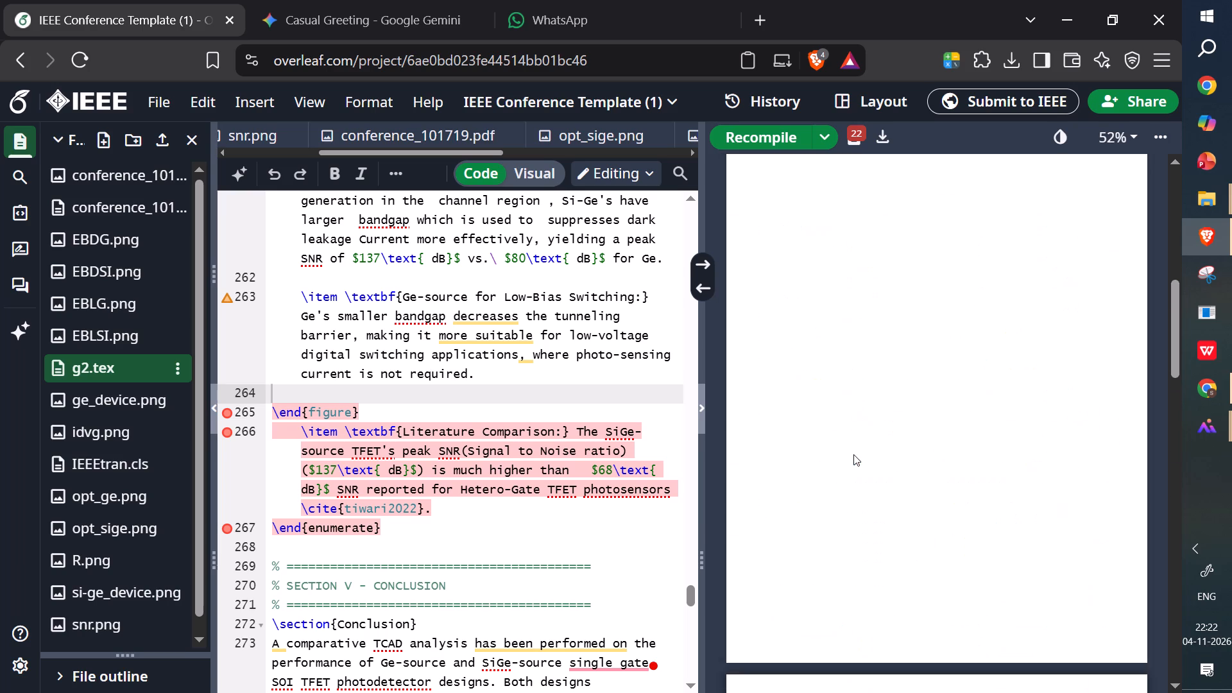
pyautogui.scroll(-10, 853, 454)
pyautogui.scroll(4, 853, 453)
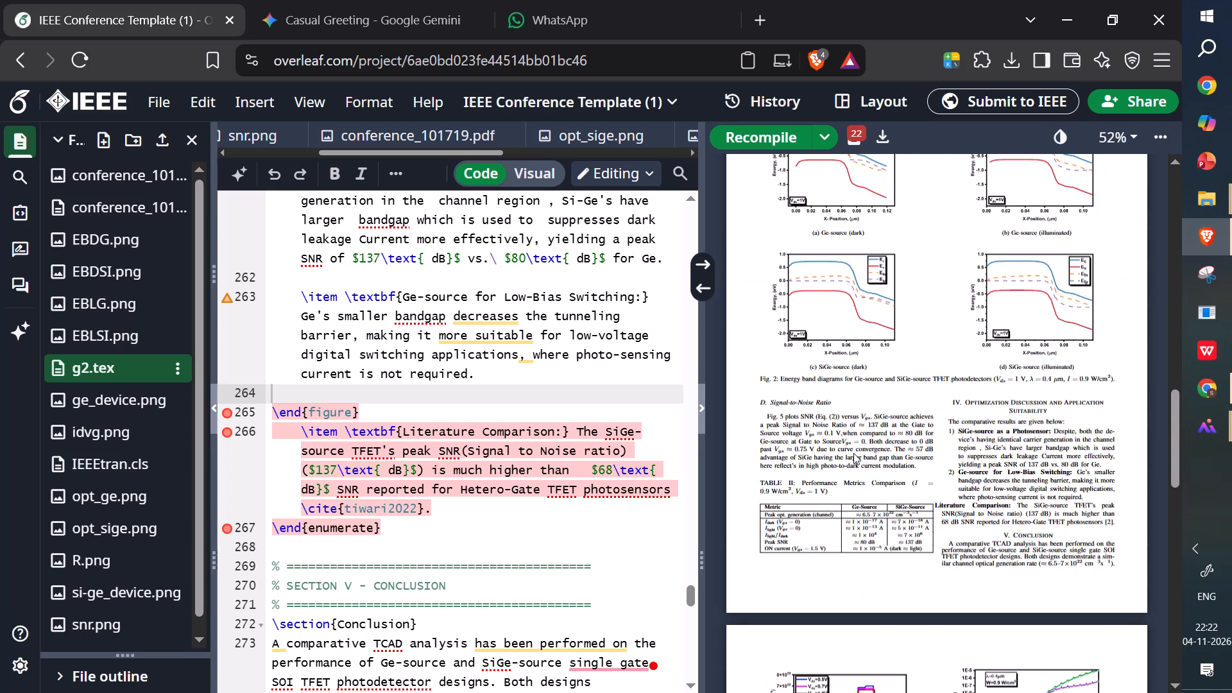
pyautogui.scroll(-6, 853, 453)
pyautogui.scroll(2, 853, 453)
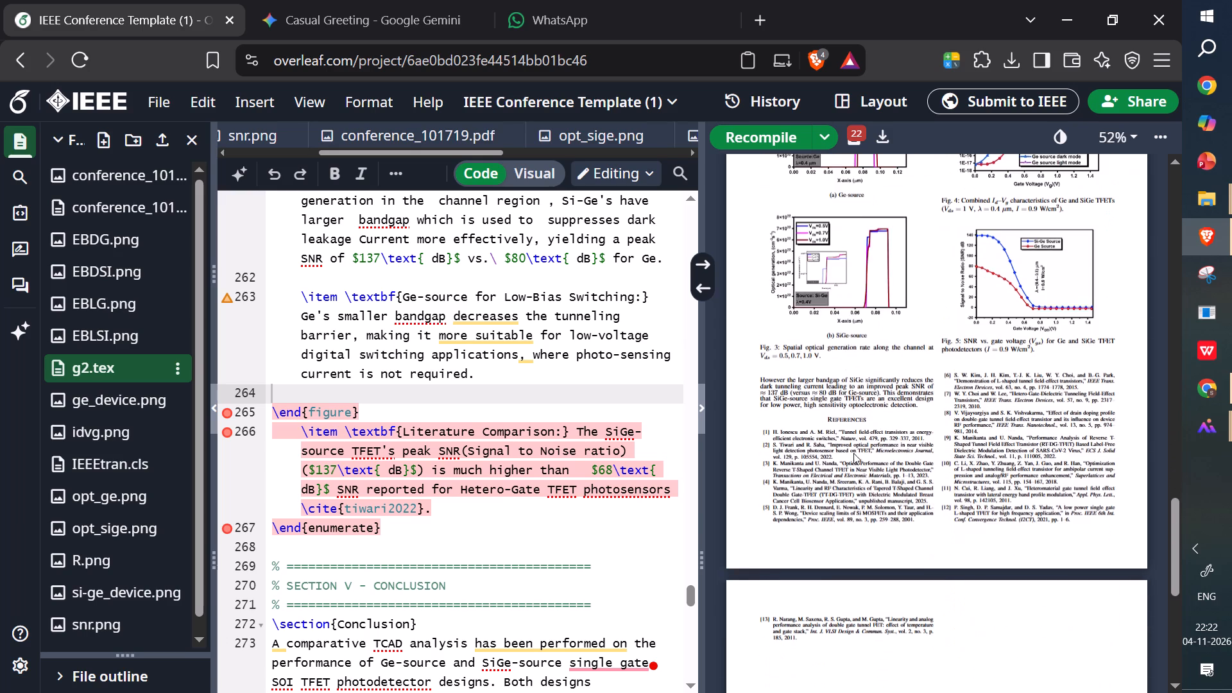
# Undo the deletion of the nested EBDSI.png, EBLG.png and EBLSI.png figure code after the Ge-source item.
pyautogui.scroll(6, 853, 453)
pyautogui.scroll(-3, 853, 452)
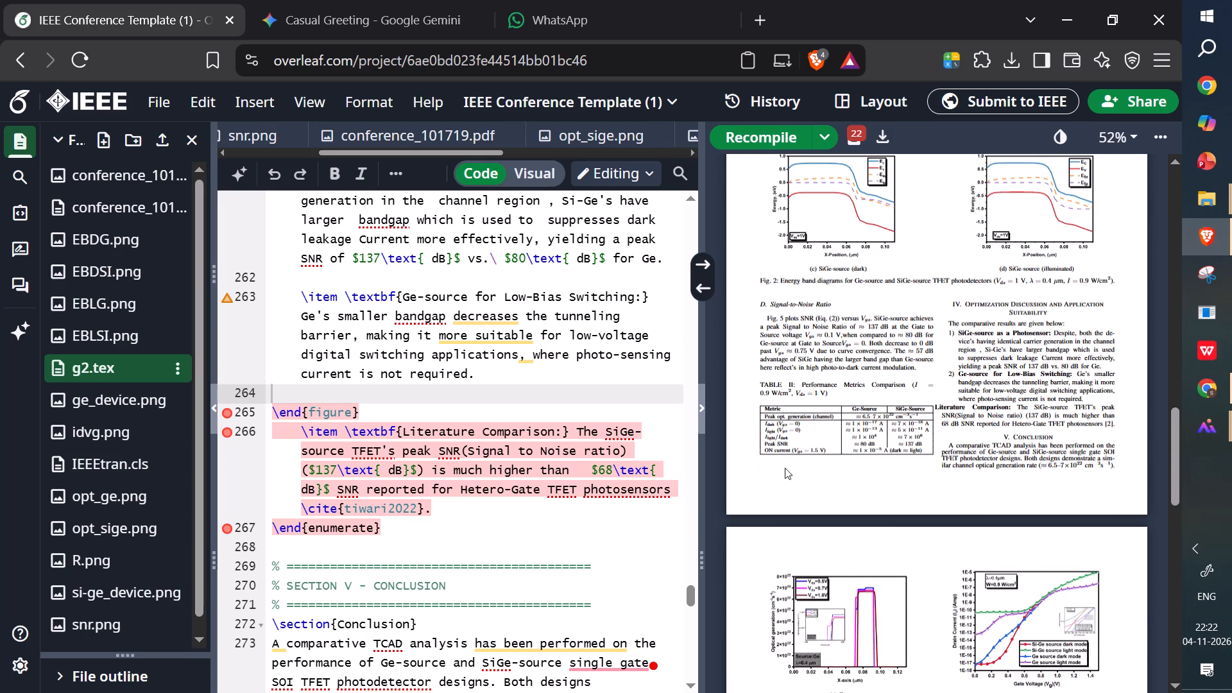
pyautogui.hotkey('ctrl', 'z')
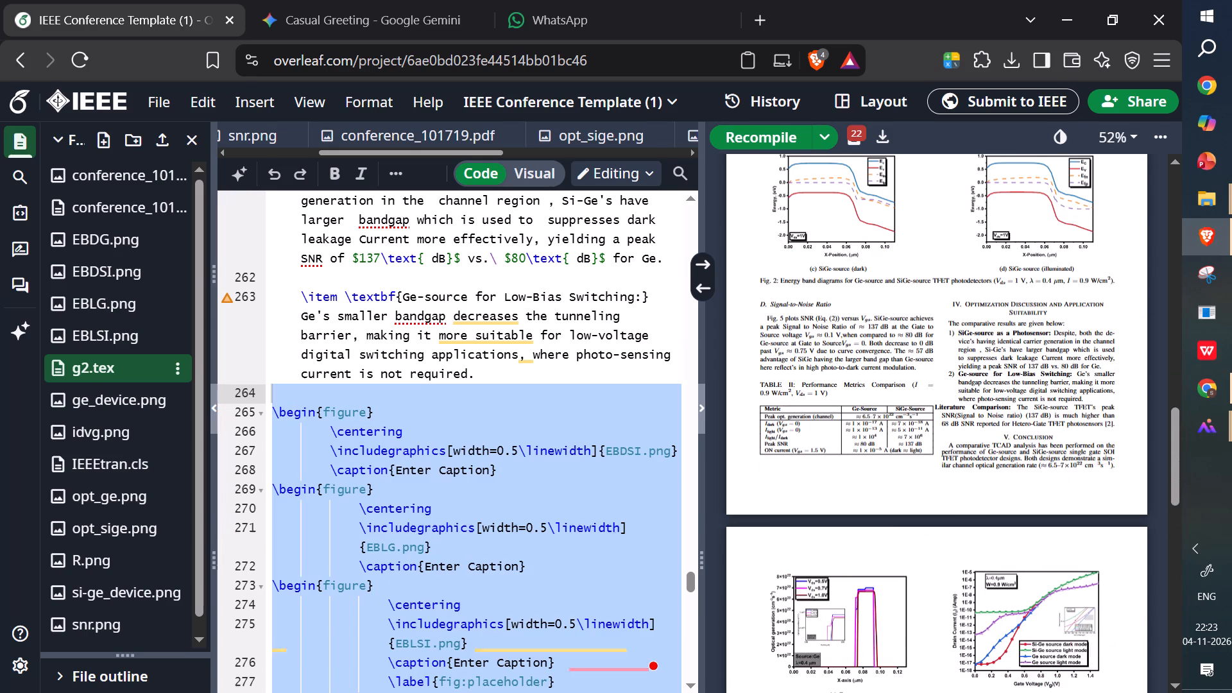
pyautogui.click(497, 411)
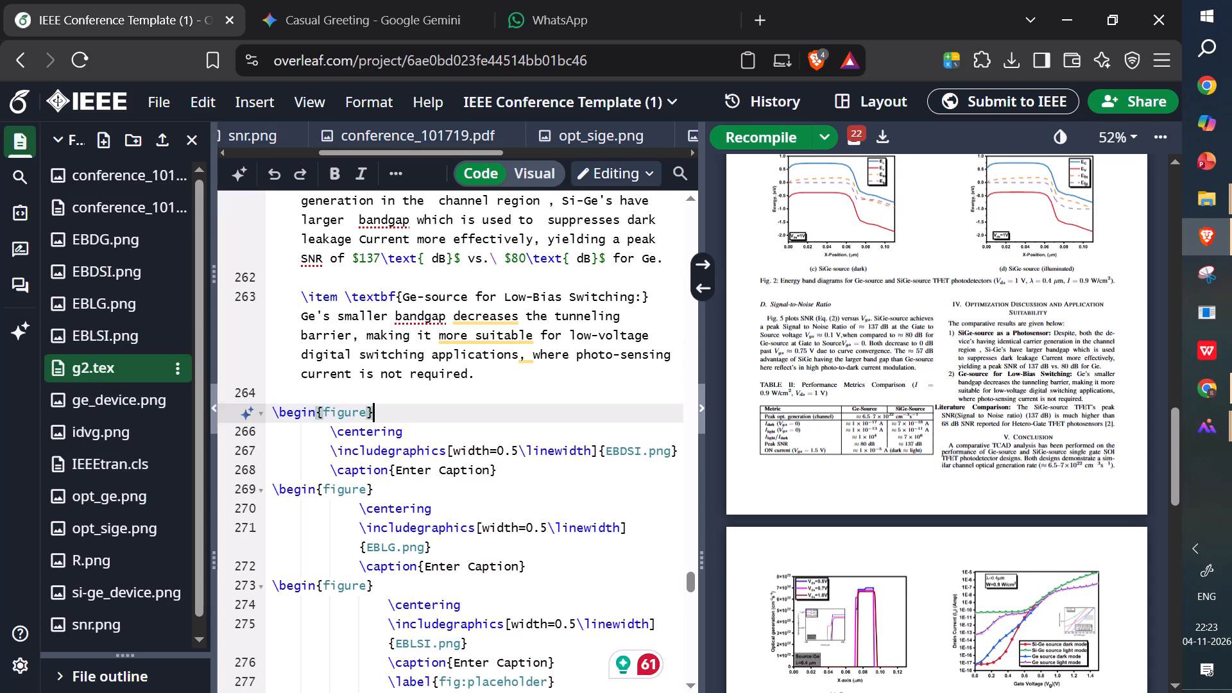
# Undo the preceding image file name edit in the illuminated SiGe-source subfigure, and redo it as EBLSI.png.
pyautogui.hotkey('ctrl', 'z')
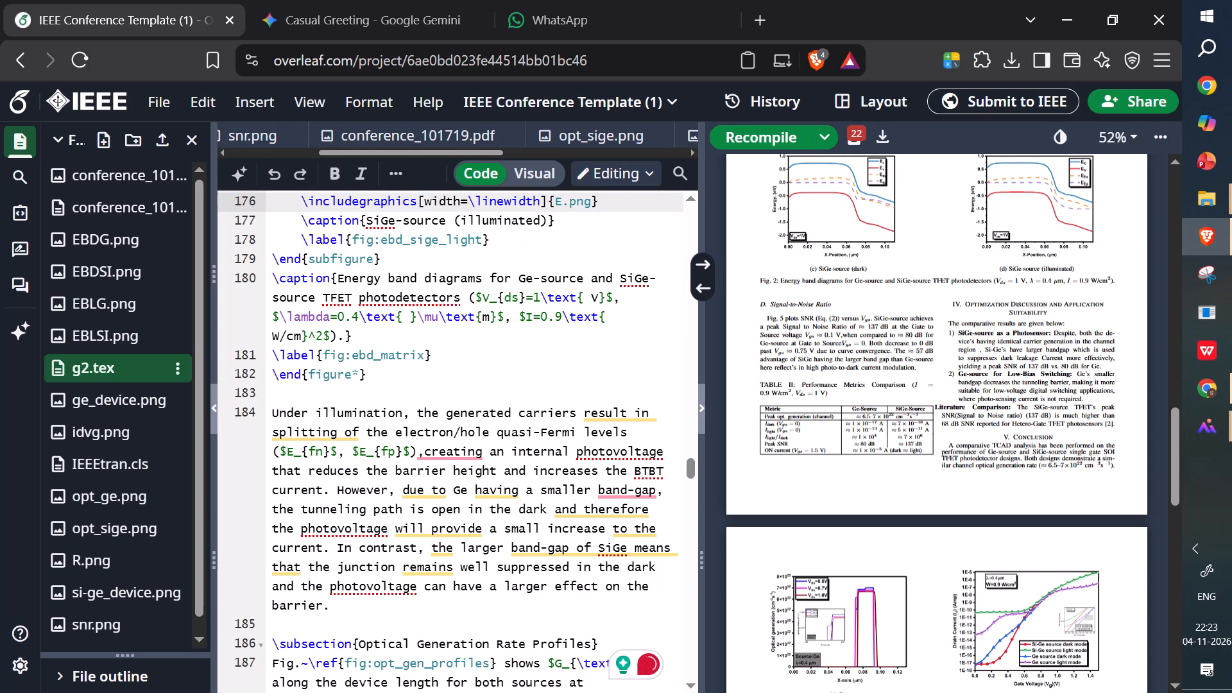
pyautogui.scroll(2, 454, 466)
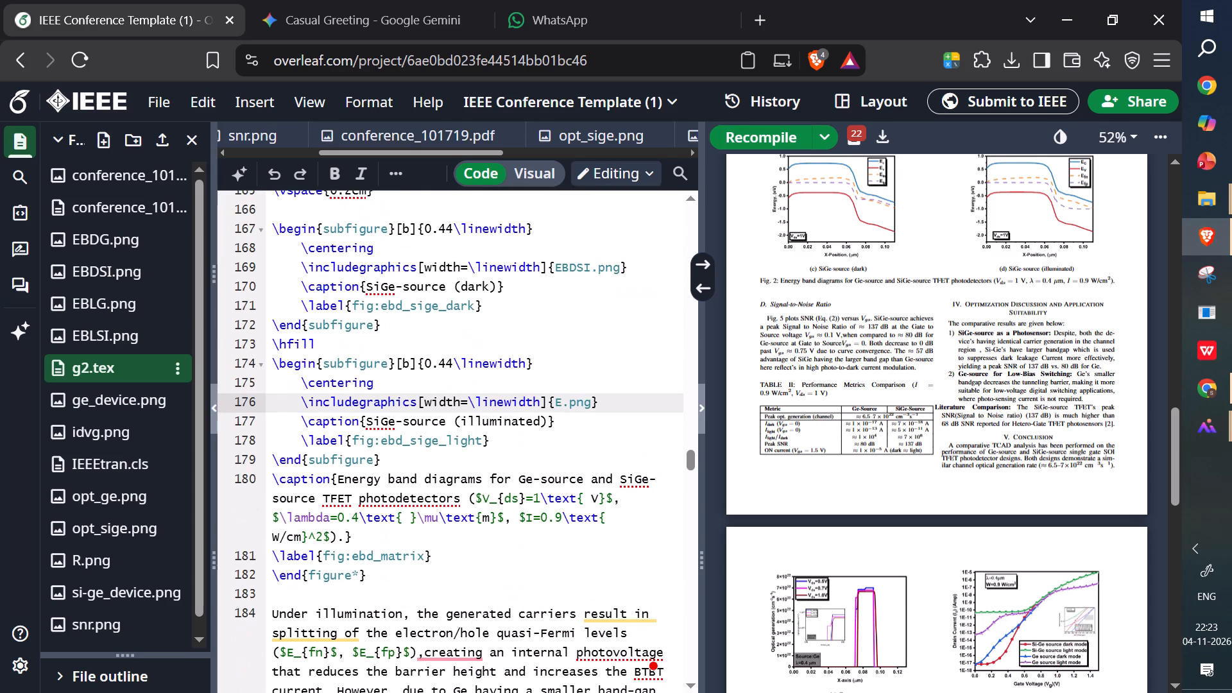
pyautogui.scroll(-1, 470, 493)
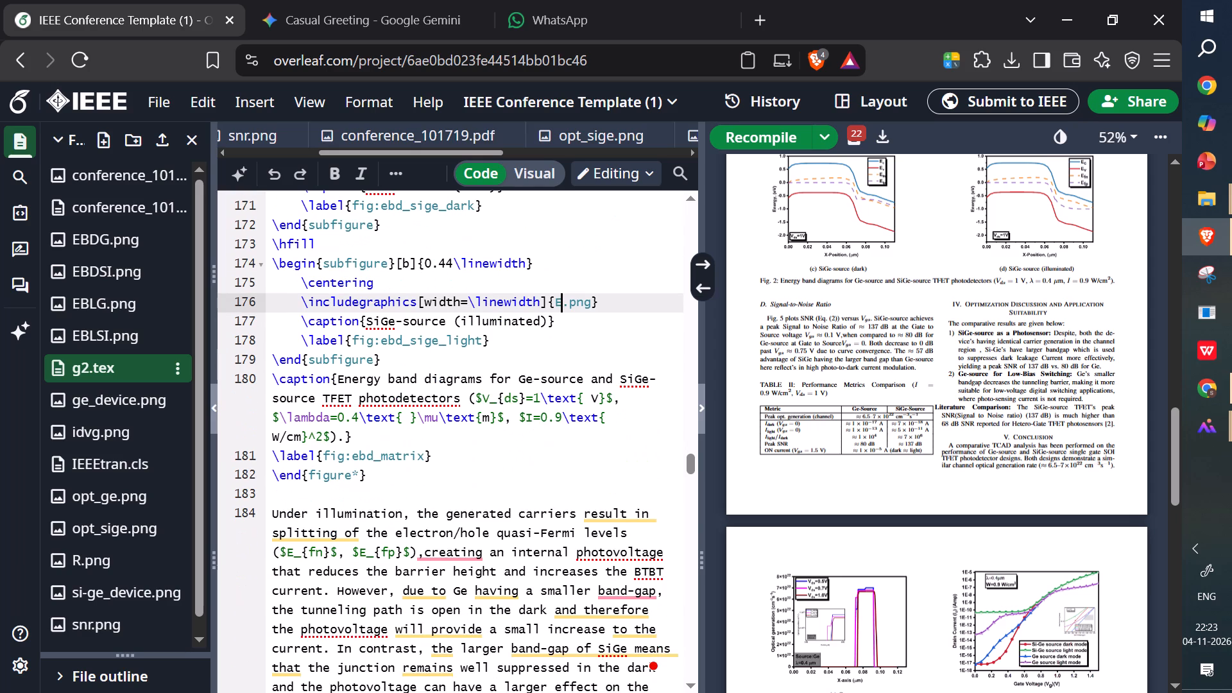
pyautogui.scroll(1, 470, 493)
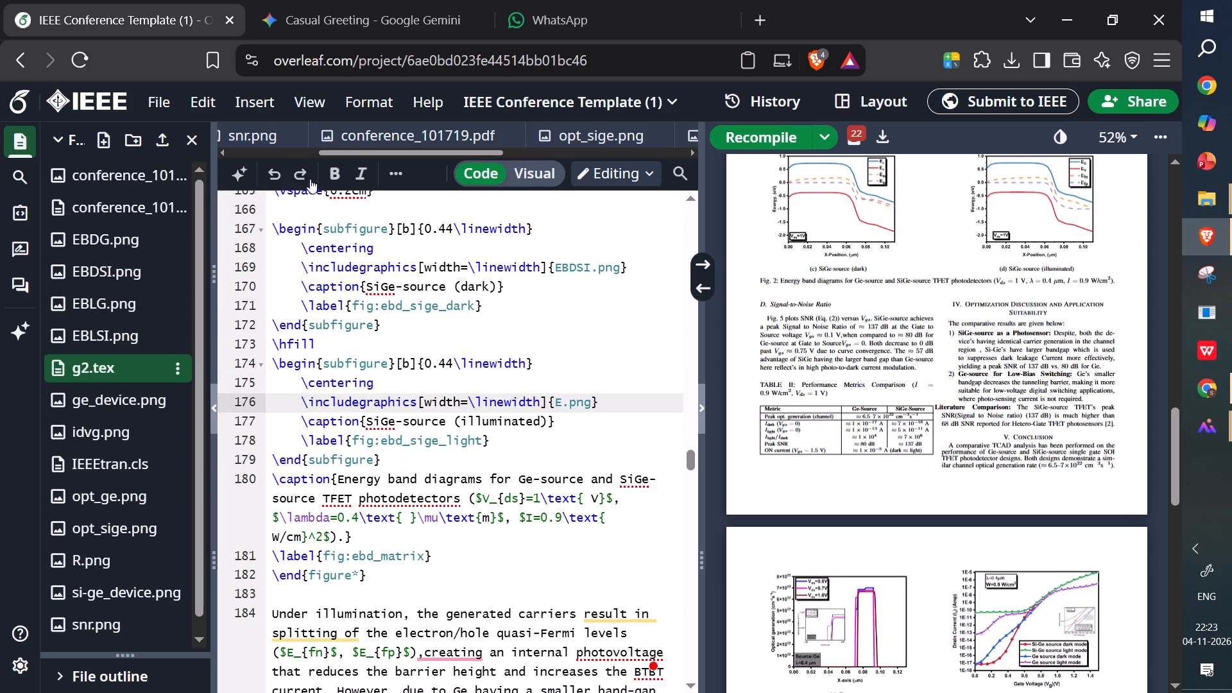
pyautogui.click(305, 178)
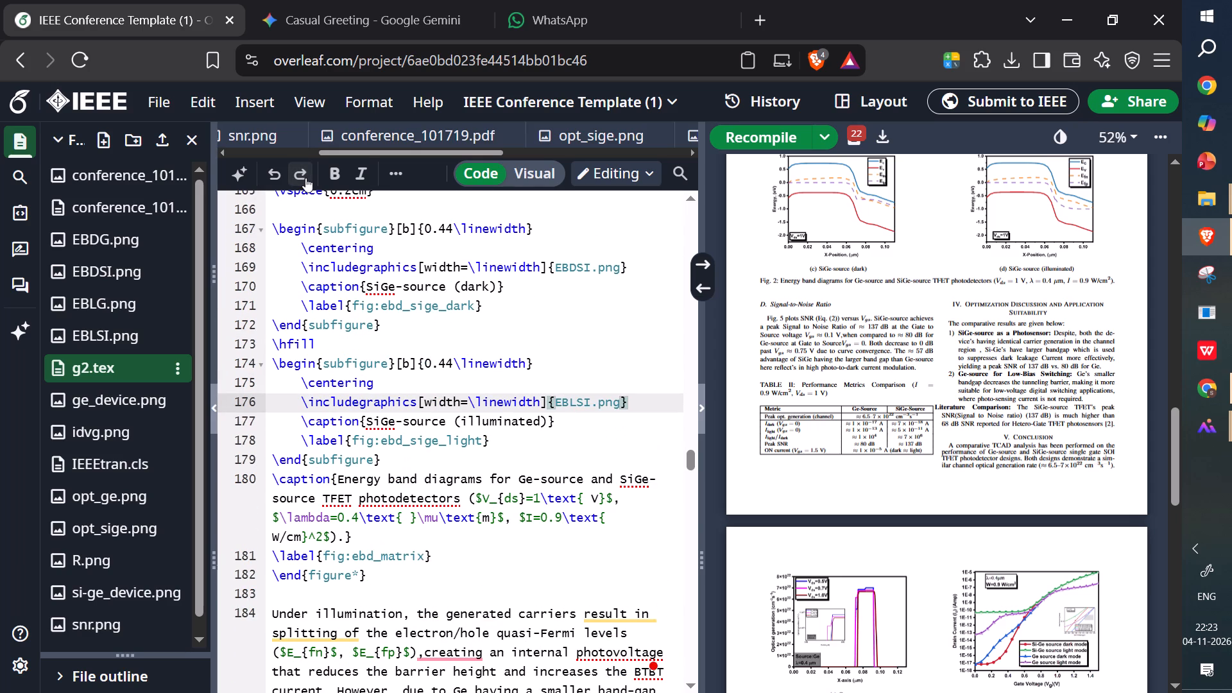
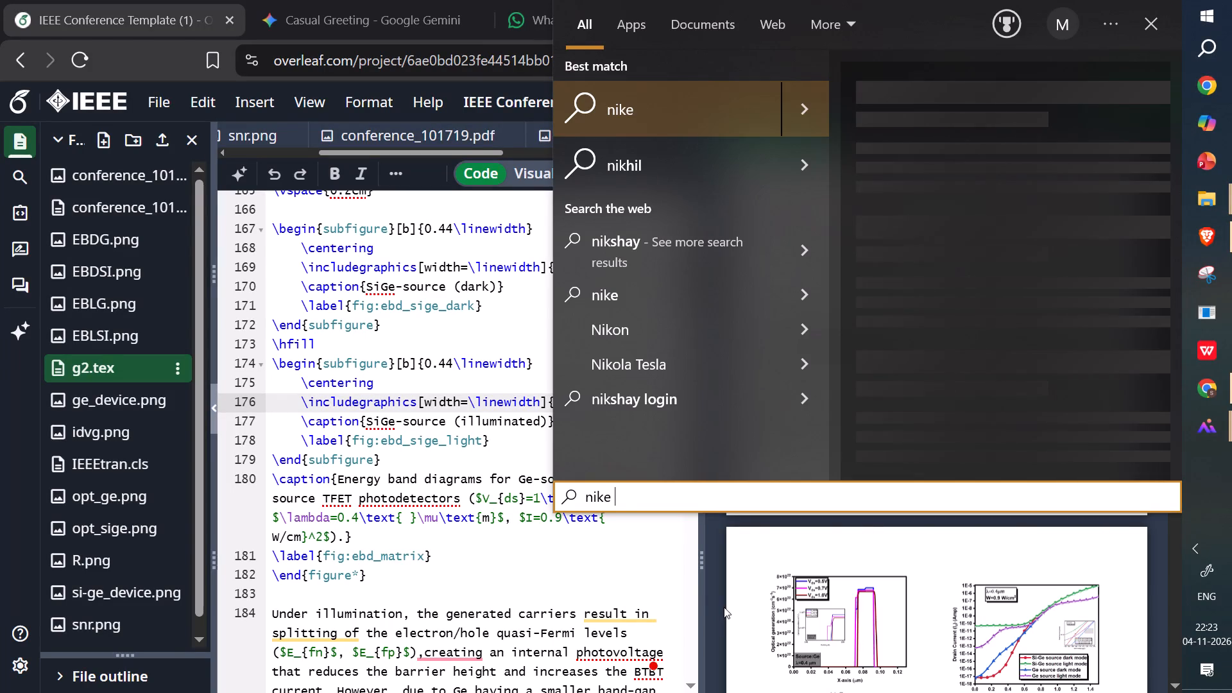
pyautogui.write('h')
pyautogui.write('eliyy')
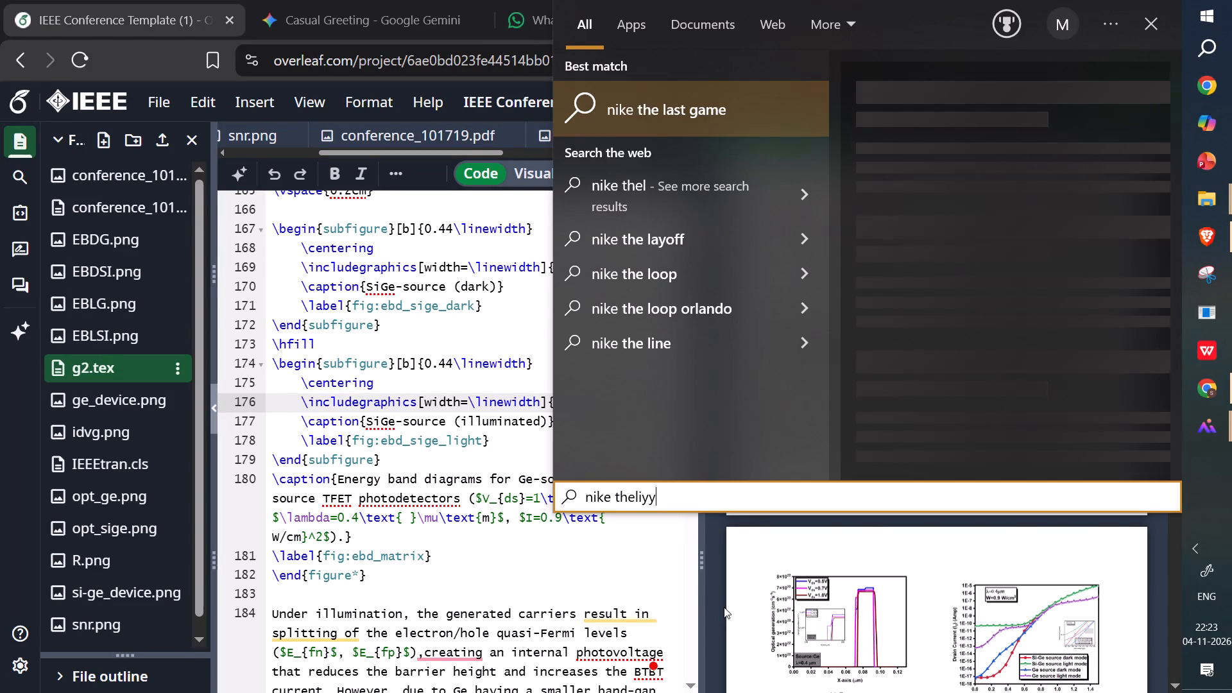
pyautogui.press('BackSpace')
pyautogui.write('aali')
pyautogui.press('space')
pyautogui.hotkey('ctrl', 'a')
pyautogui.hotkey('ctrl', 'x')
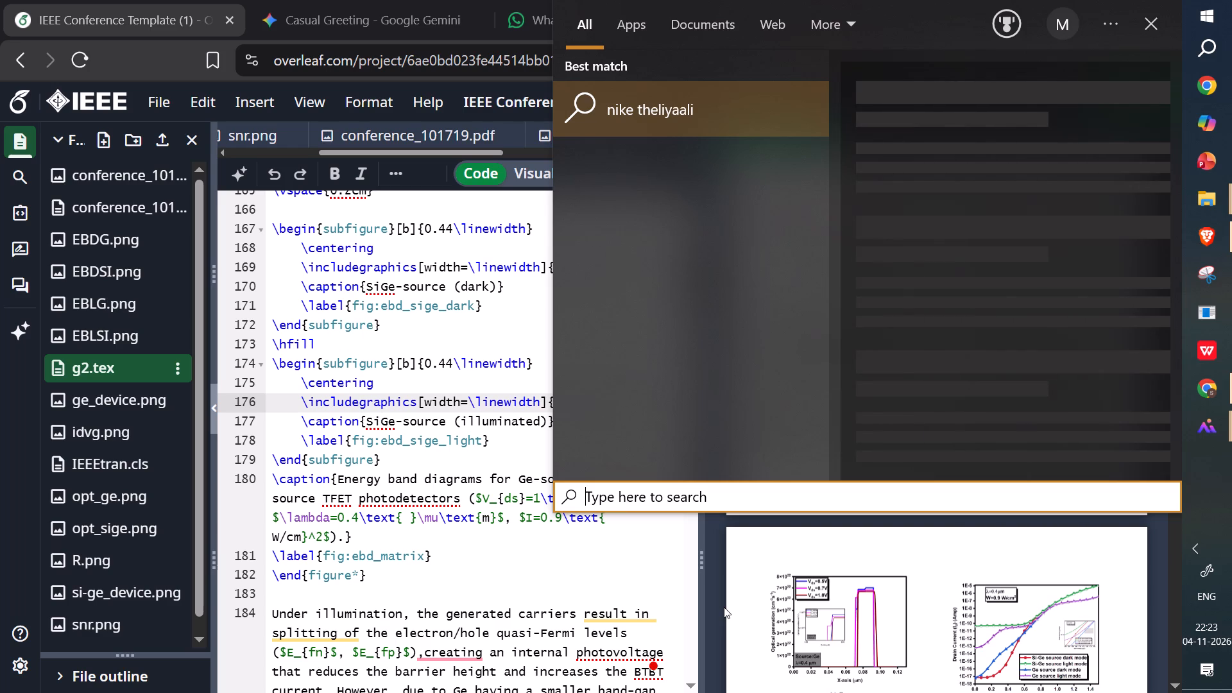
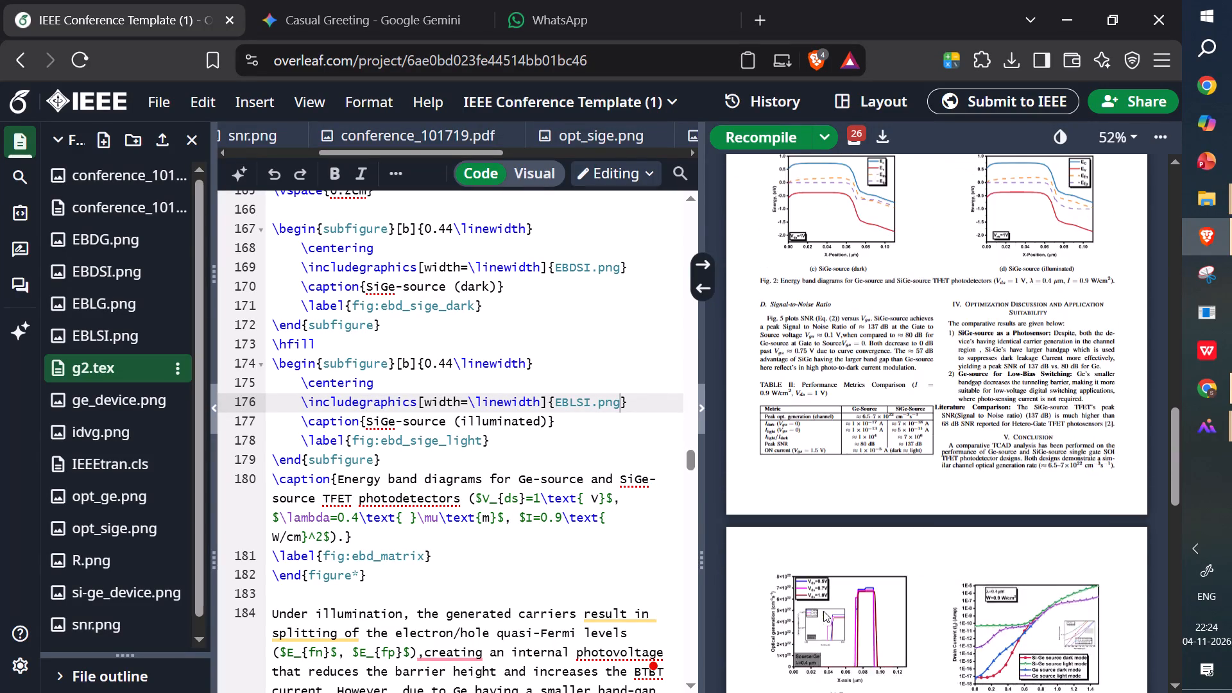
# Examine the compiled PDF from the introduction through the figures to the final references page, including the stray Fig. 6 with its placeholder caption.
pyautogui.scroll(11, 823, 611)
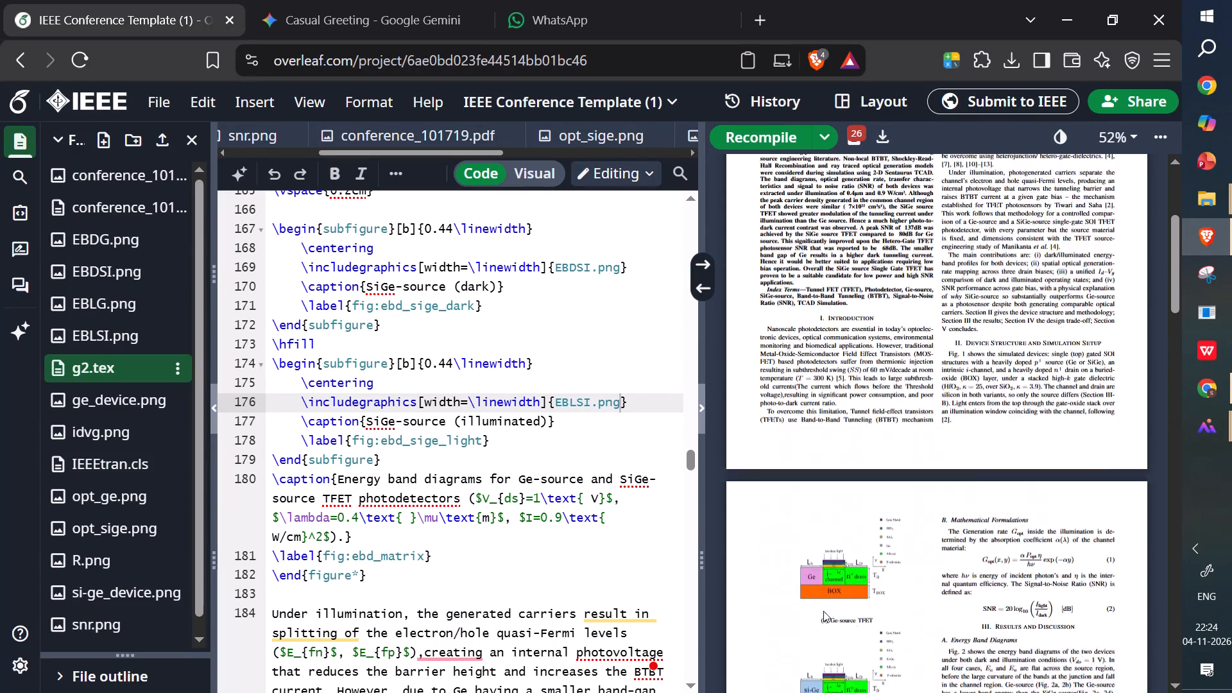
pyautogui.scroll(1, 823, 611)
pyautogui.scroll(-11, 823, 611)
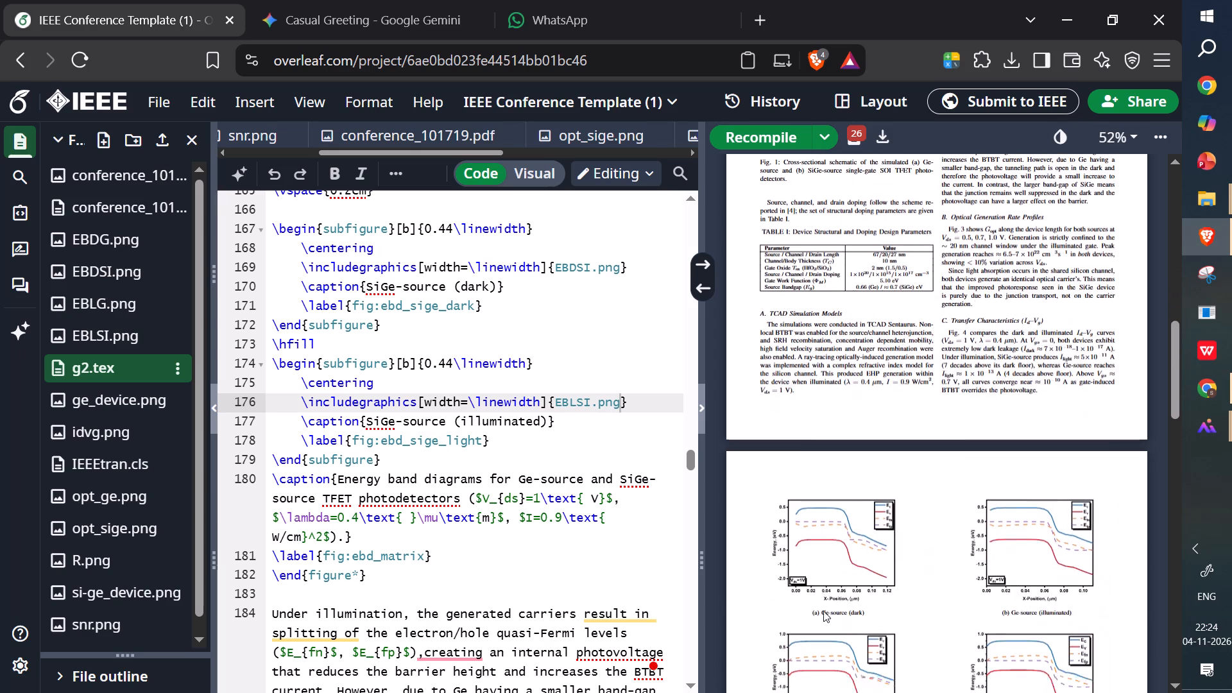
pyautogui.scroll(-4, 823, 611)
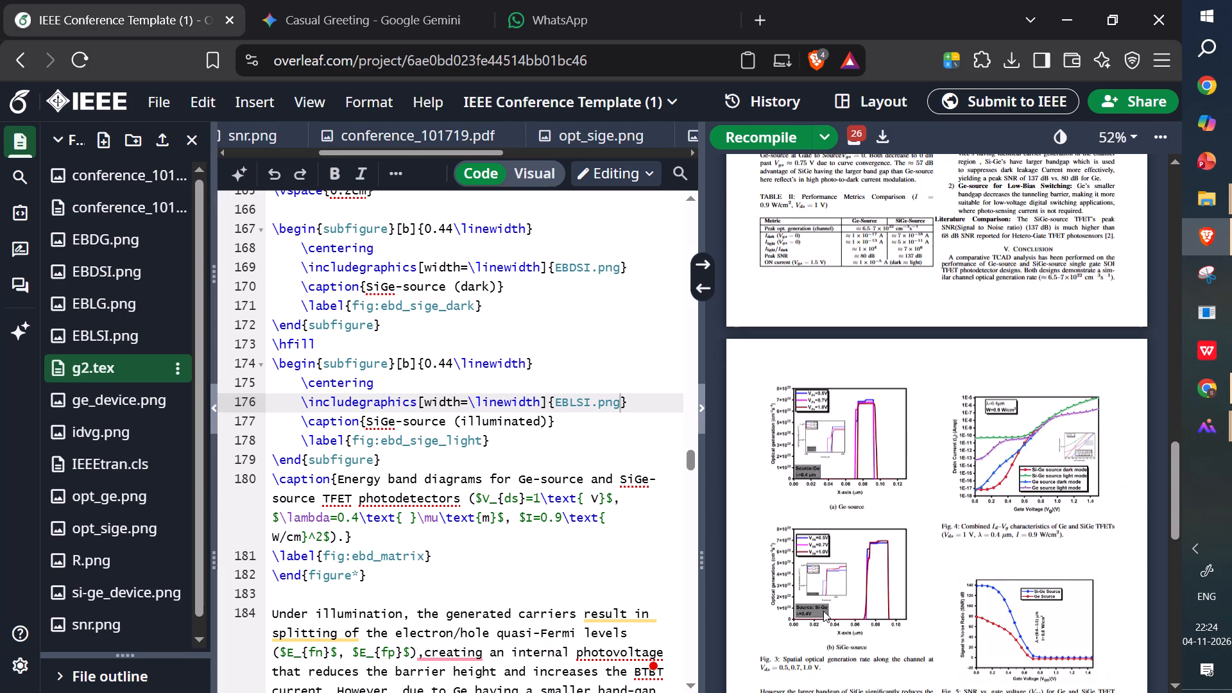
pyautogui.scroll(1, 823, 611)
pyautogui.scroll(-4, 823, 611)
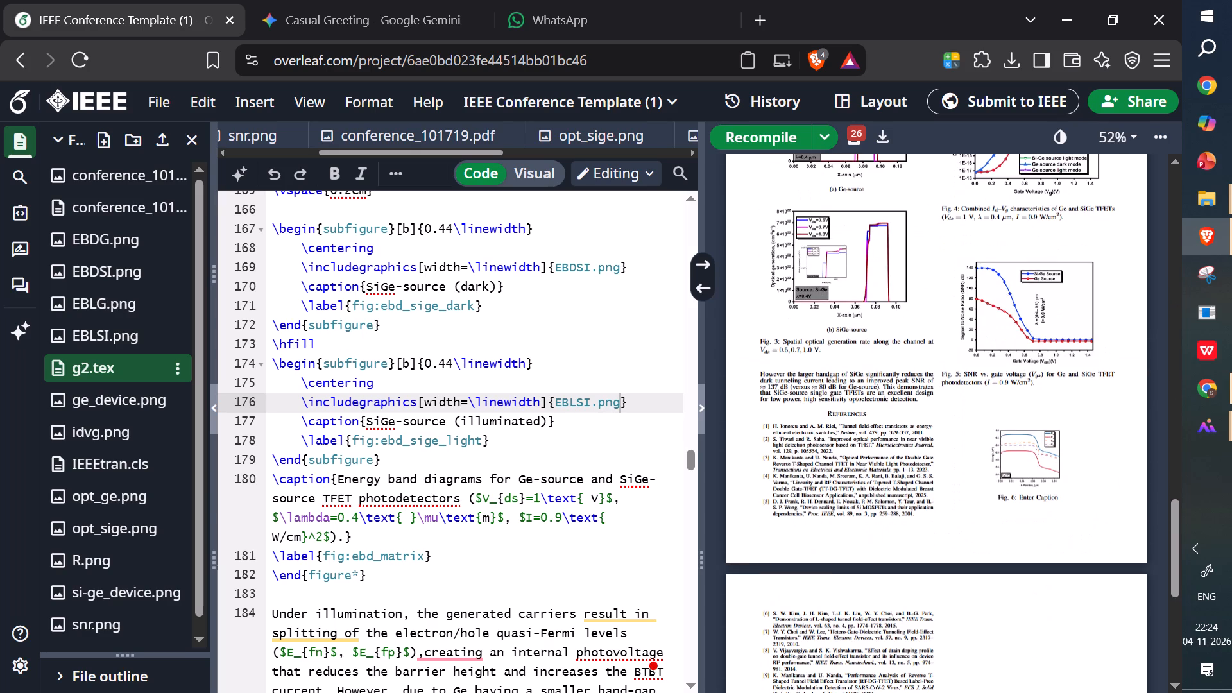
pyautogui.scroll(-3, 823, 611)
pyautogui.scroll(-2, 350, 486)
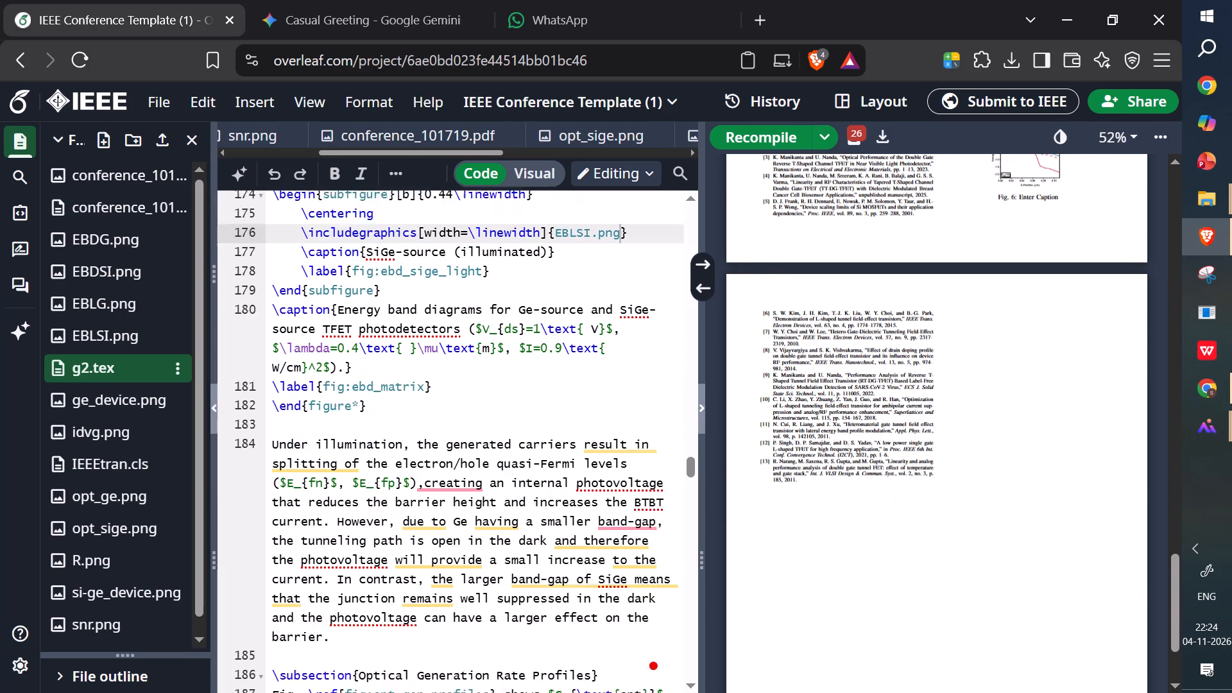
pyautogui.scroll(-2, 350, 486)
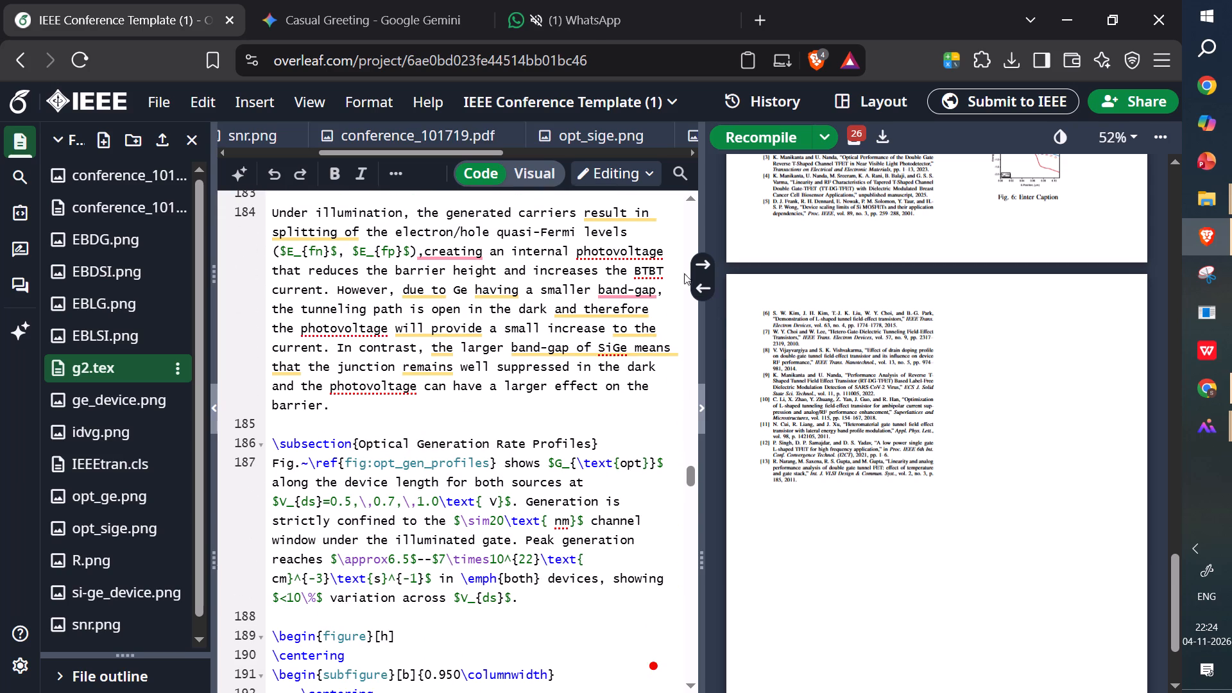
# Dismiss the text-improvement suggestion for the sentence beginning "In contrast" in the paragraph about illumination.
pyautogui.click(616, 252)
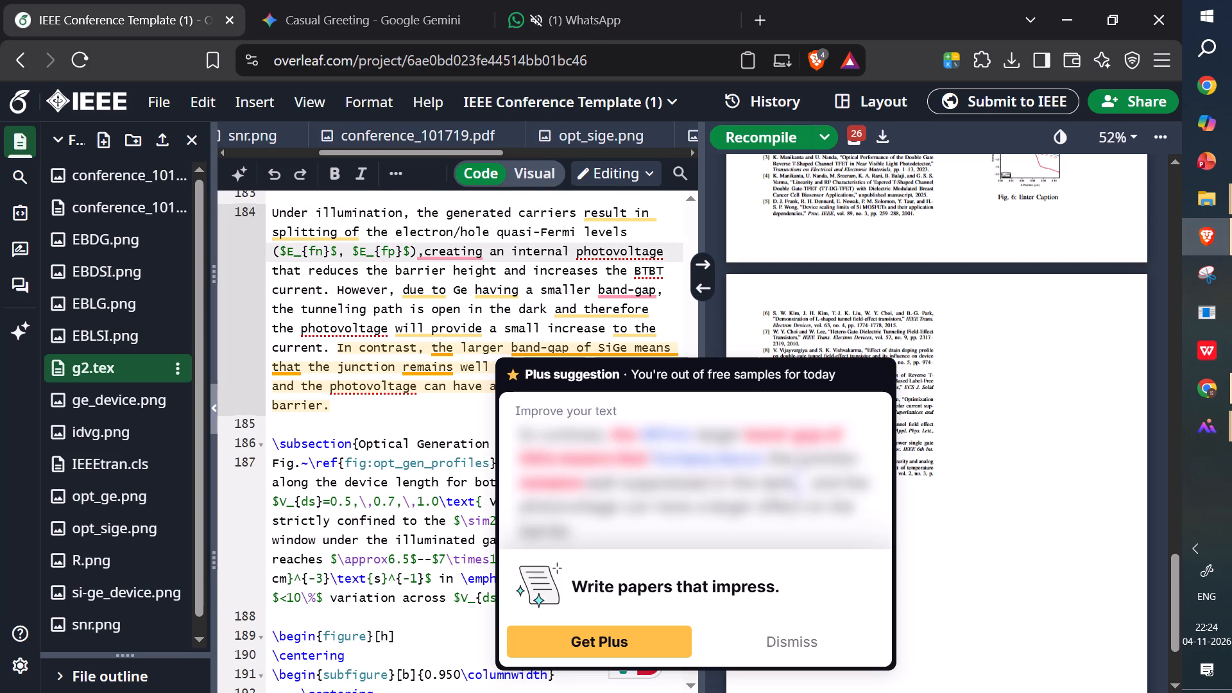
pyautogui.click(794, 646)
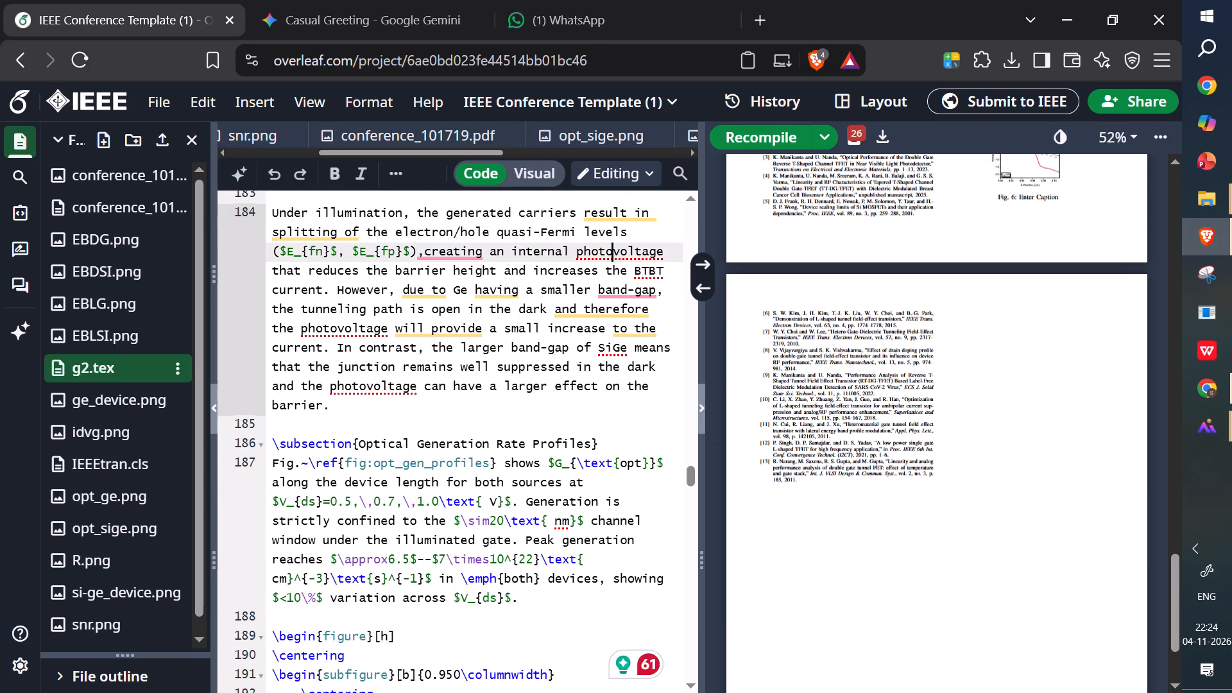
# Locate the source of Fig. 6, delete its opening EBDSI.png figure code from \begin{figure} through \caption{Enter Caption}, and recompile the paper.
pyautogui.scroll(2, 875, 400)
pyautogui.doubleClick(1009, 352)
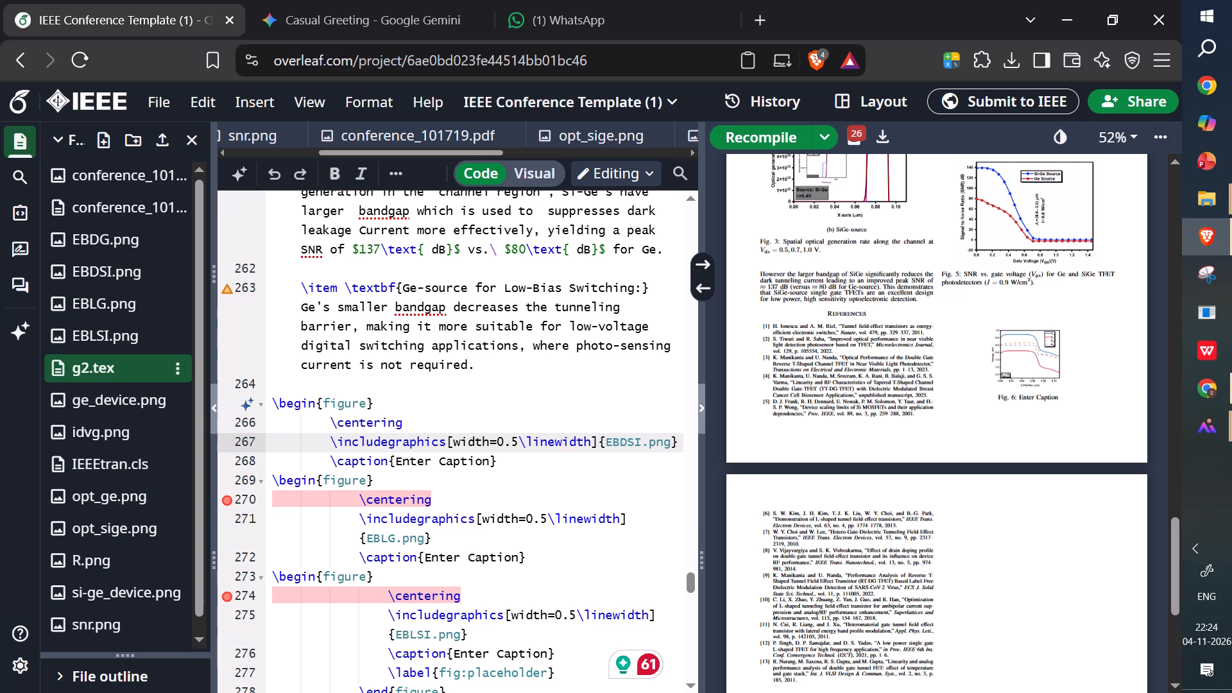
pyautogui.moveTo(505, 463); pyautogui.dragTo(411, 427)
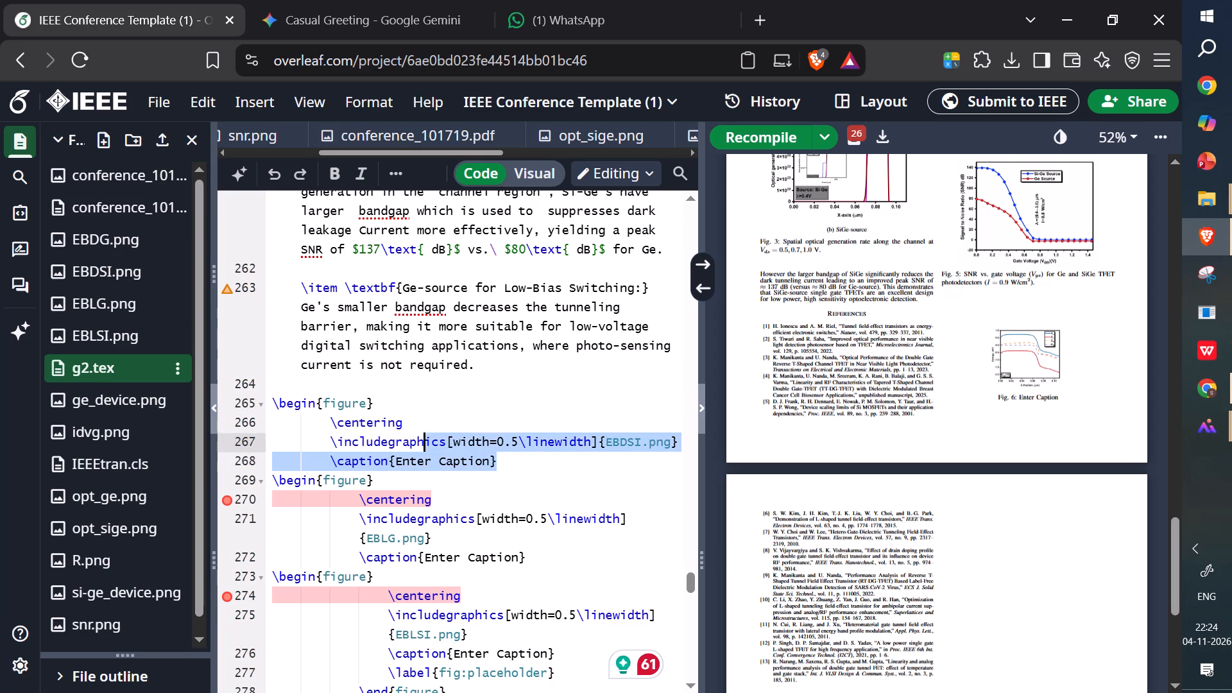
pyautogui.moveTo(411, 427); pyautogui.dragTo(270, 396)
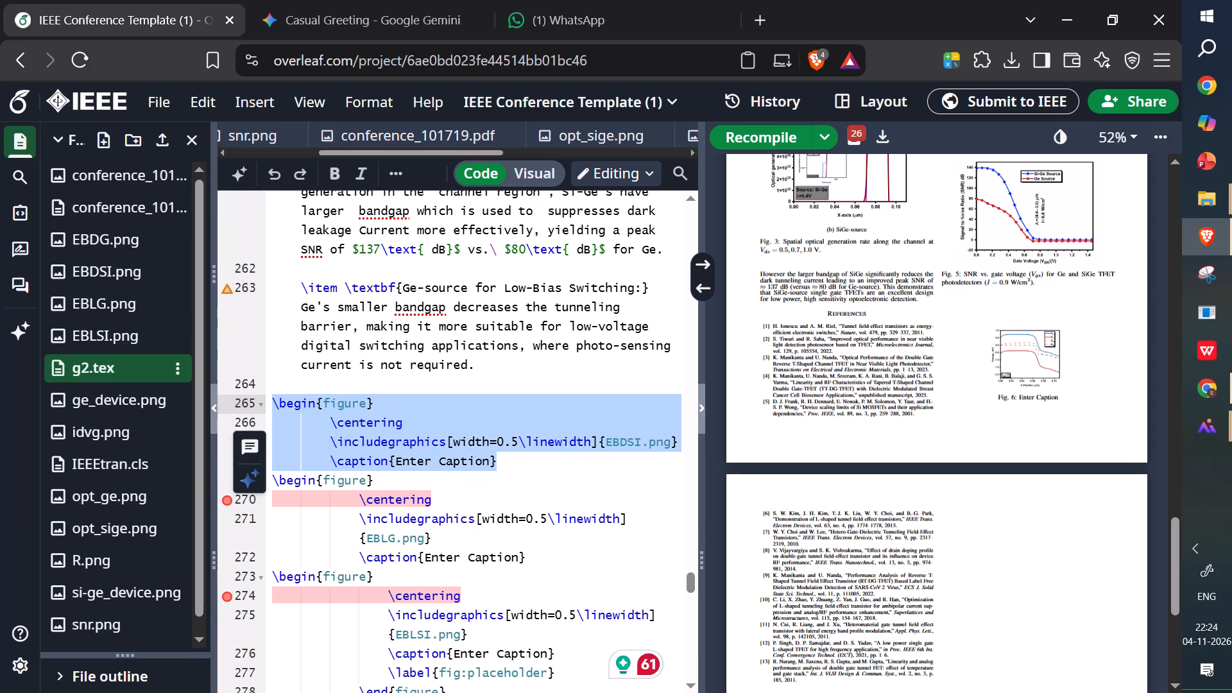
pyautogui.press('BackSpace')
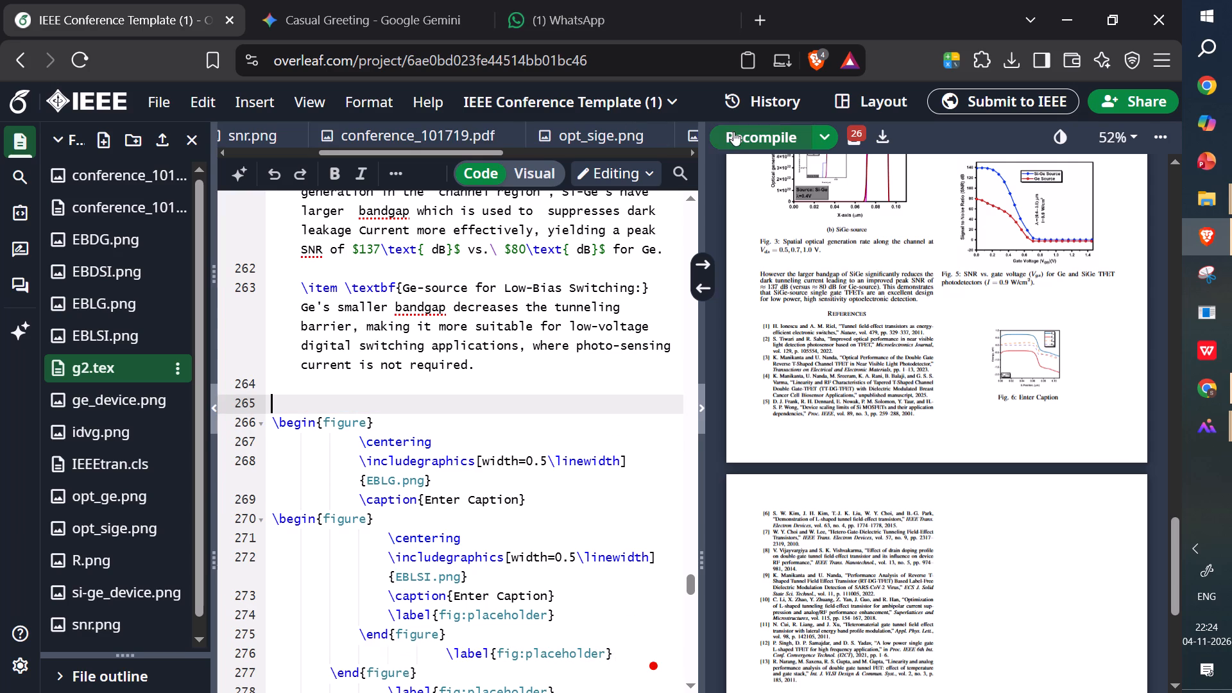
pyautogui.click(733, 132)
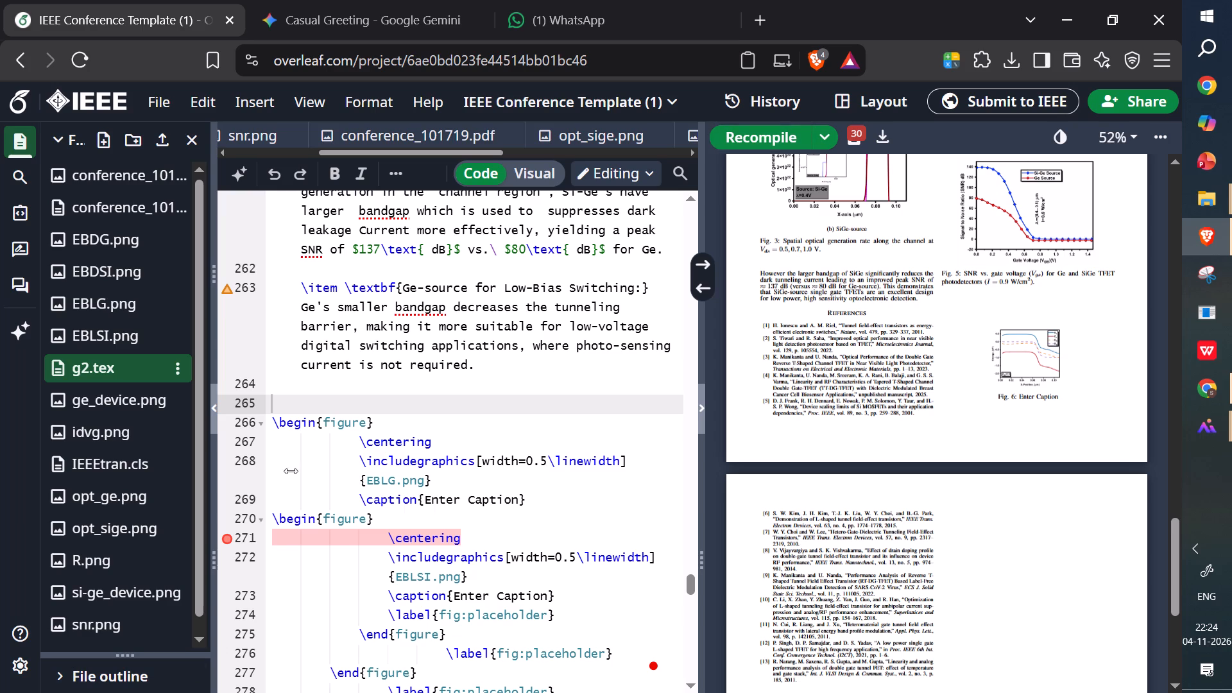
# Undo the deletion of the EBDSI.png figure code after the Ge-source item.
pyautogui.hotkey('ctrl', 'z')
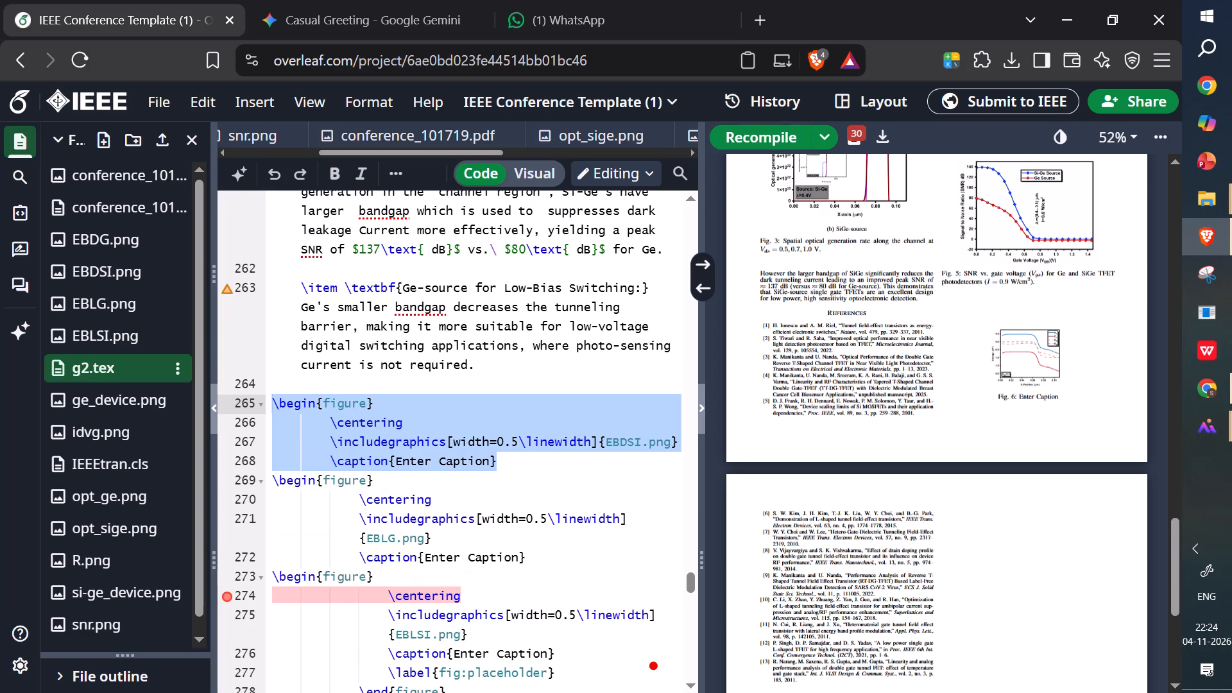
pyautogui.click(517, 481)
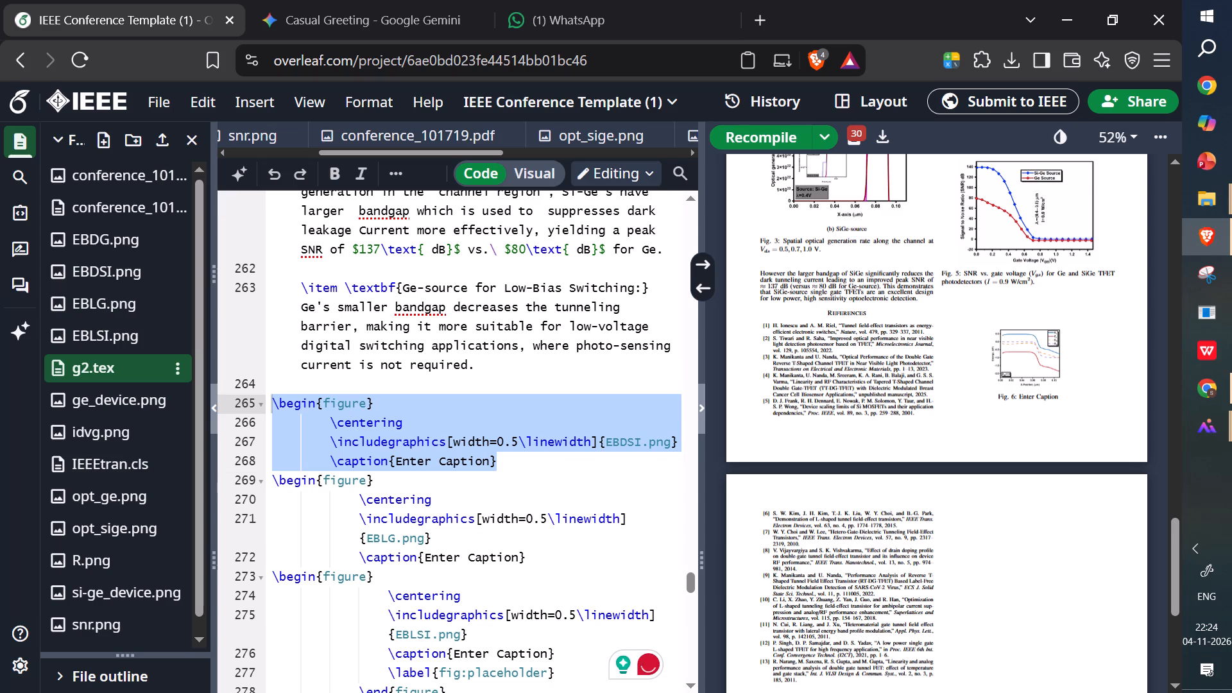
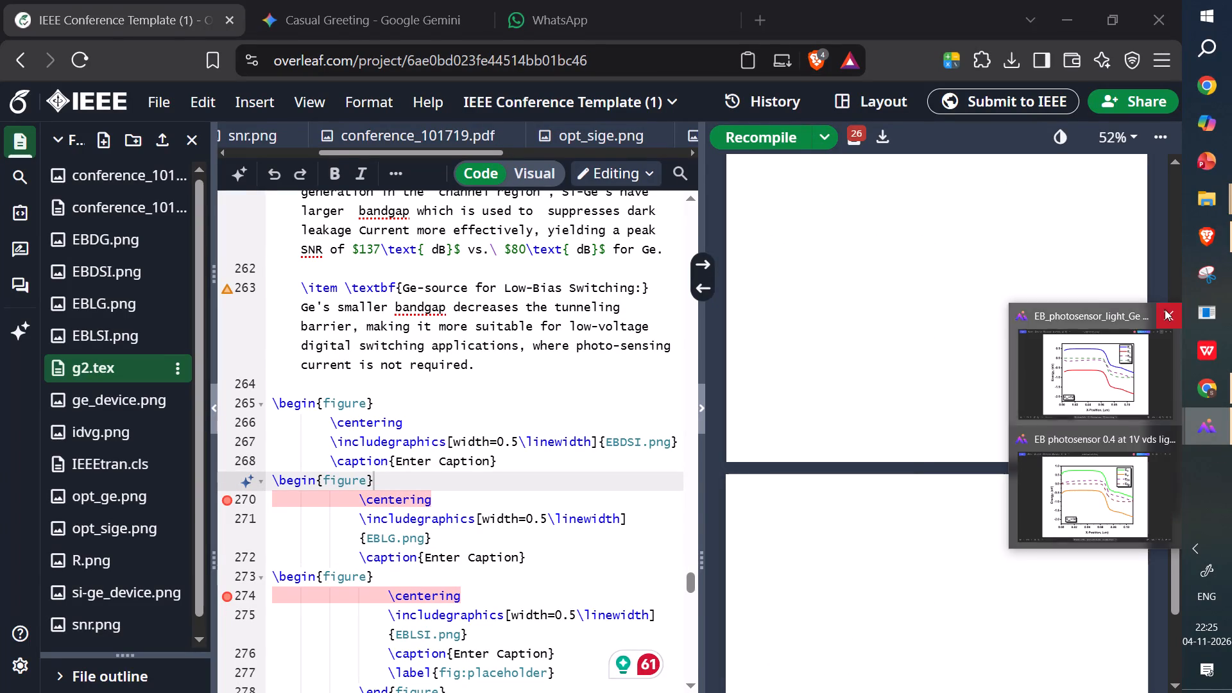
# Close the two open energy-band photosensor plot image windows.
pyautogui.click(1165, 309)
pyautogui.click(1168, 377)
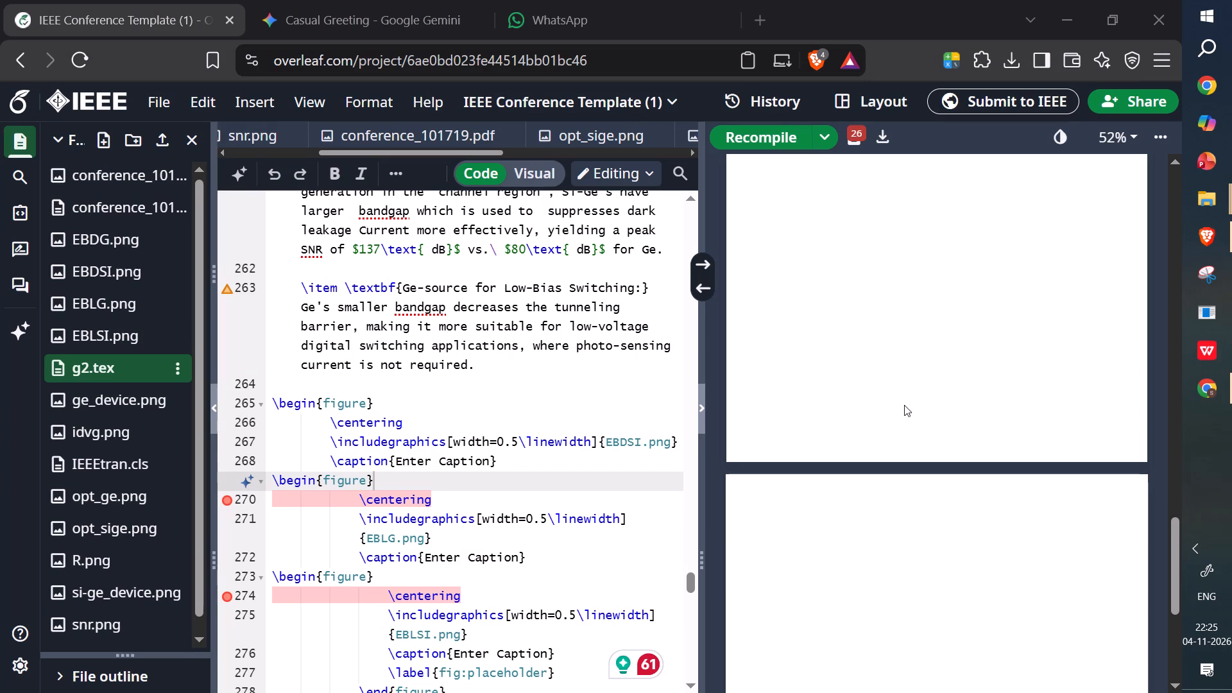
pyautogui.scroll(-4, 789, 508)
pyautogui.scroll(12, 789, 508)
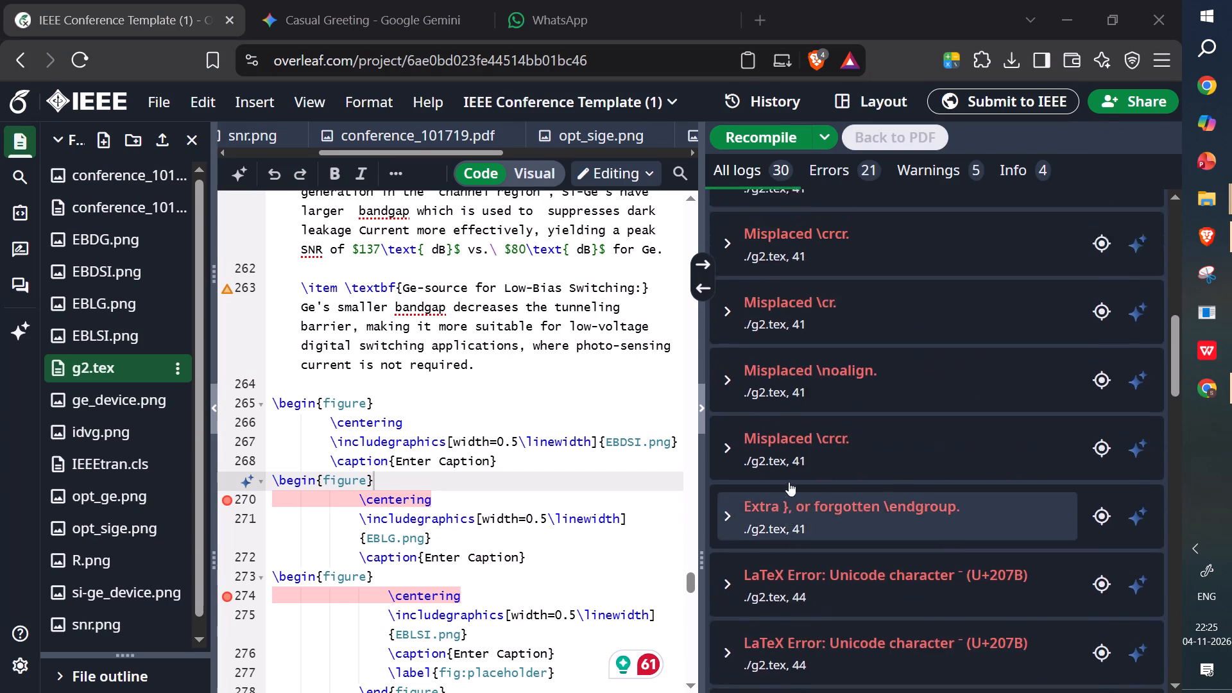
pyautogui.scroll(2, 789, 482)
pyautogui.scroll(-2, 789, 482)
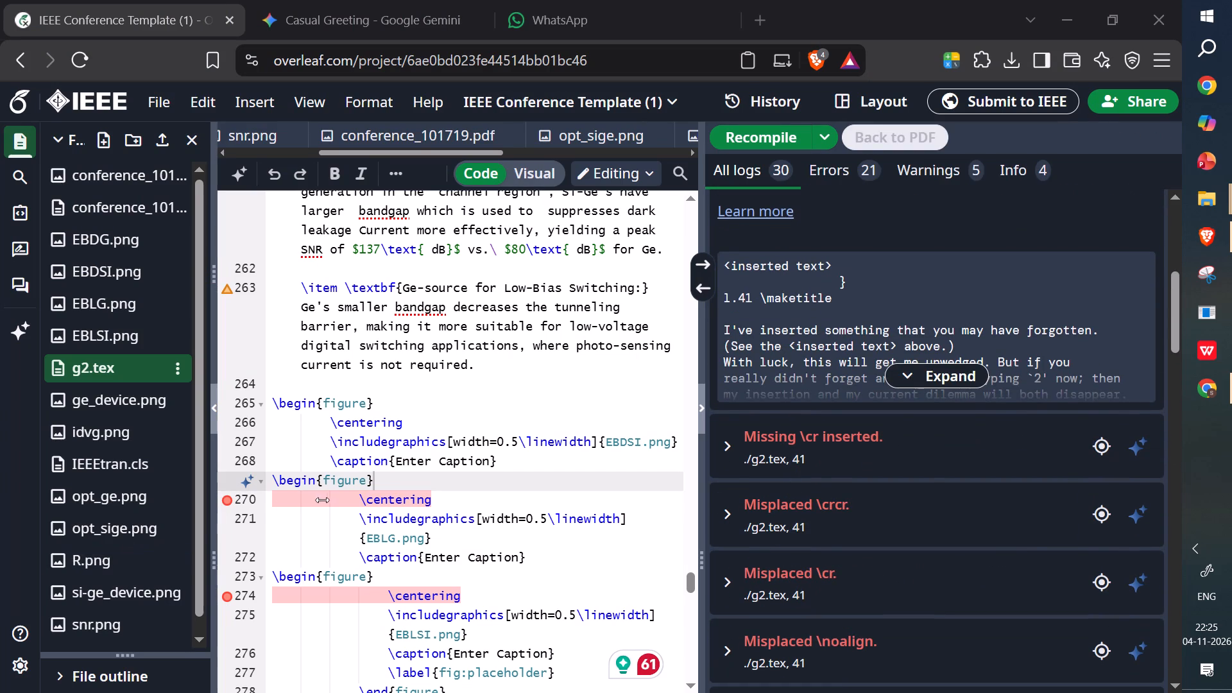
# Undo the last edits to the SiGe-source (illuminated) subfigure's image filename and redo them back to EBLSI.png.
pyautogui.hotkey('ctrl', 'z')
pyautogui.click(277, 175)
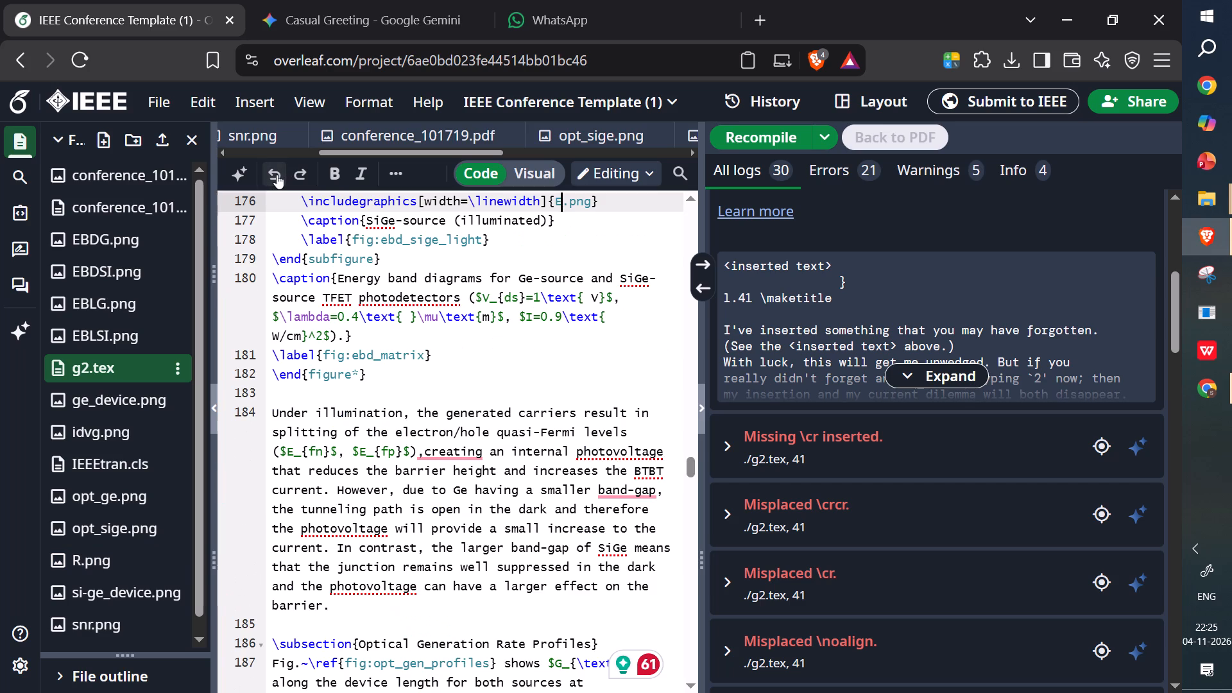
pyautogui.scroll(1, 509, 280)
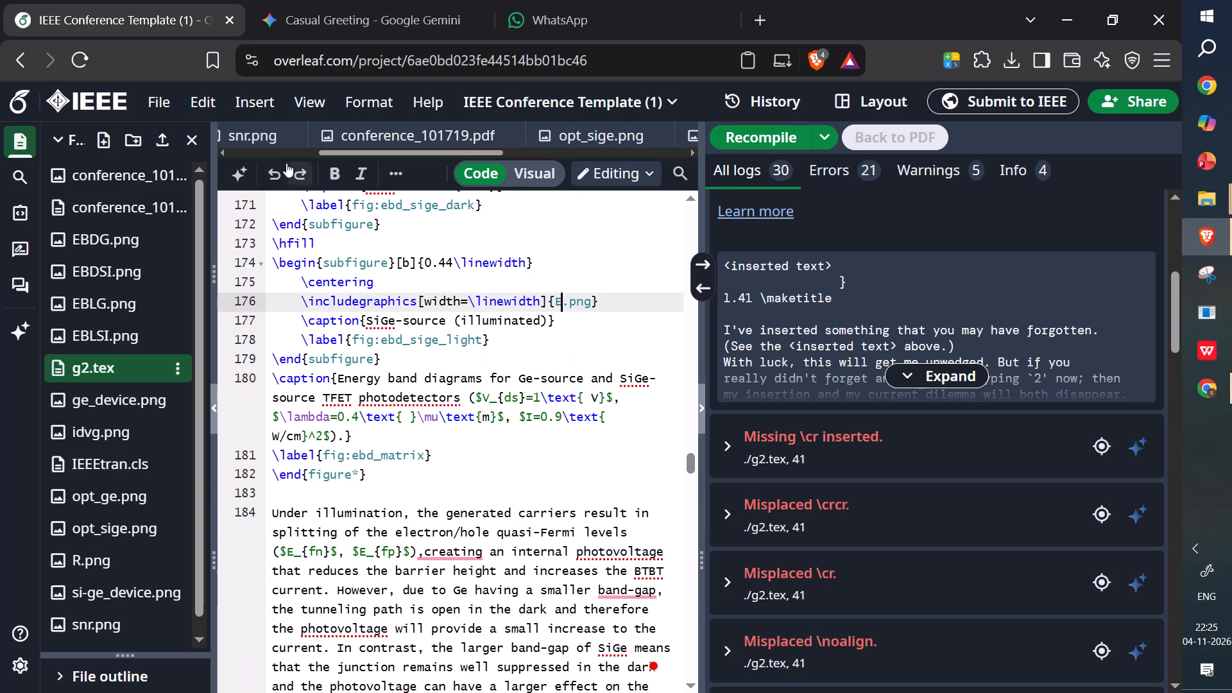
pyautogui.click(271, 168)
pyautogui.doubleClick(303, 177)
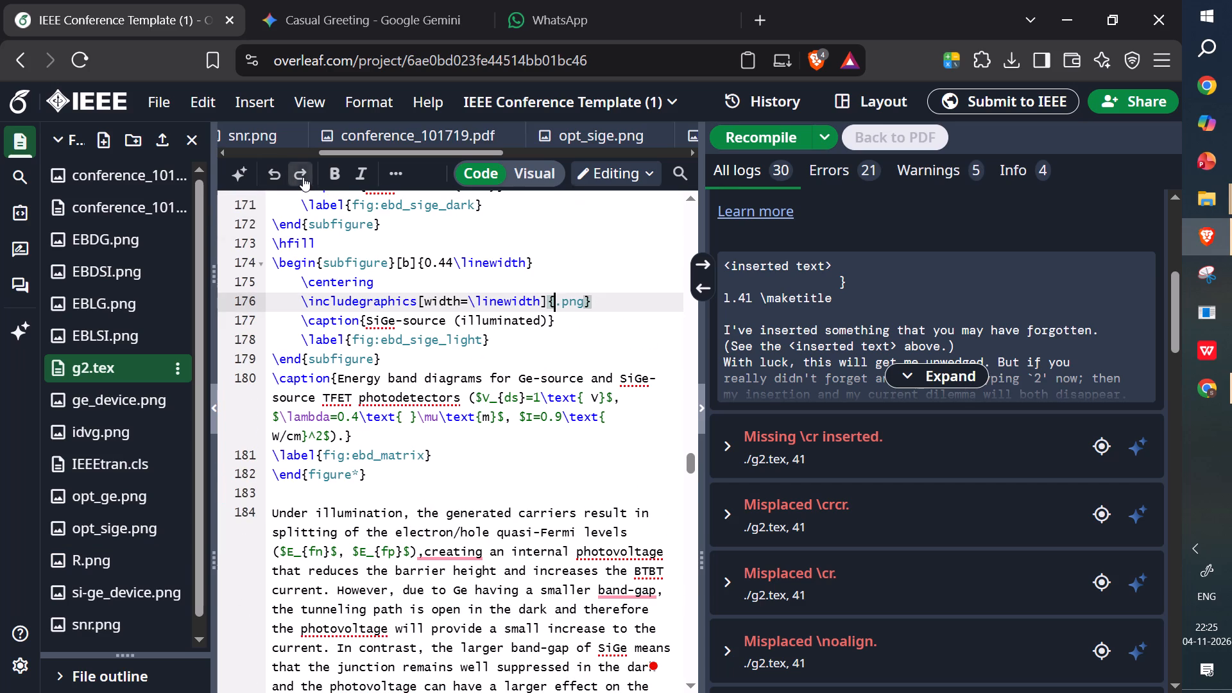
# Recompile the paper and examine the PDF from the title page through the figures to Fig. 6 and the references.
pyautogui.click(771, 143)
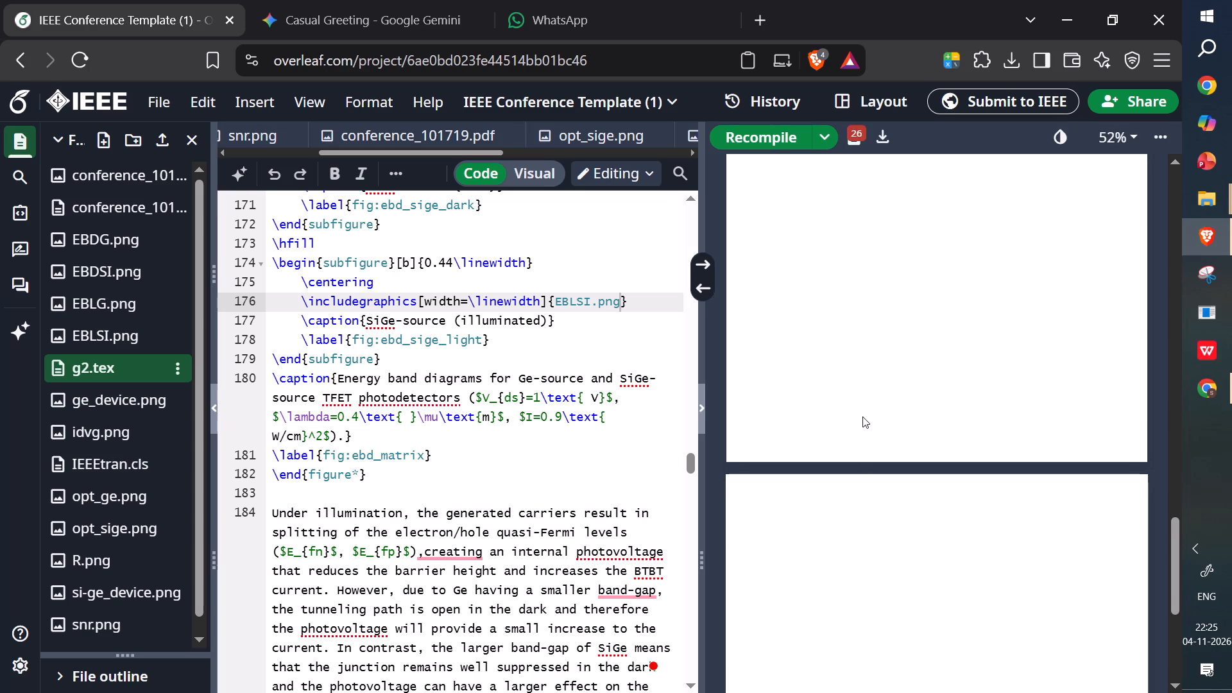
pyautogui.scroll(-1, 823, 427)
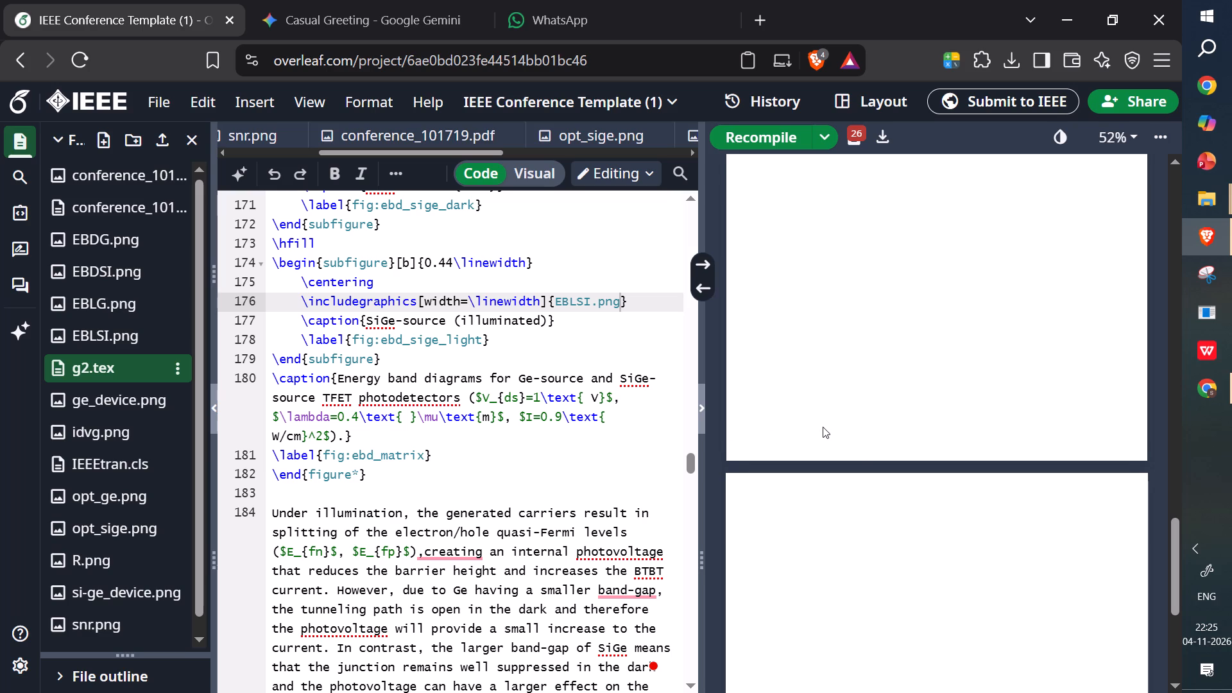
pyautogui.scroll(-3, 823, 427)
pyautogui.scroll(3, 772, 474)
pyautogui.scroll(3, 857, 535)
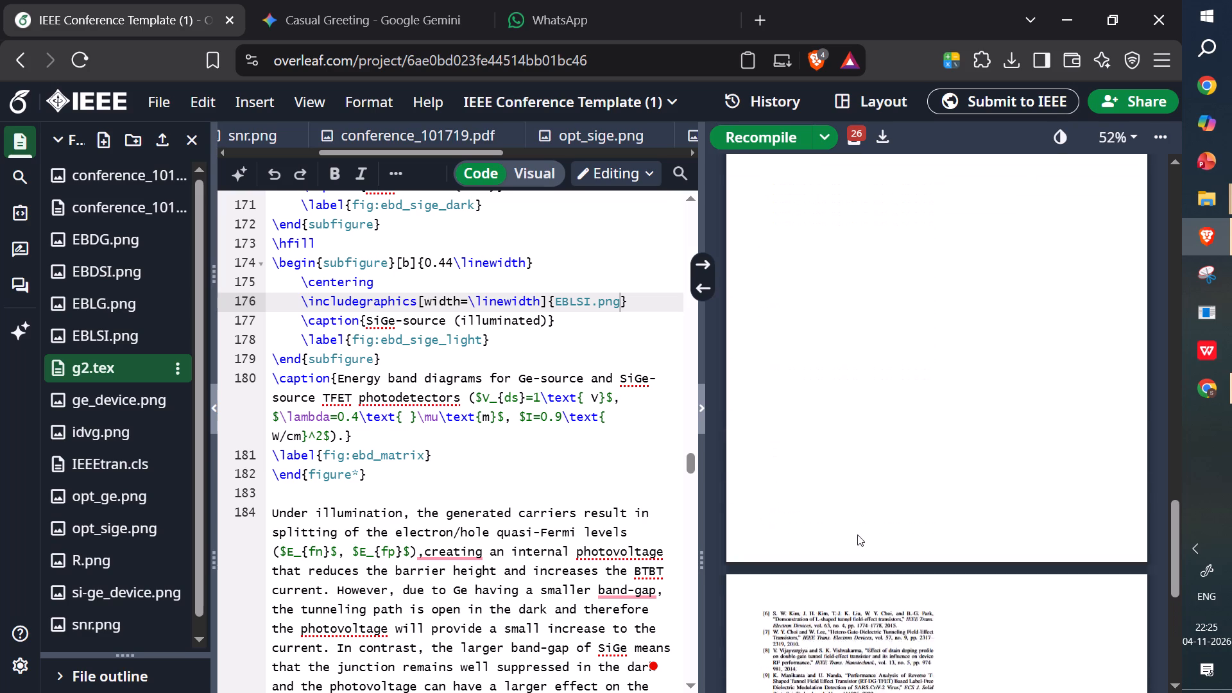
pyautogui.scroll(19, 857, 535)
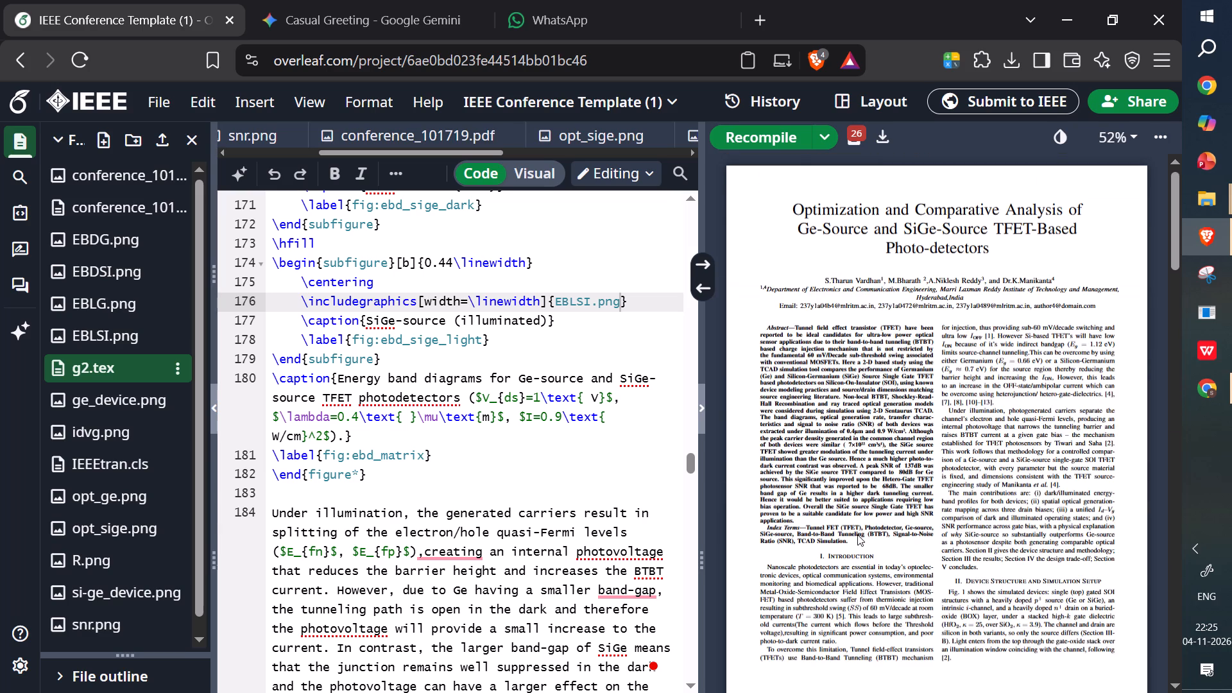
pyautogui.scroll(-6, 857, 535)
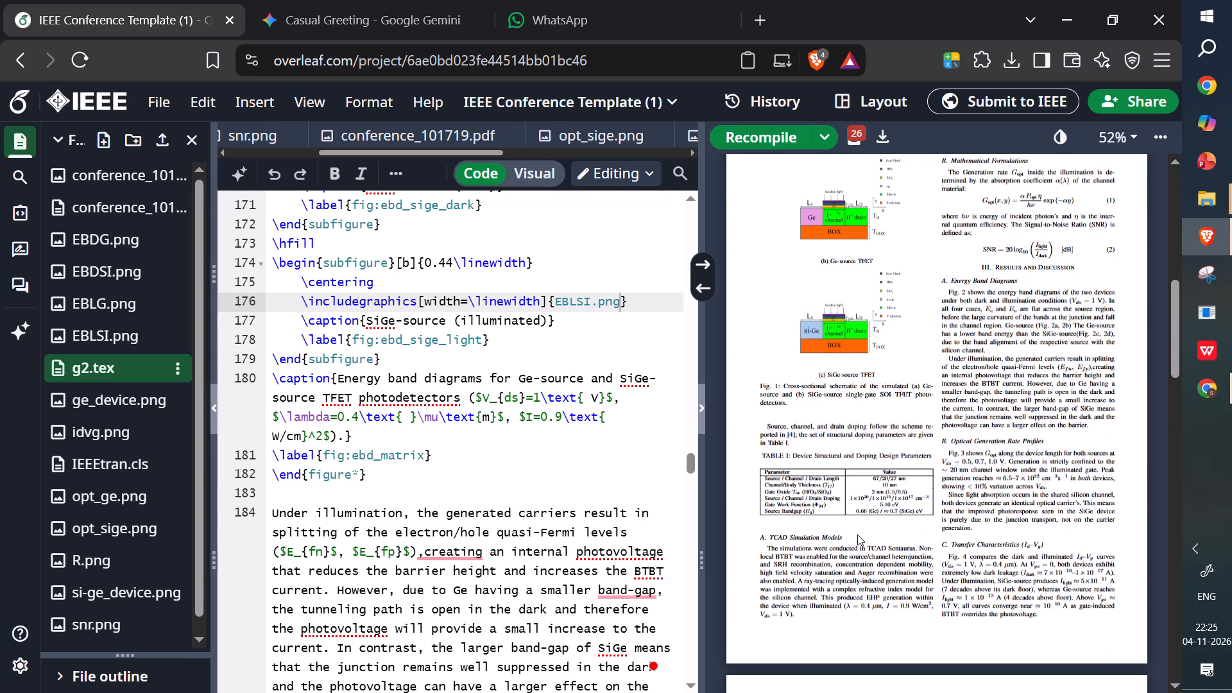
pyautogui.scroll(-7, 857, 535)
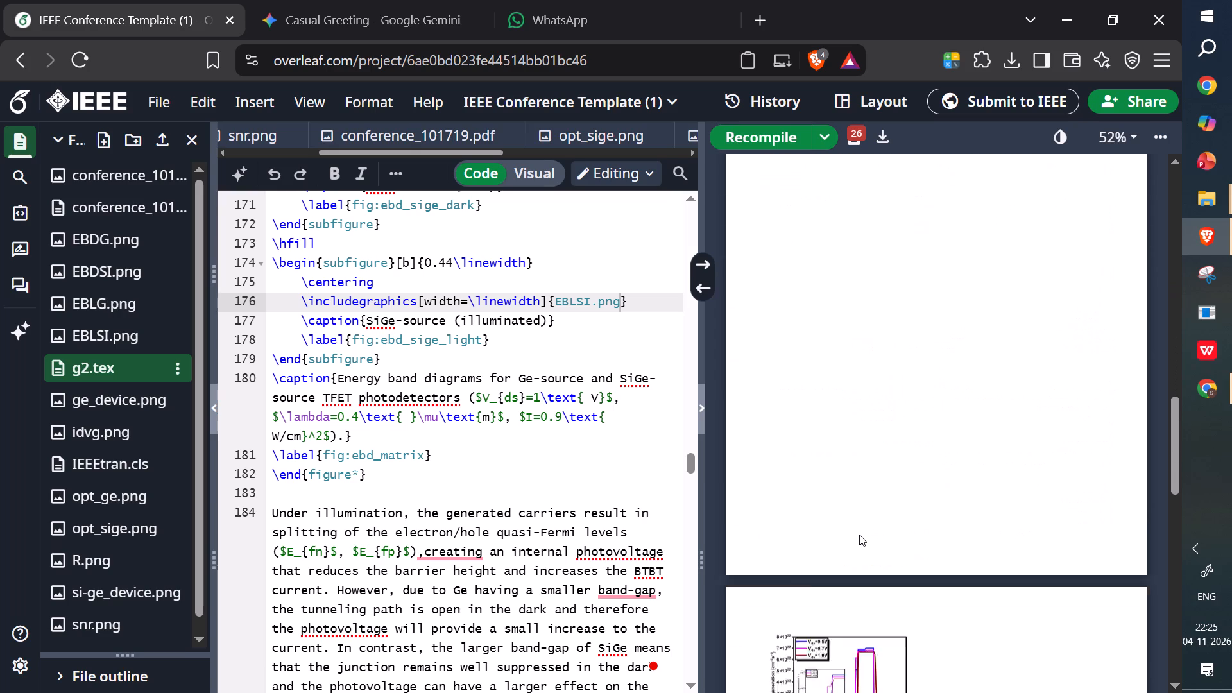
pyautogui.scroll(1, 859, 535)
pyautogui.scroll(-6, 859, 535)
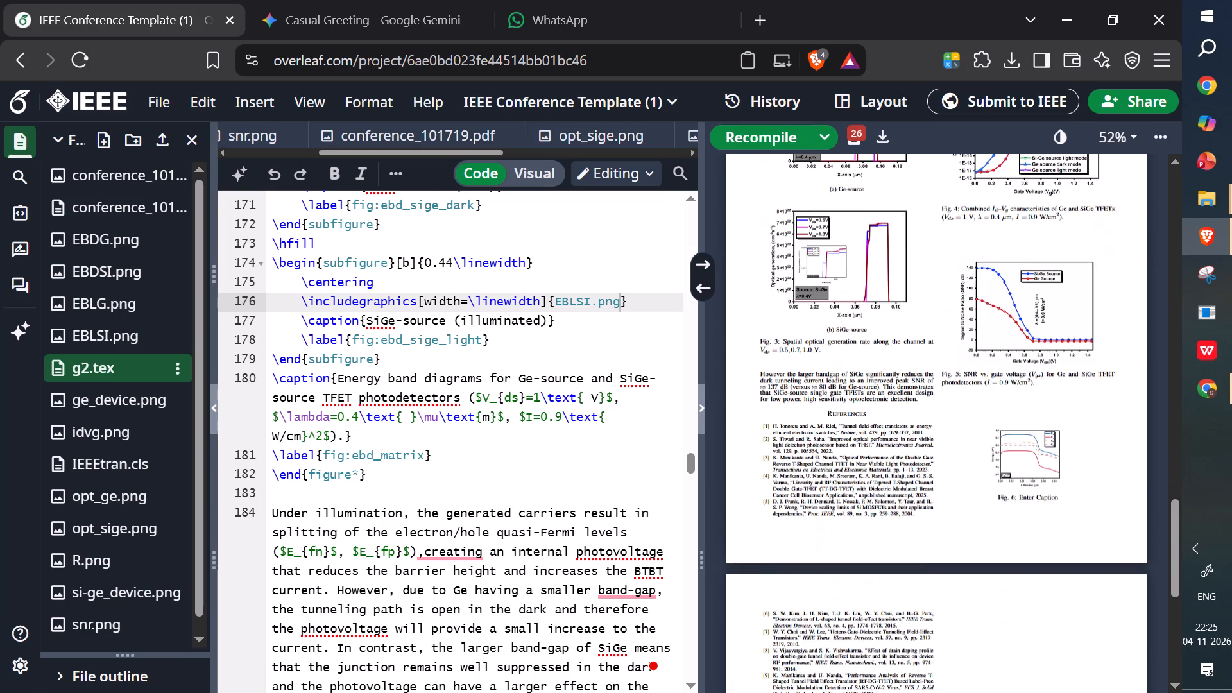
# Download the compiled paper PDF to Local Disk (D:) as IEEE_Conference_Template__1_.pdf.
pyautogui.scroll(-3, 859, 535)
pyautogui.scroll(6, 859, 535)
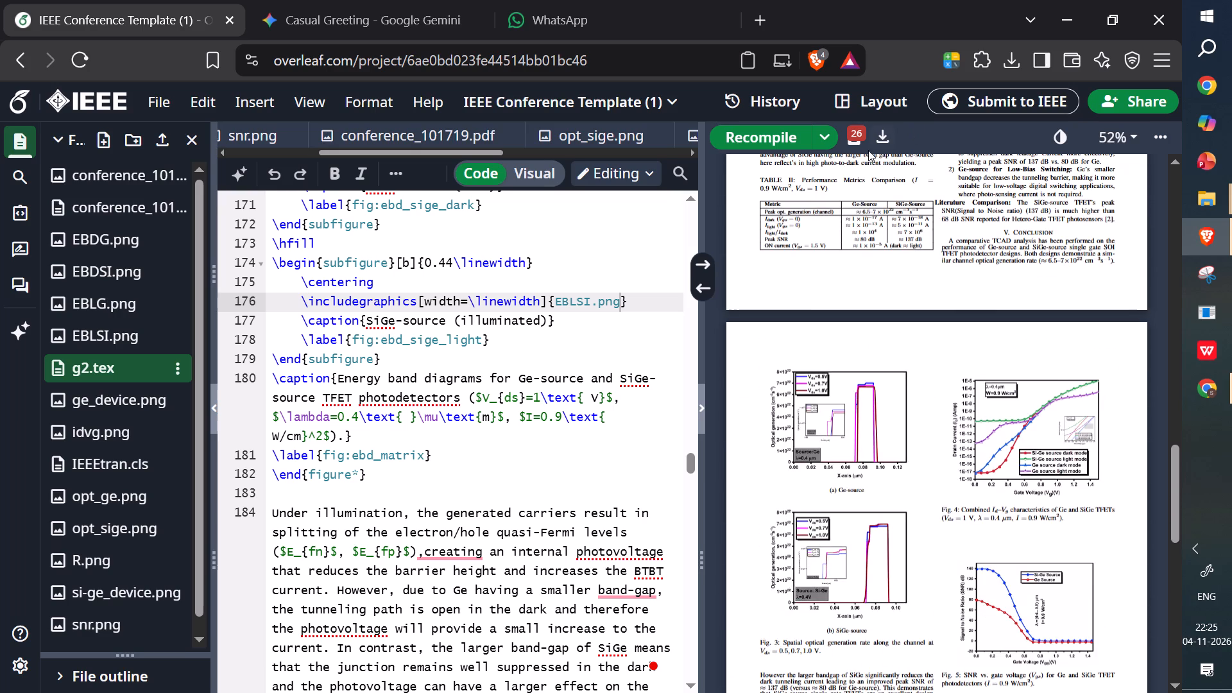
pyautogui.click(882, 141)
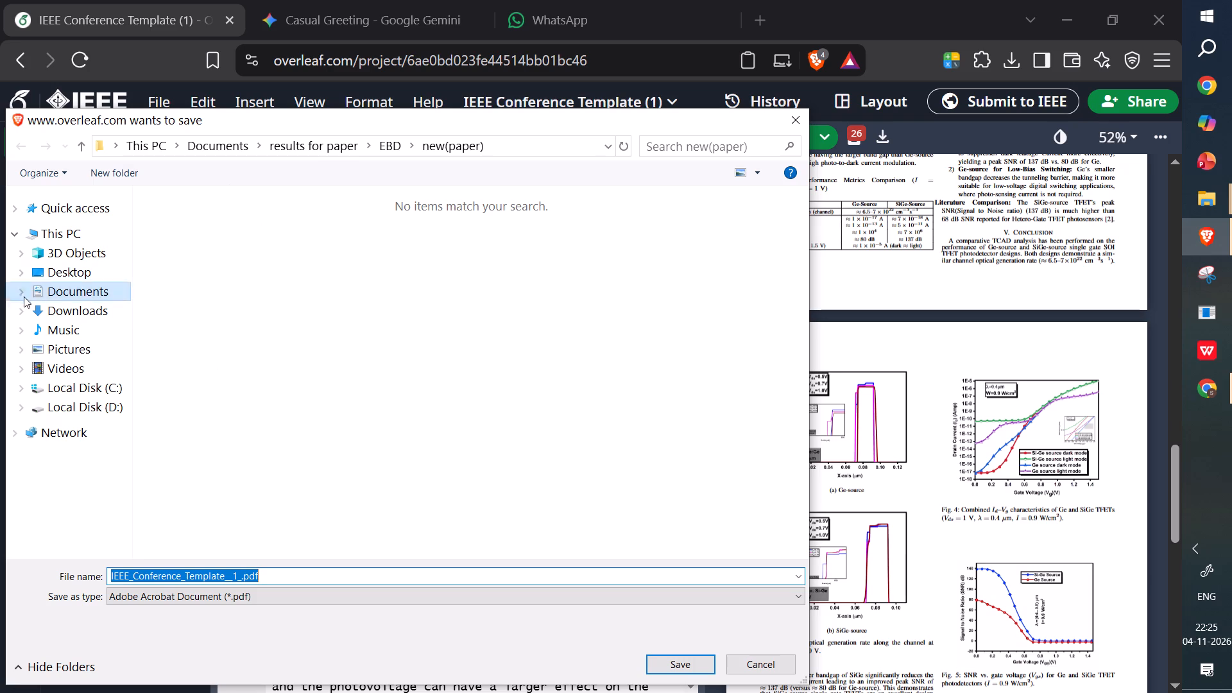
pyautogui.click(92, 413)
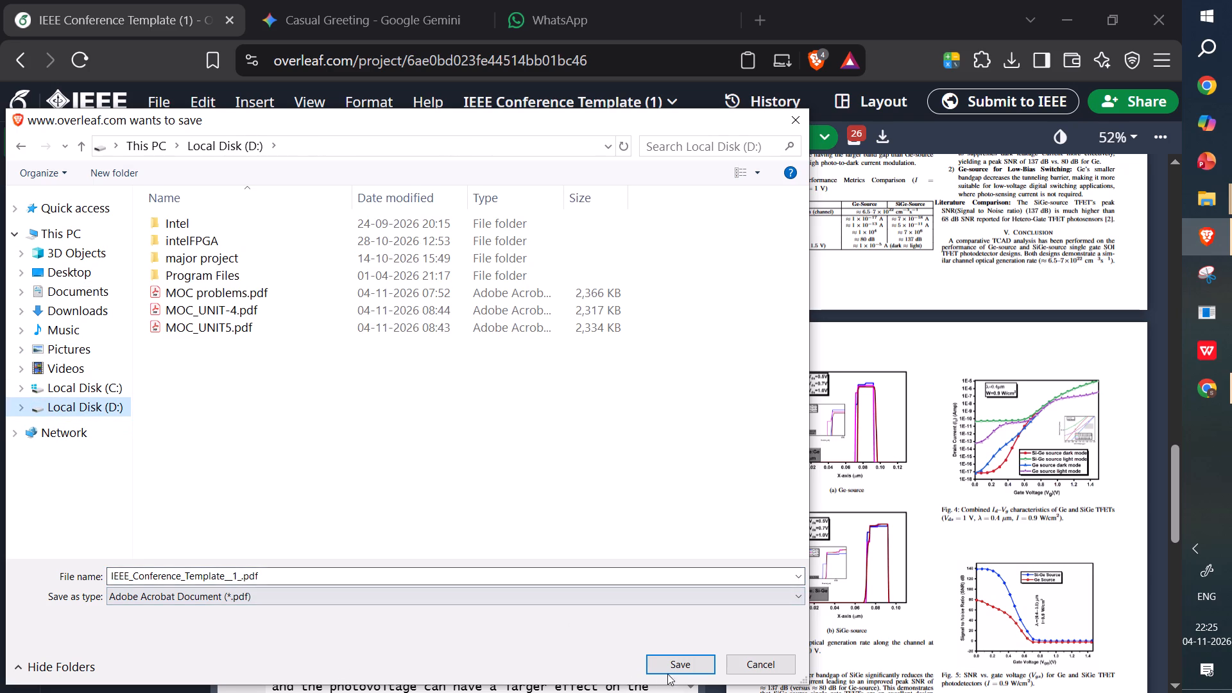
pyautogui.click(687, 667)
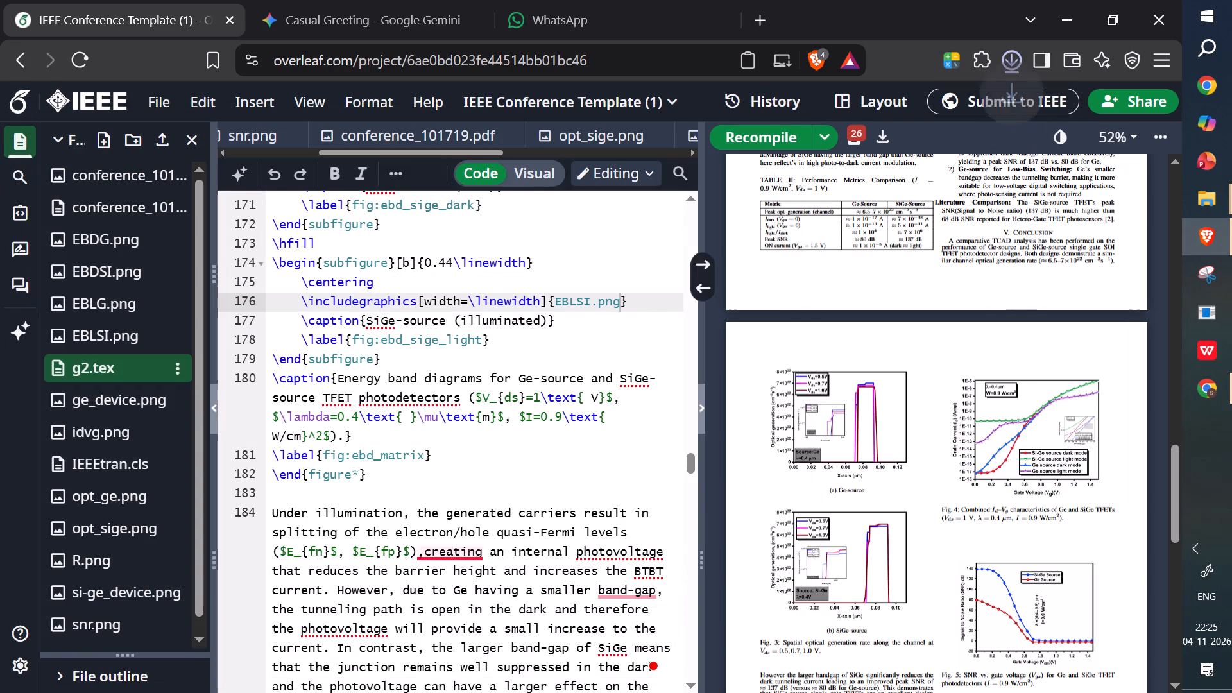
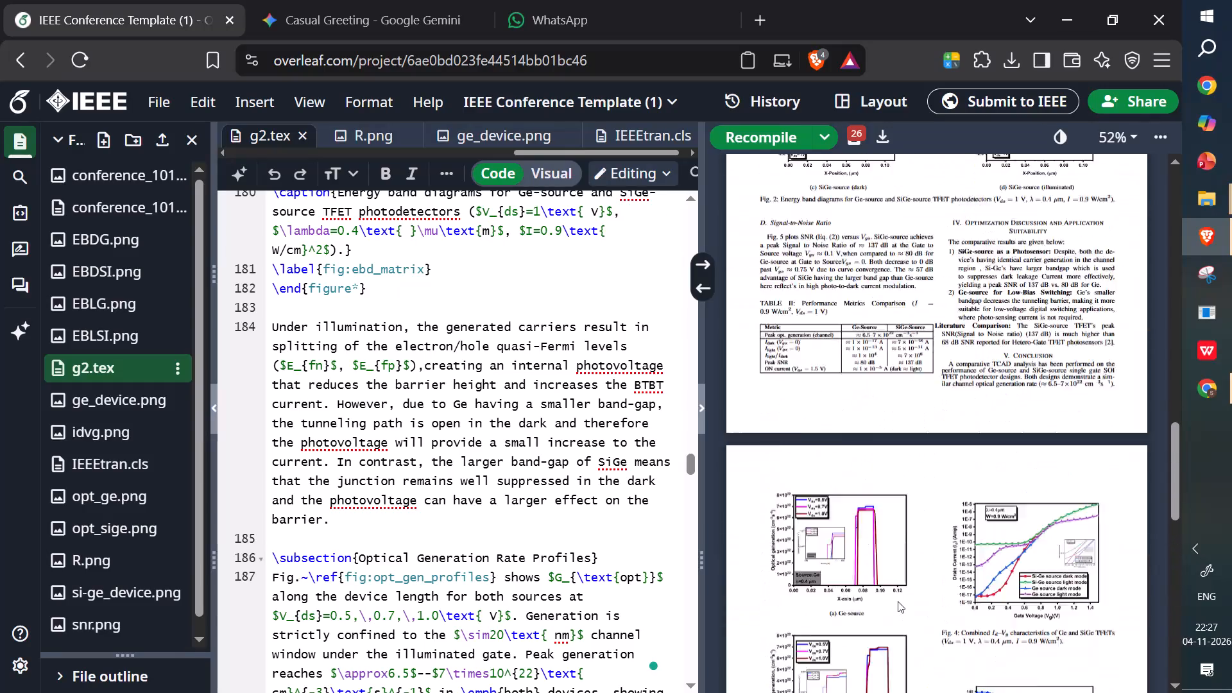
# Review the compiled PDF again, from the title page to the optical generation, drain current and SNR figures.
pyautogui.scroll(15, 898, 601)
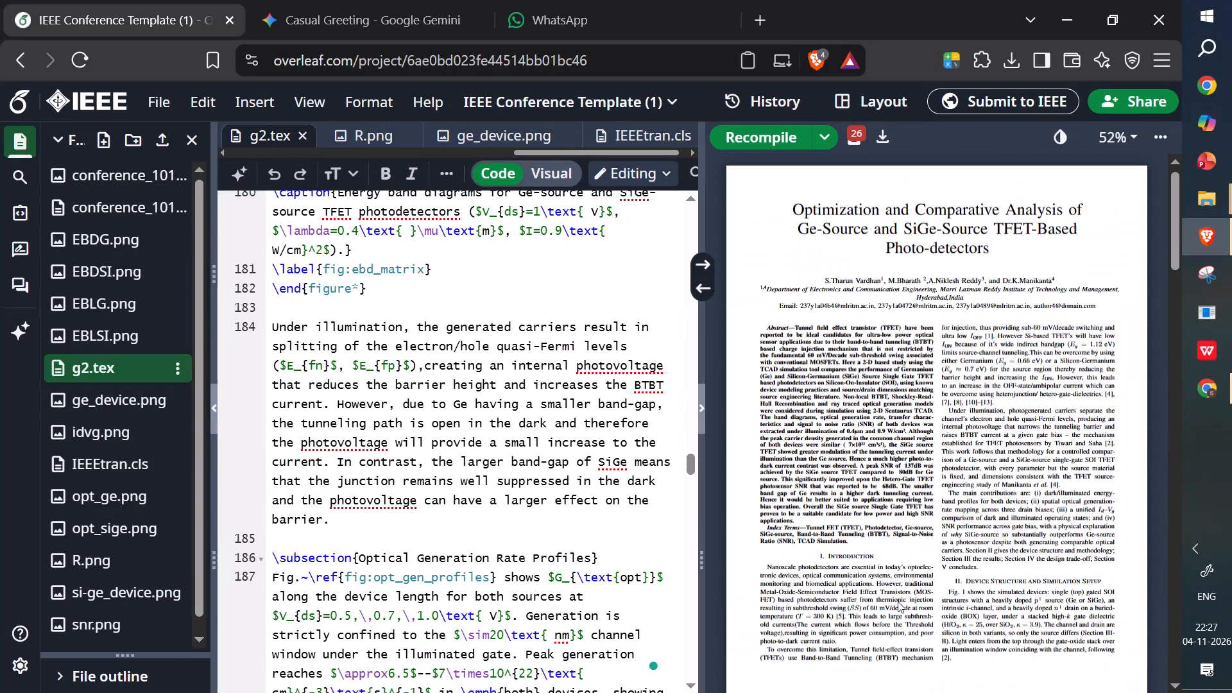
pyautogui.scroll(-15, 897, 601)
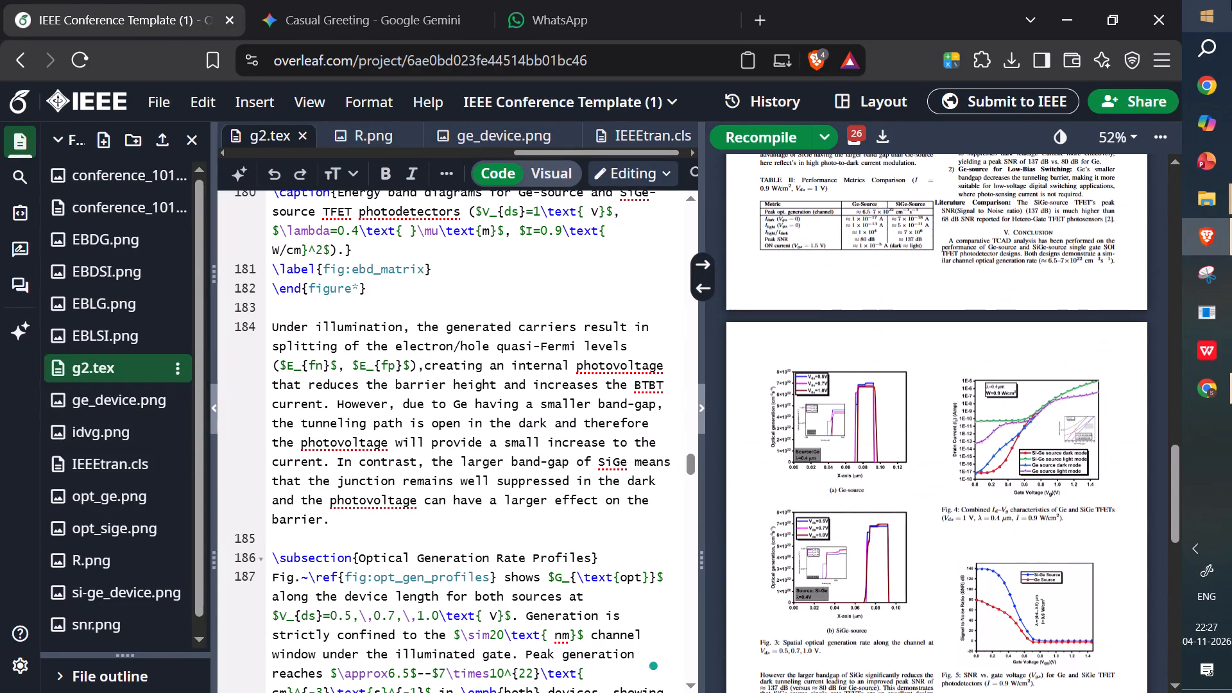
# Launch the recently added Kuro application.
pyautogui.click(1231, 0)
pyautogui.click(814, 60)
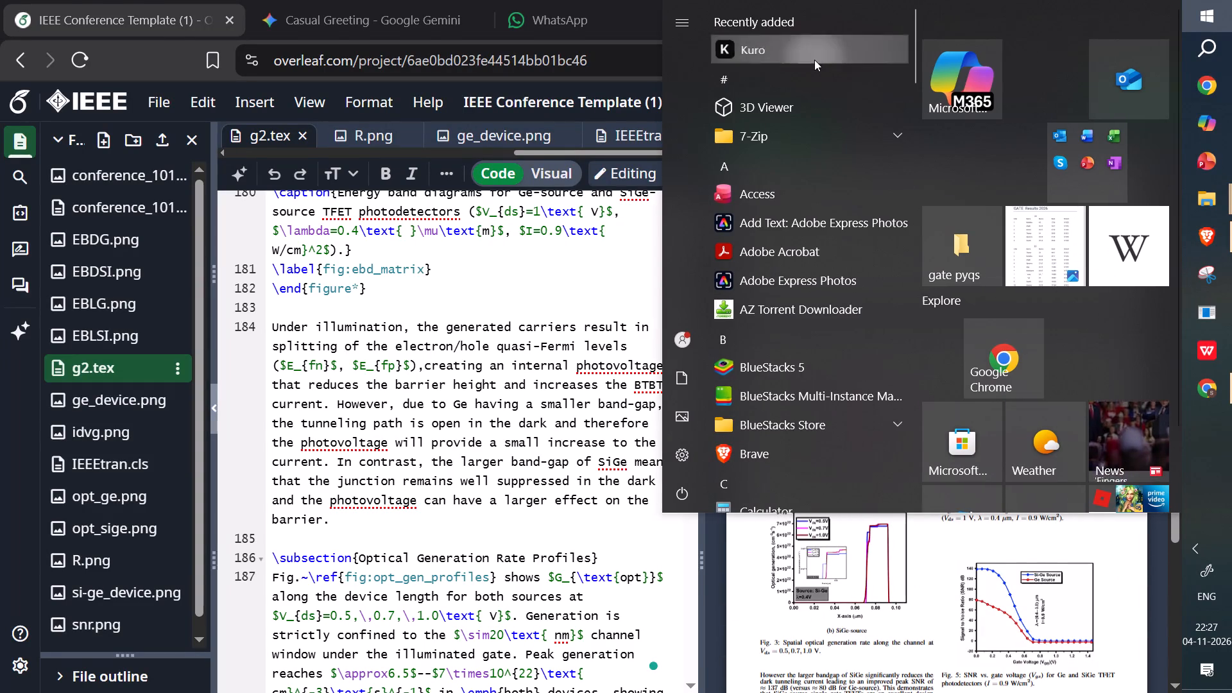
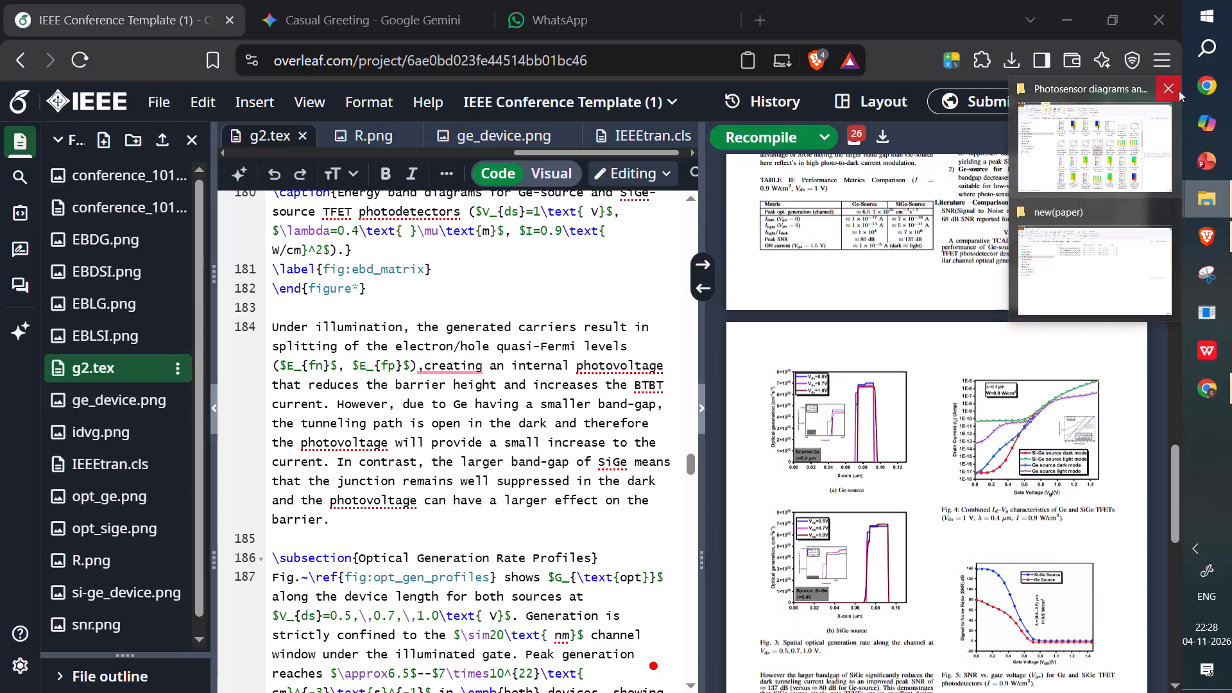
# Close the two open file folder windows, the photosensor diagrams folder and new(paper).
pyautogui.click(1172, 87)
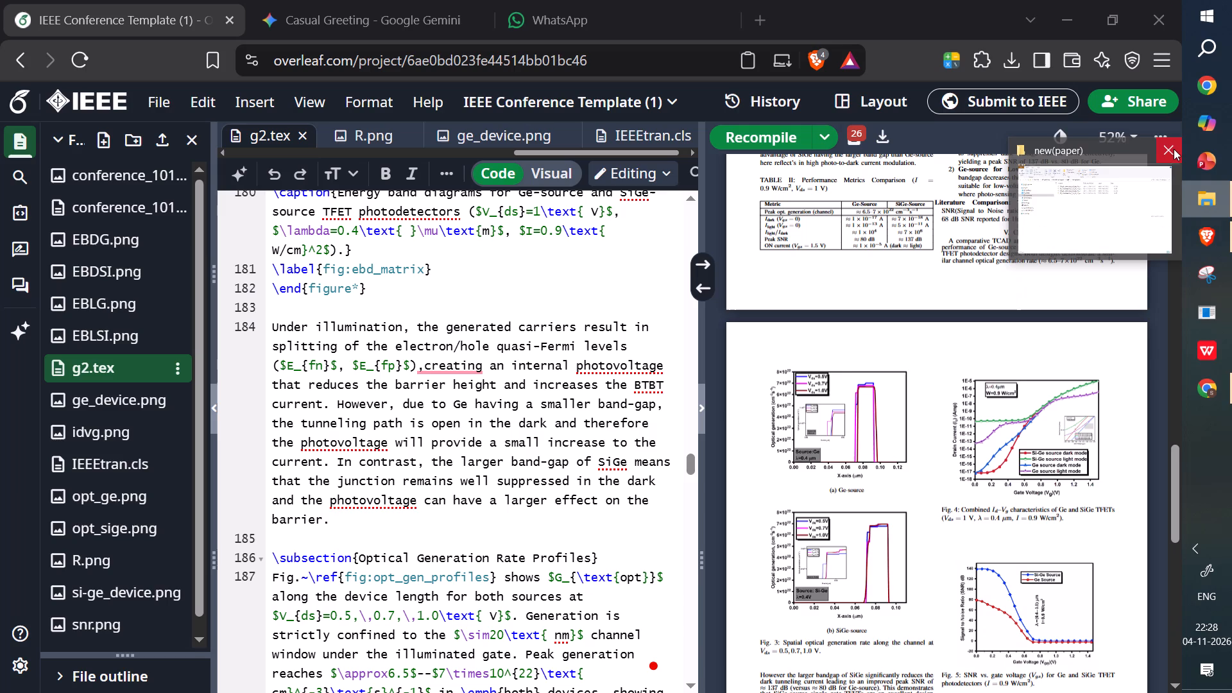
pyautogui.click(1174, 149)
# Review the g2.tex source of the energy band and optical generation figures, checking each subfigure's image file, caption and label.
pyautogui.scroll(4, 482, 447)
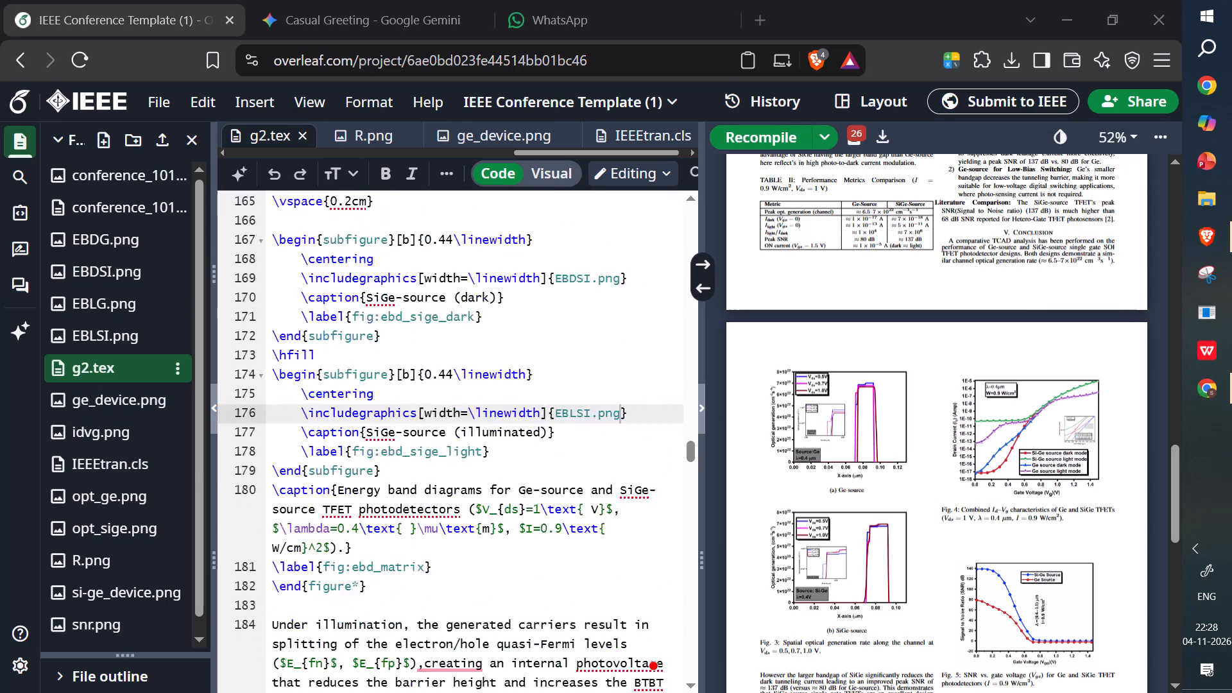
pyautogui.scroll(-4, 490, 449)
pyautogui.scroll(-6, 474, 501)
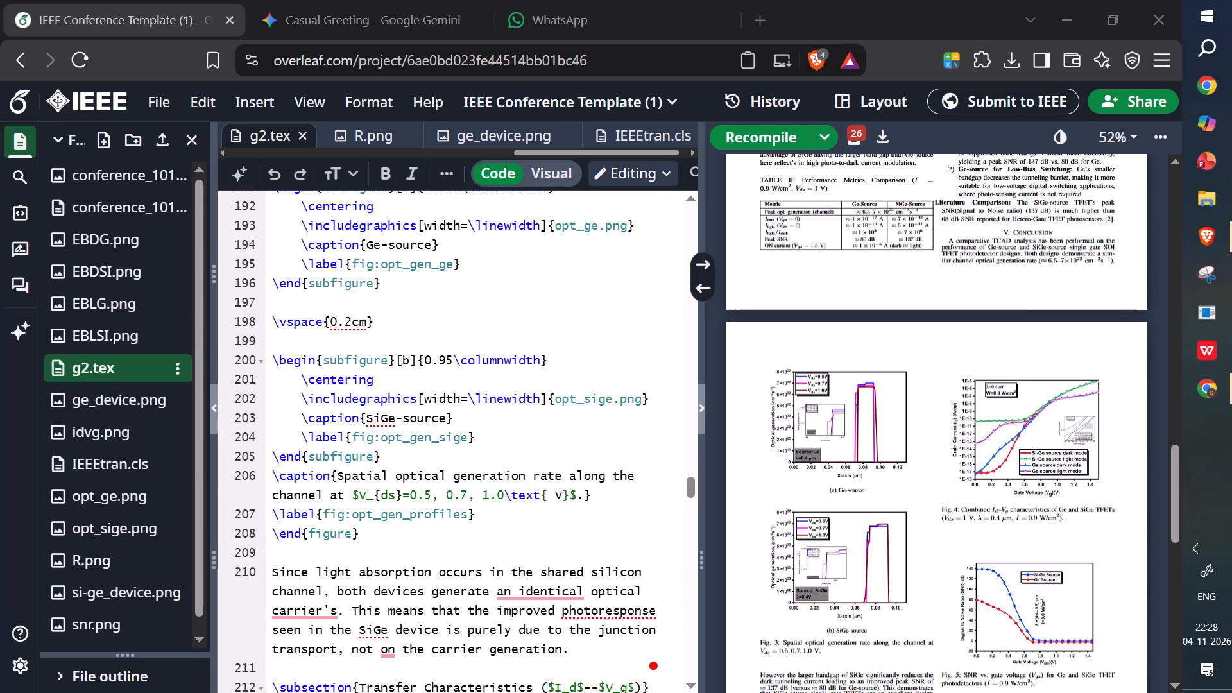
pyautogui.scroll(-5, 372, 499)
pyautogui.scroll(18, 375, 493)
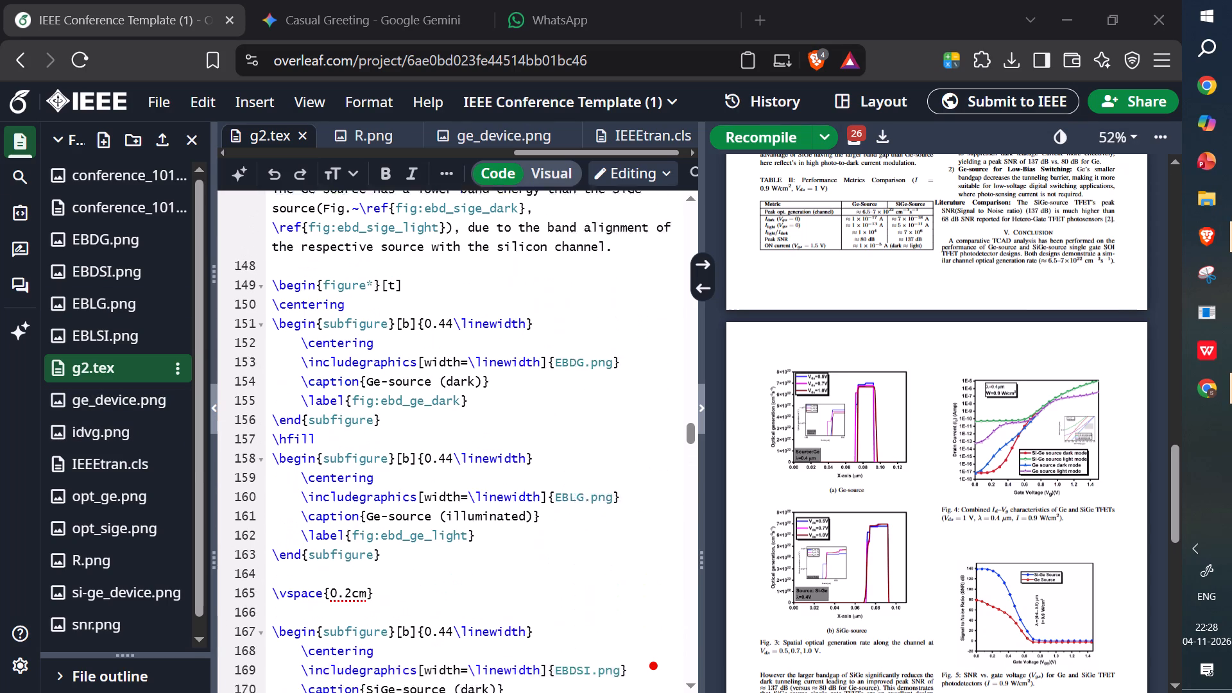
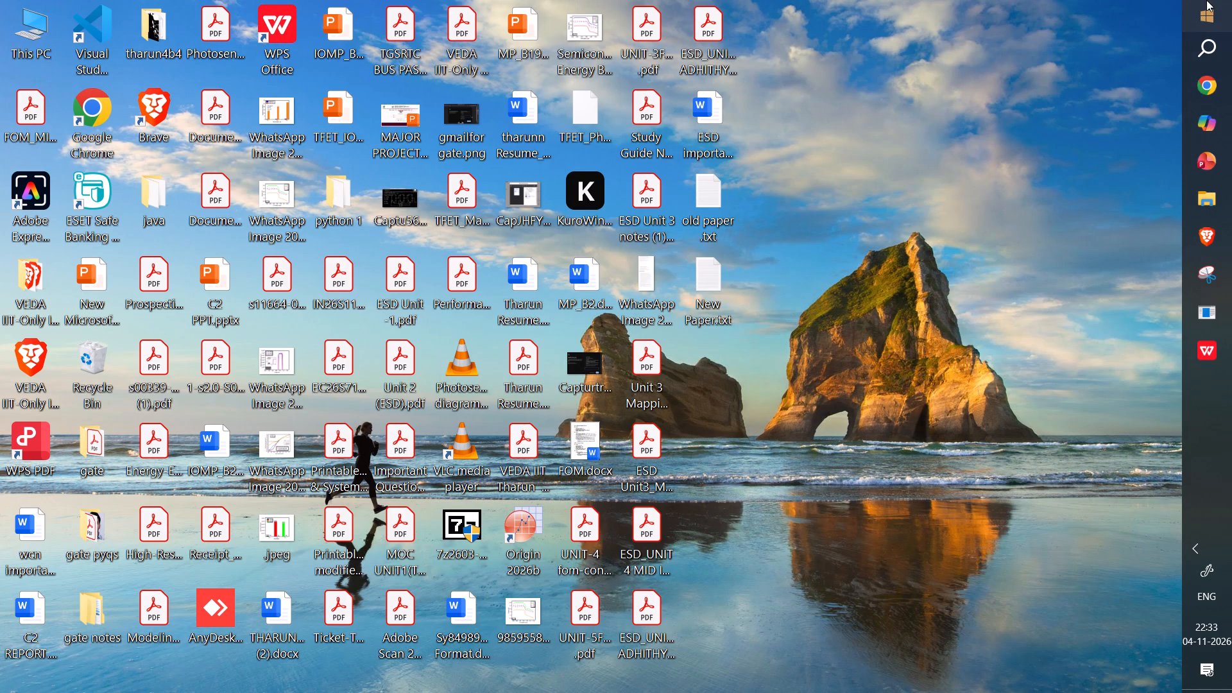
# Shut down the computer.
pyautogui.click(683, 487)
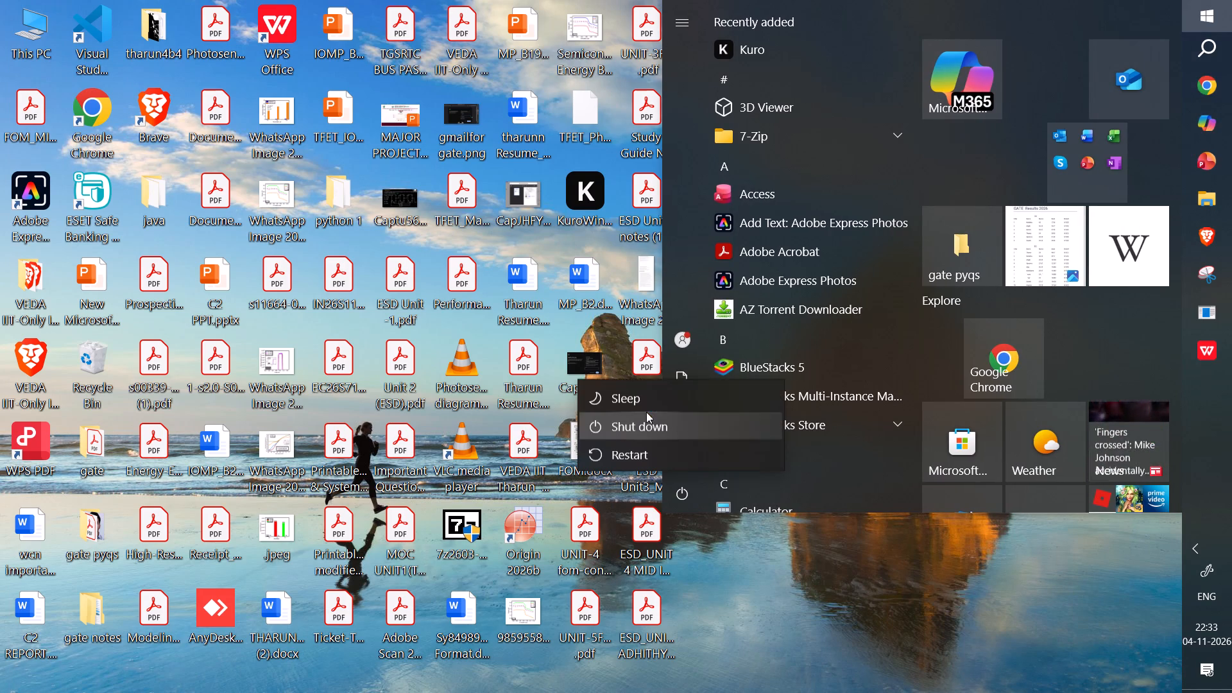
pyautogui.click(651, 426)
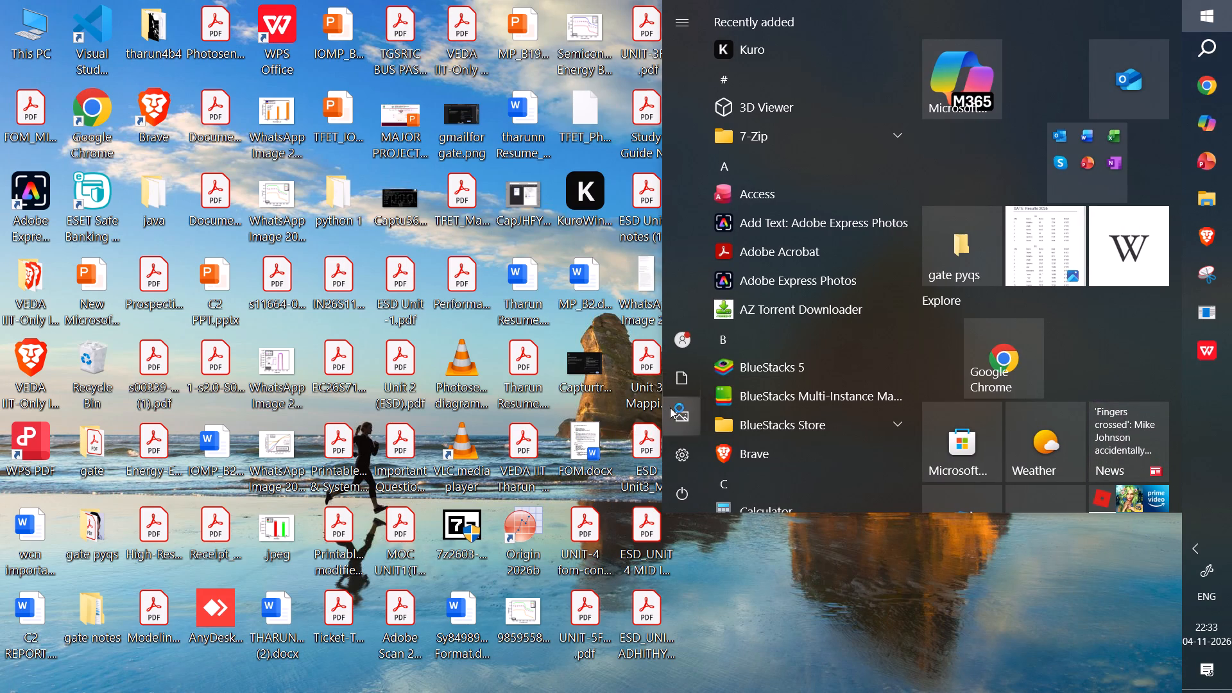